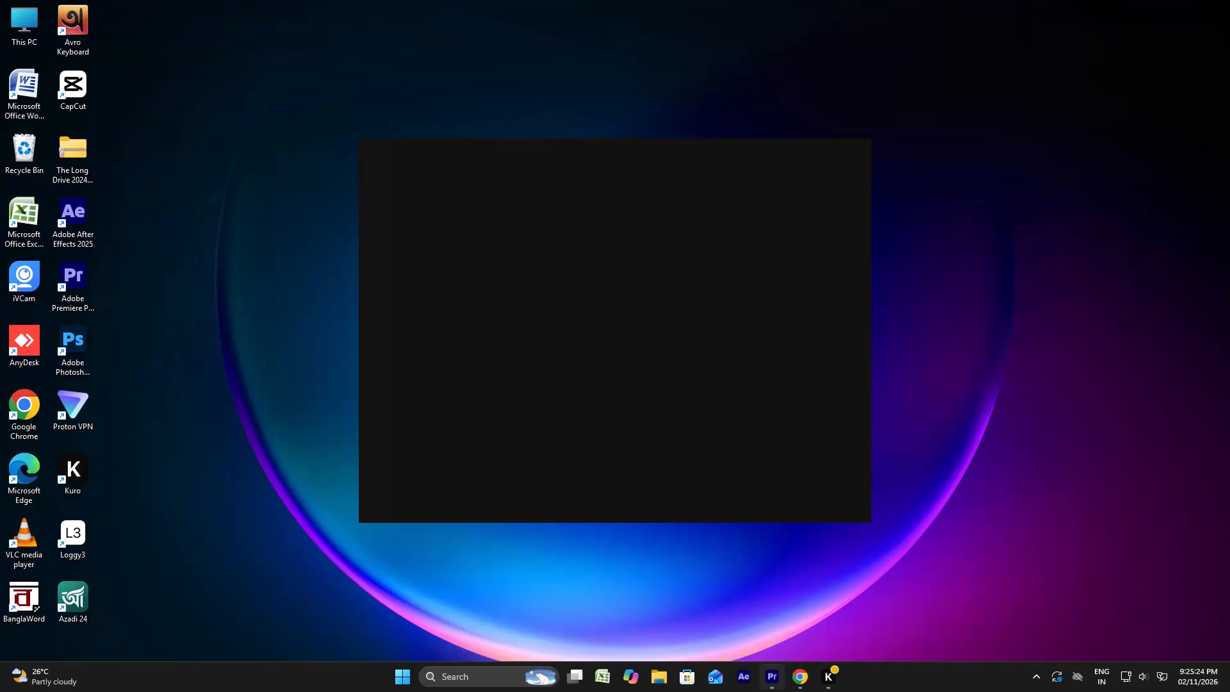
# Switch to Premiere Pro and play the sequence from about 12:24 to check the KHARIDA YA BECHA KAISE? title's timing.
pyautogui.click(783, 678)
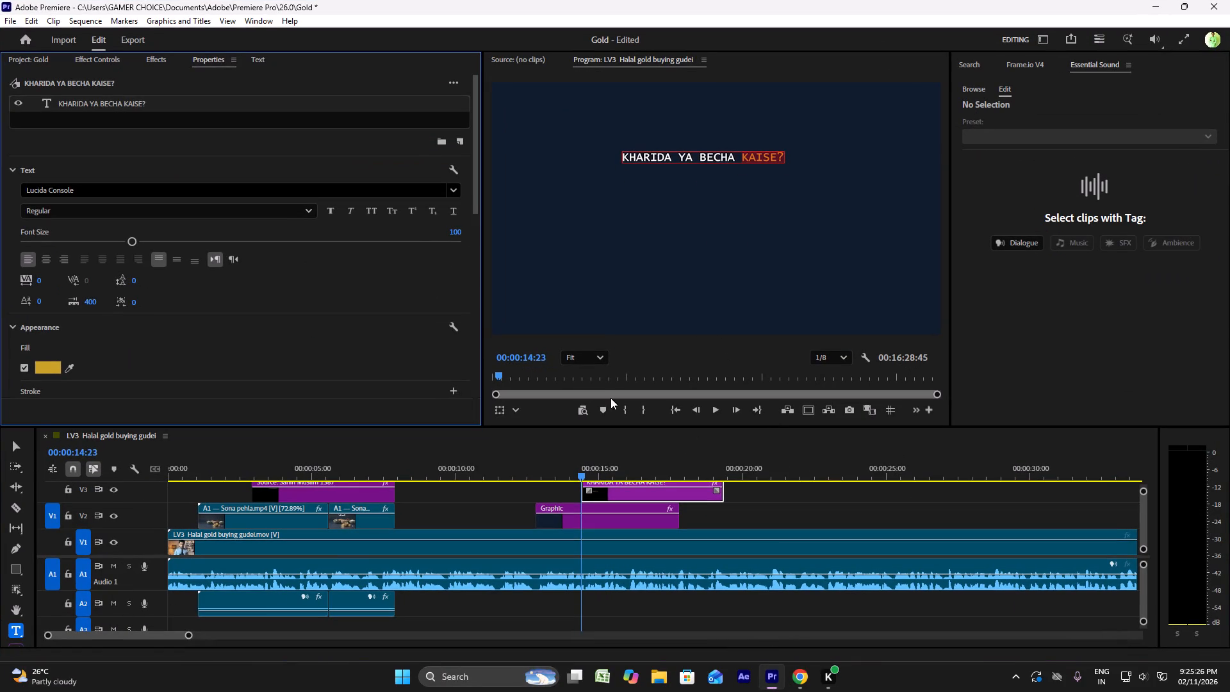
pyautogui.click(526, 474)
pyautogui.press('space')
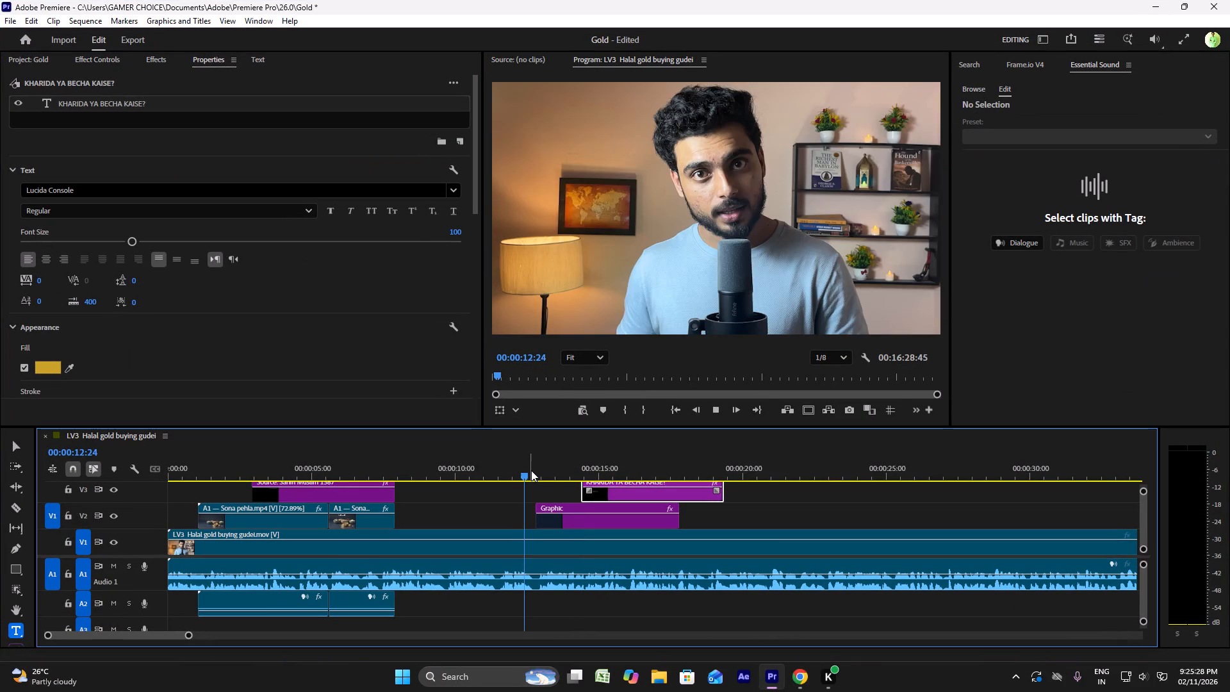
pyautogui.press('space')
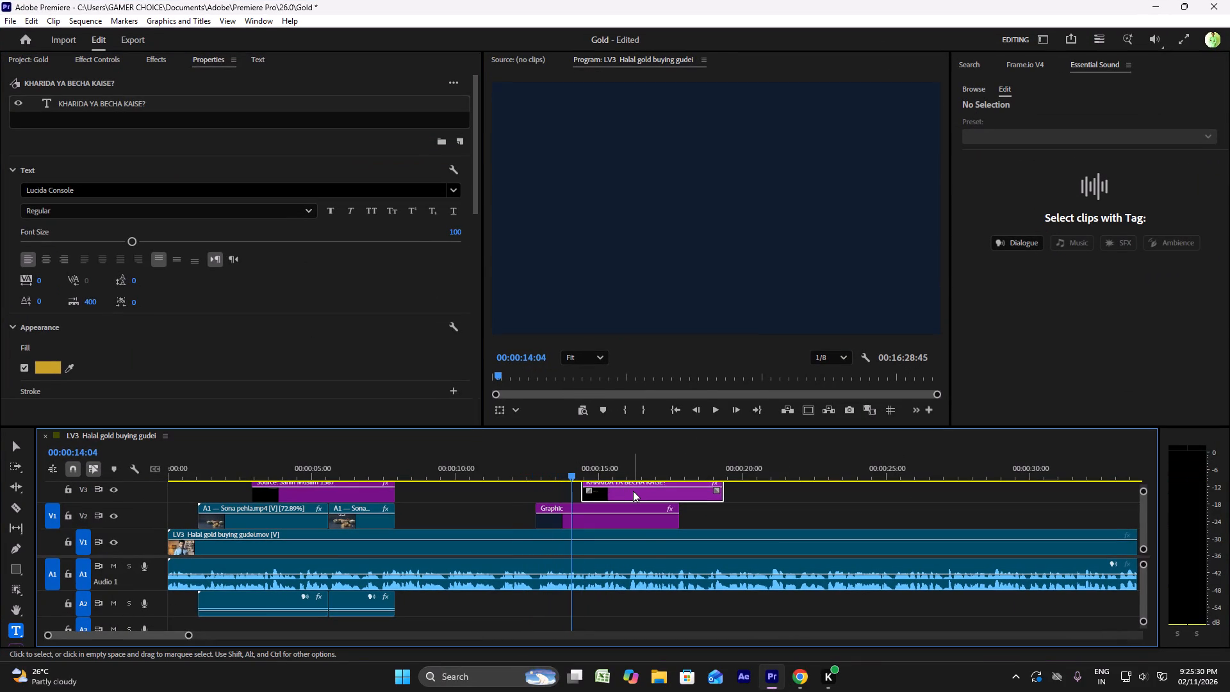
# Review the HOOK section of the editor brief PDF in Chrome for the required big texts and source lines.
pyautogui.click(804, 677)
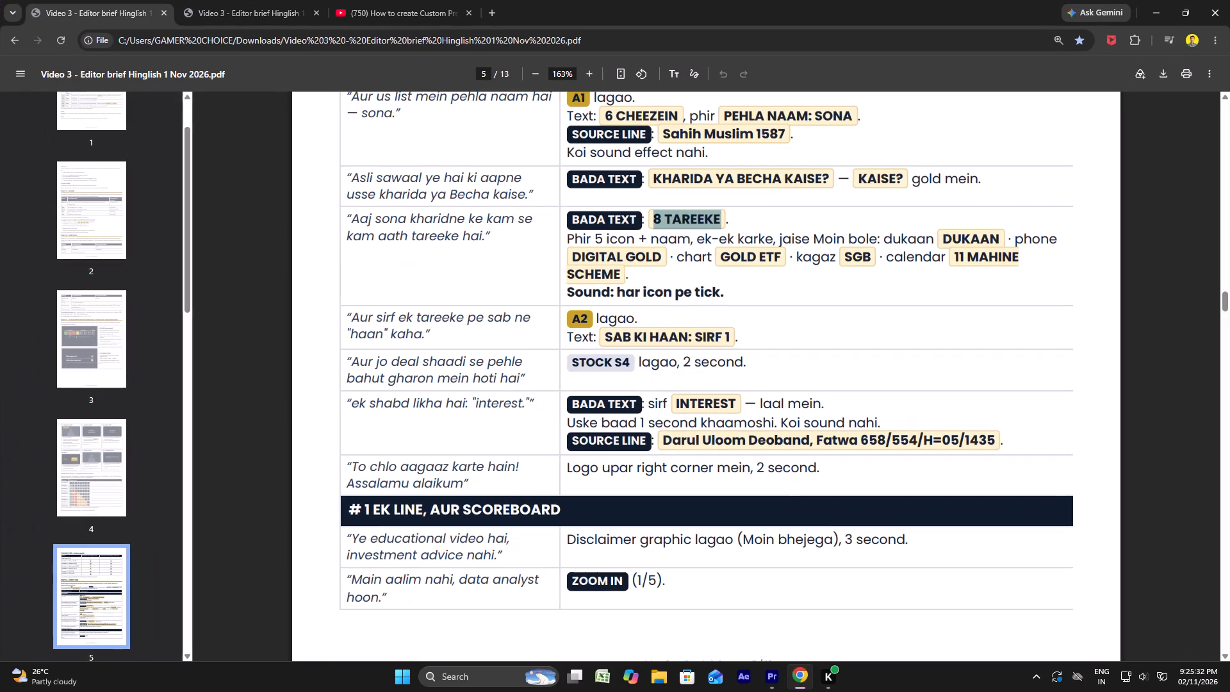
pyautogui.scroll(3, 655, 307)
pyautogui.scroll(-4, 654, 308)
pyautogui.scroll(1, 653, 309)
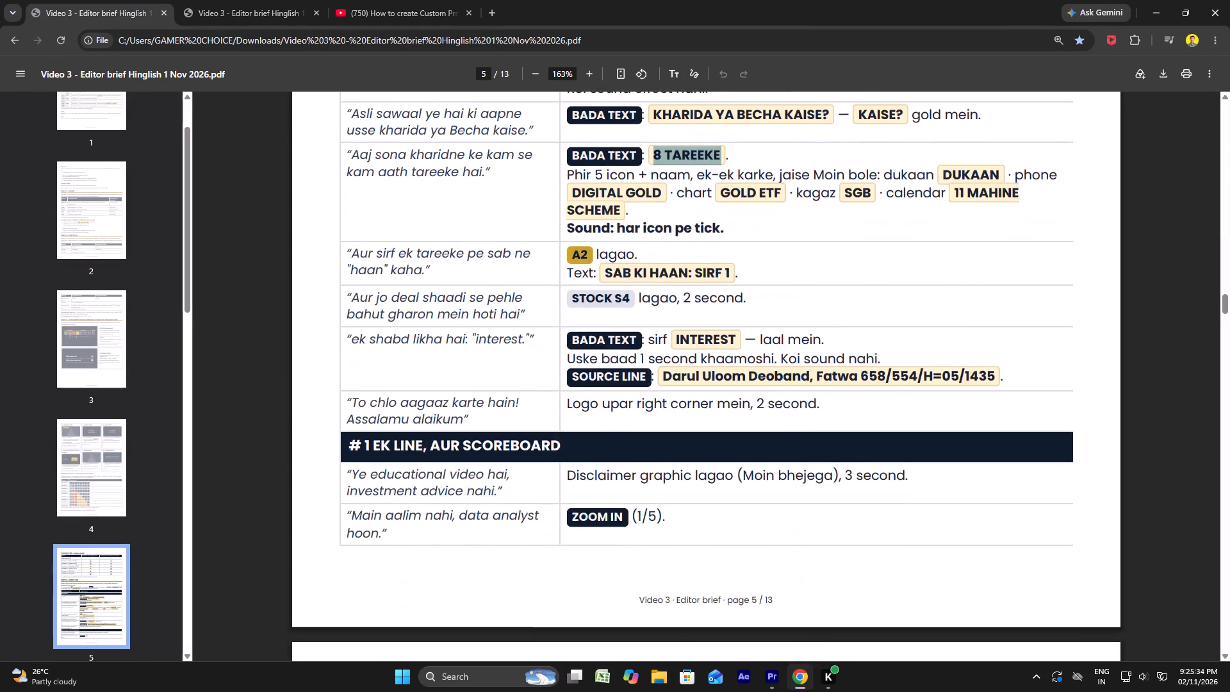
pyautogui.scroll(1, 653, 309)
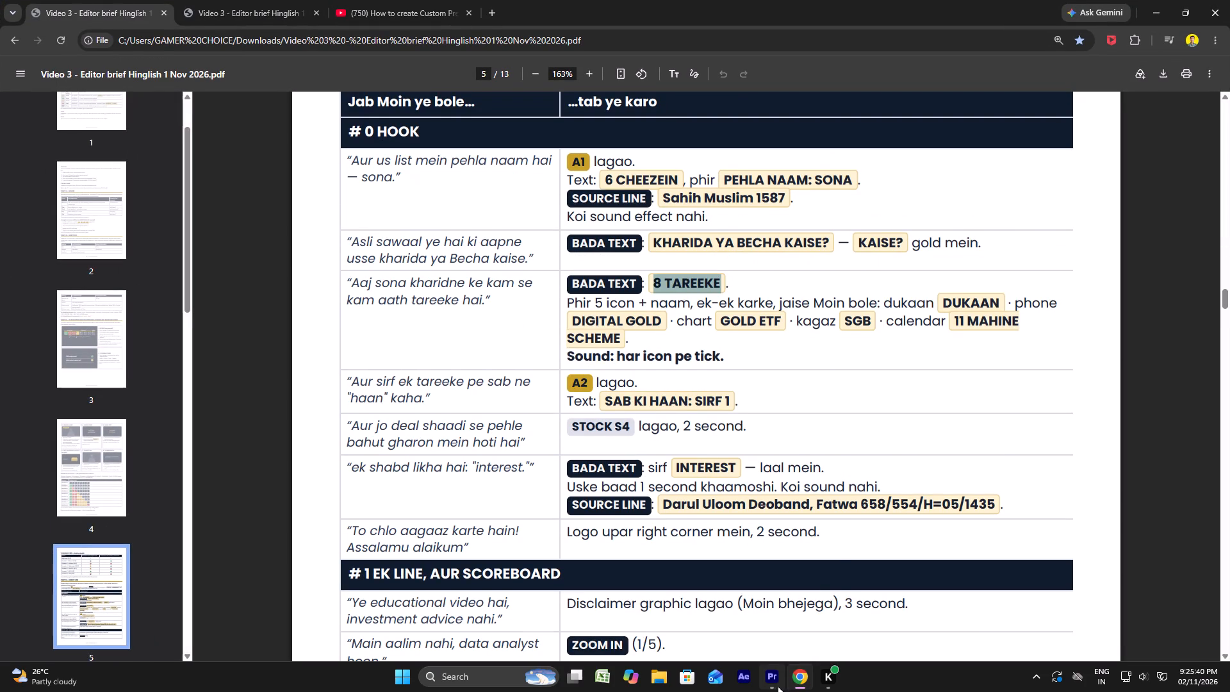
pyautogui.click(792, 671)
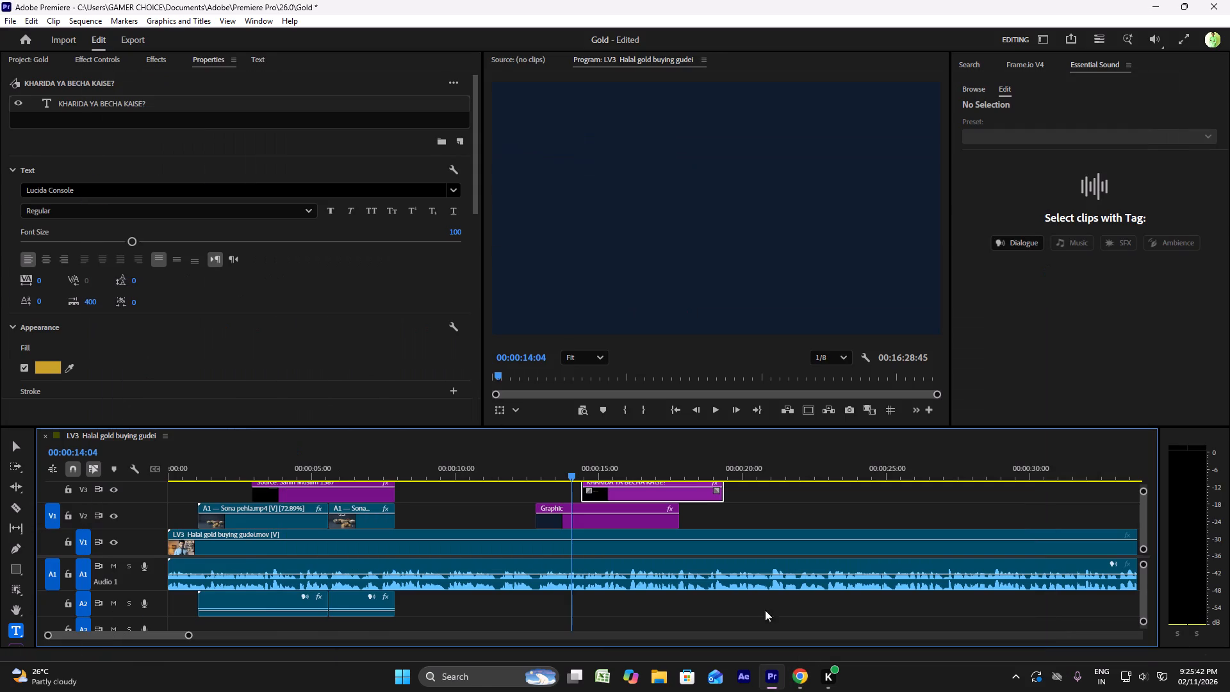
# Read the brief's second copy in Chrome for the colour, font and sound rules and the BADA TEXT layout.
pyautogui.click(808, 679)
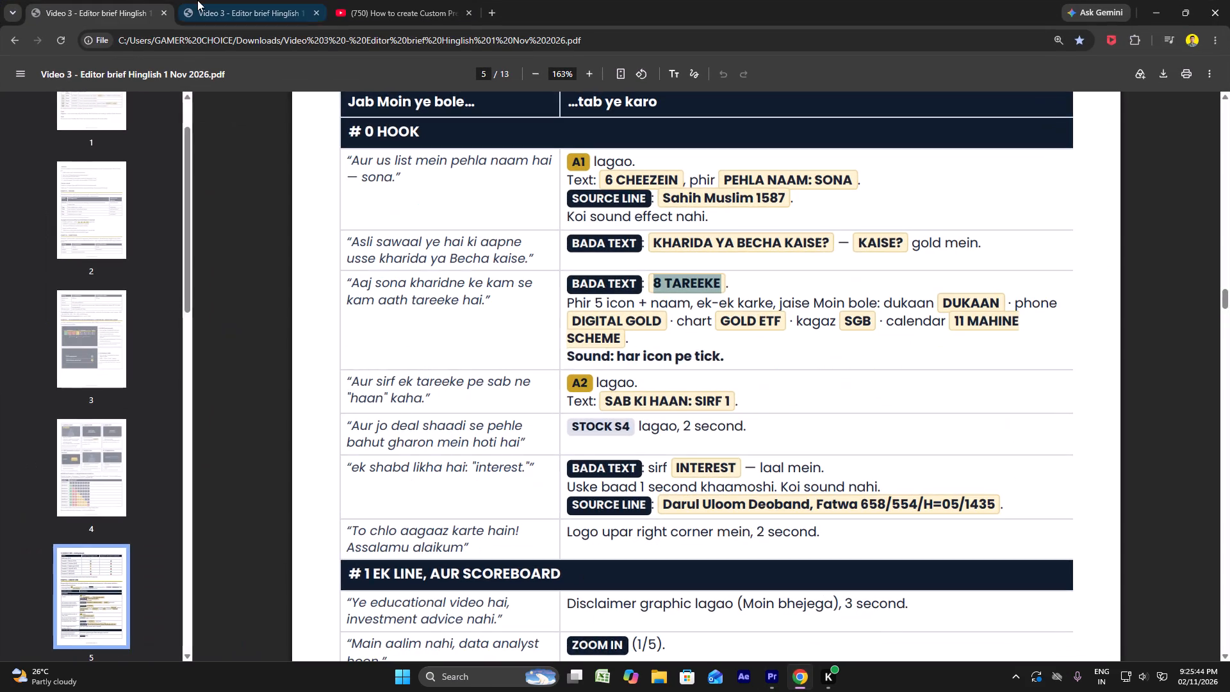
pyautogui.click(200, 0)
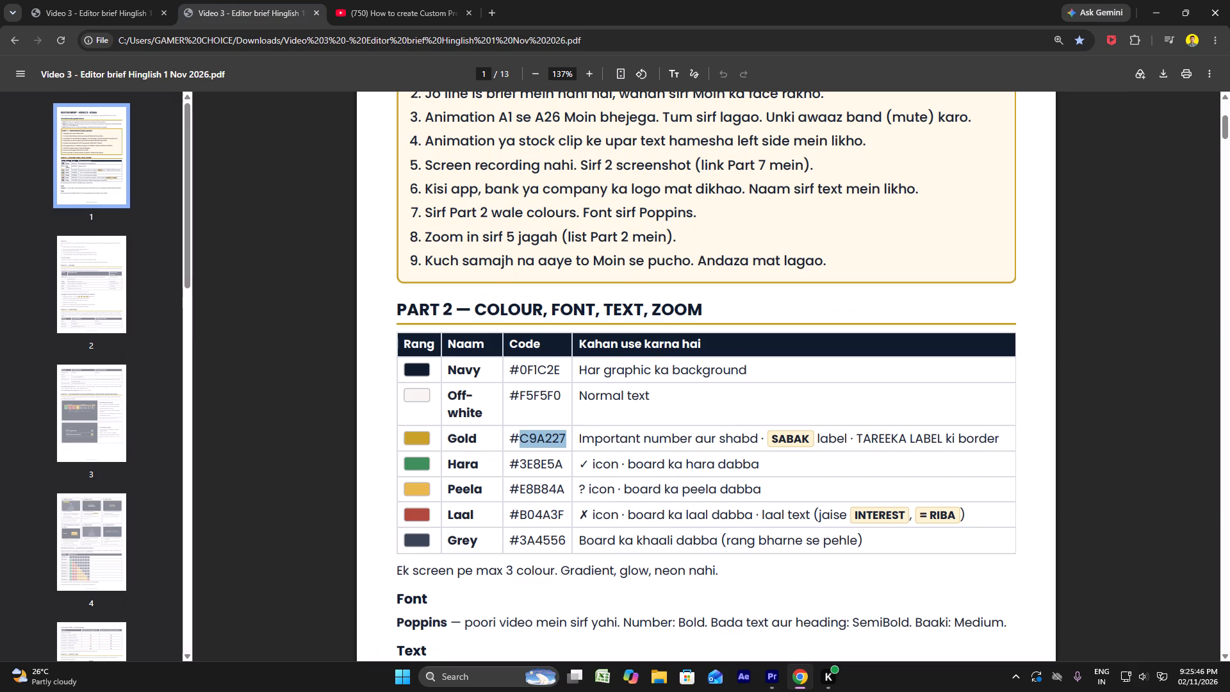
pyautogui.scroll(6, 723, 459)
pyautogui.scroll(-16, 723, 459)
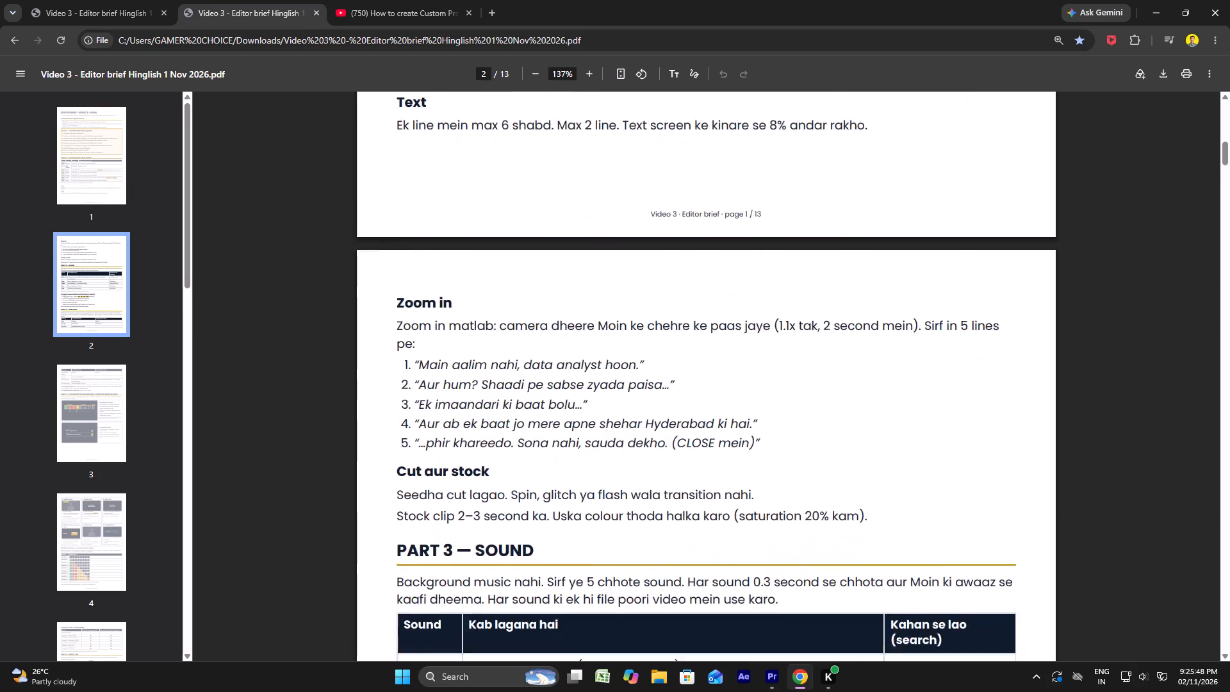
pyautogui.scroll(-20, 722, 461)
pyautogui.scroll(-15, 722, 461)
pyautogui.scroll(5, 721, 461)
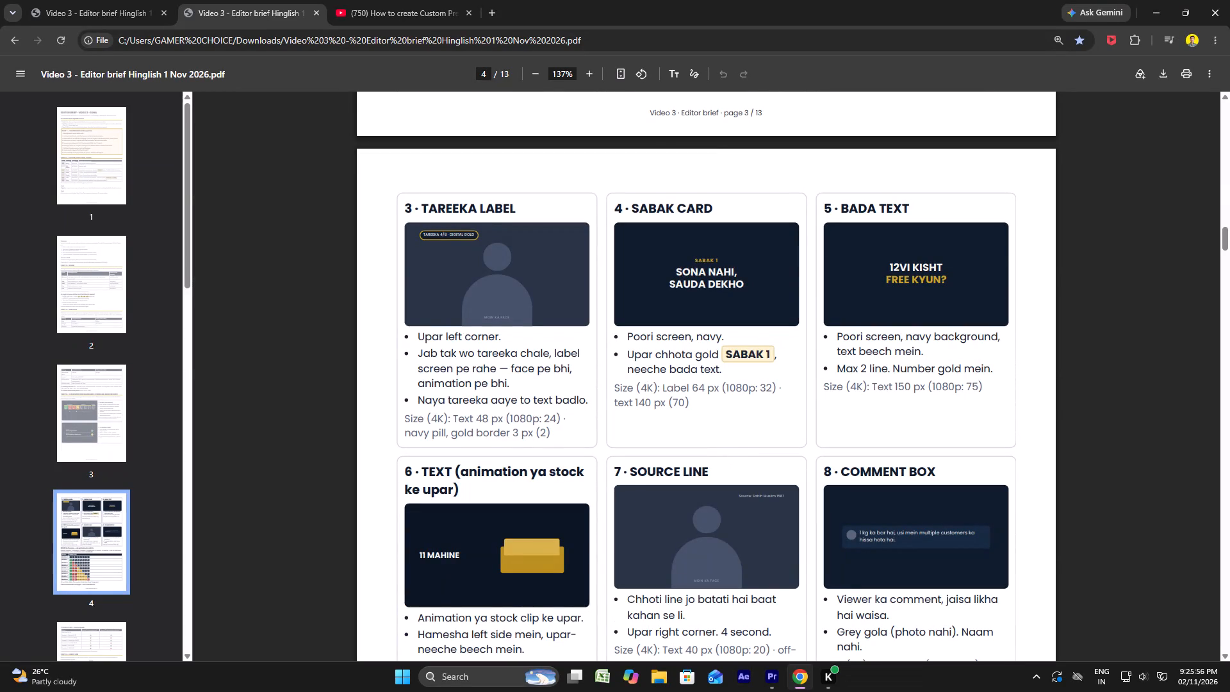
# In Premiere Pro, play the narration and extend the KHARIDA YA BECHA KAISE? clip's start back to the Graphic clip's start.
pyautogui.click(777, 672)
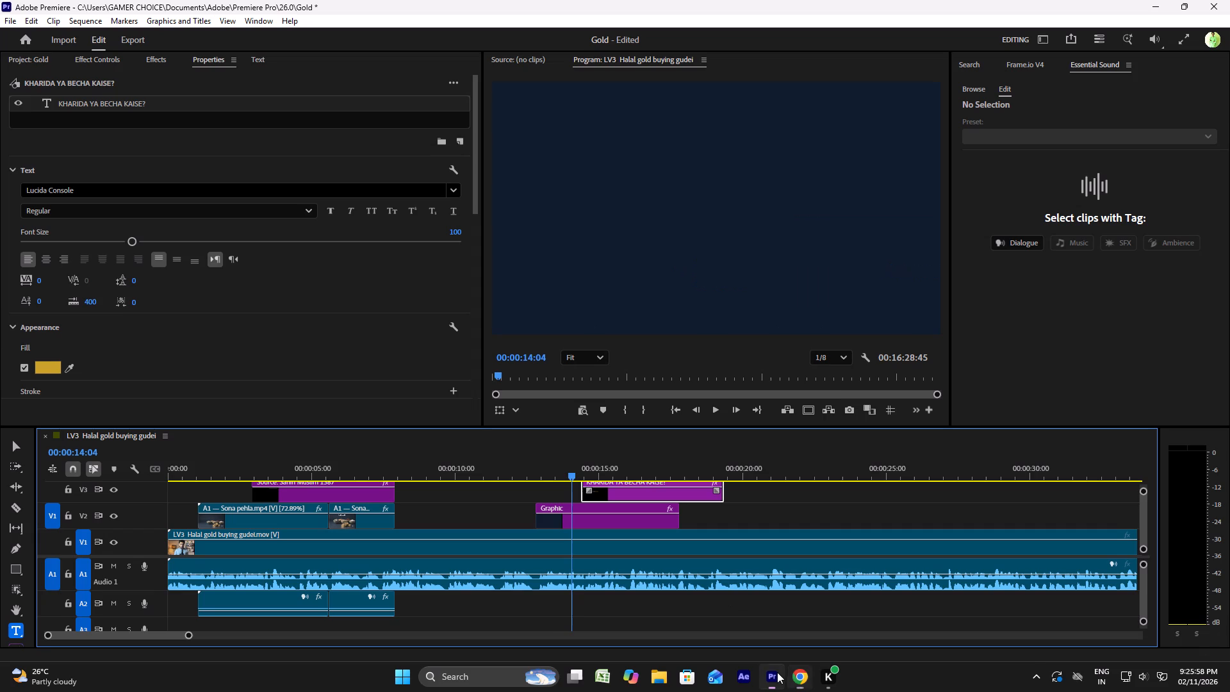
pyautogui.click(539, 465)
pyautogui.click(532, 473)
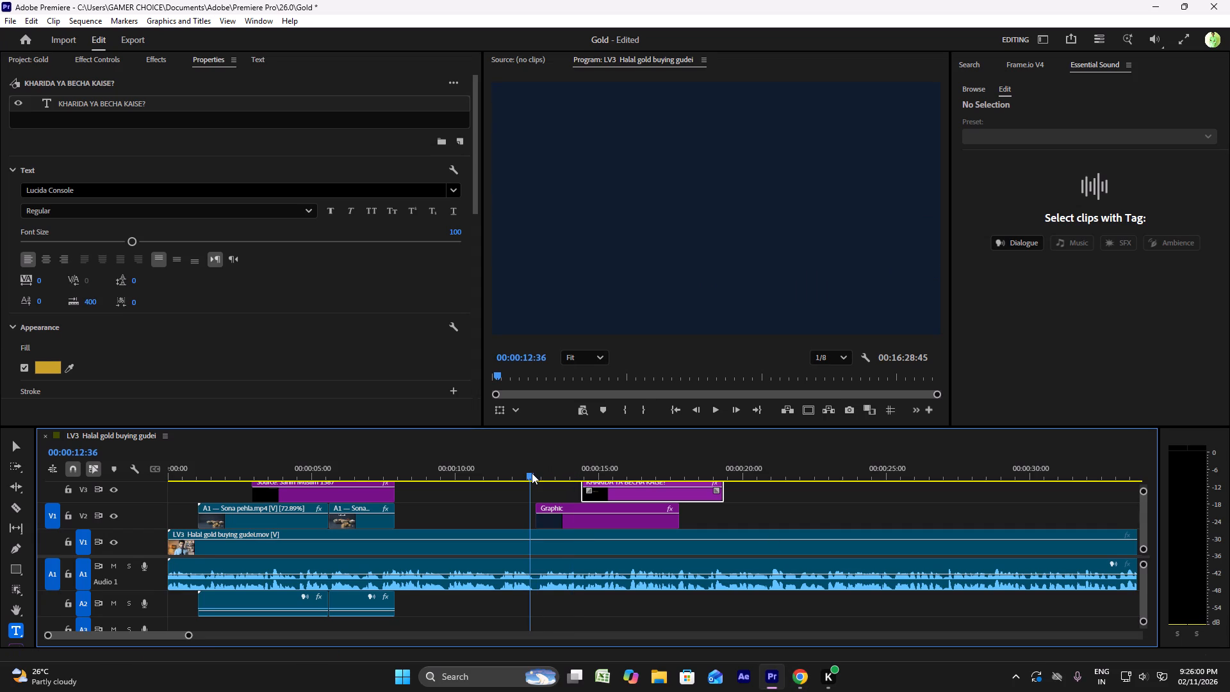
pyautogui.press('space')
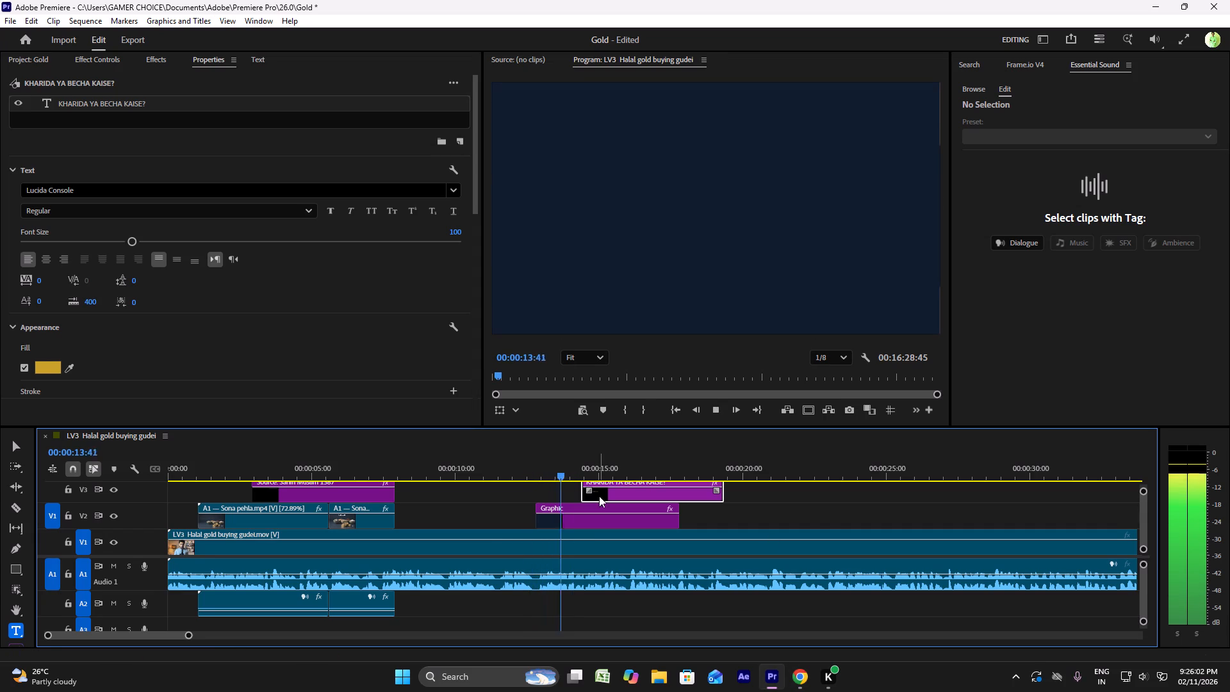
pyautogui.press('space')
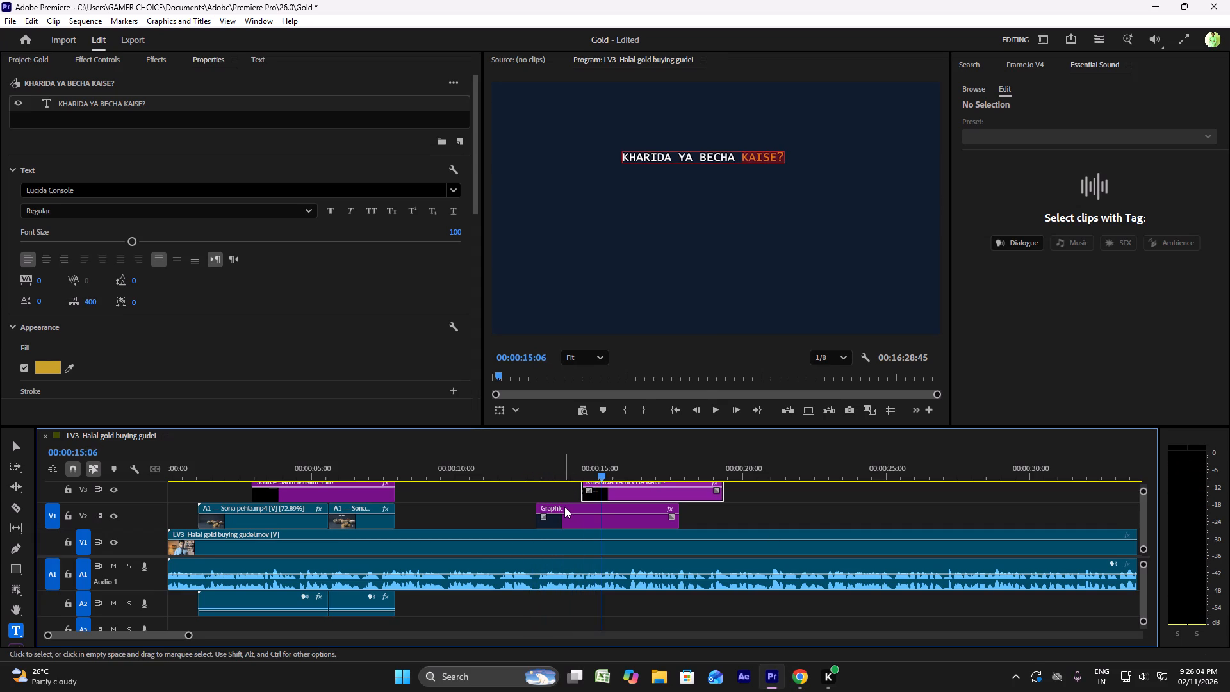
pyautogui.moveTo(580, 492); pyautogui.dragTo(548, 486)
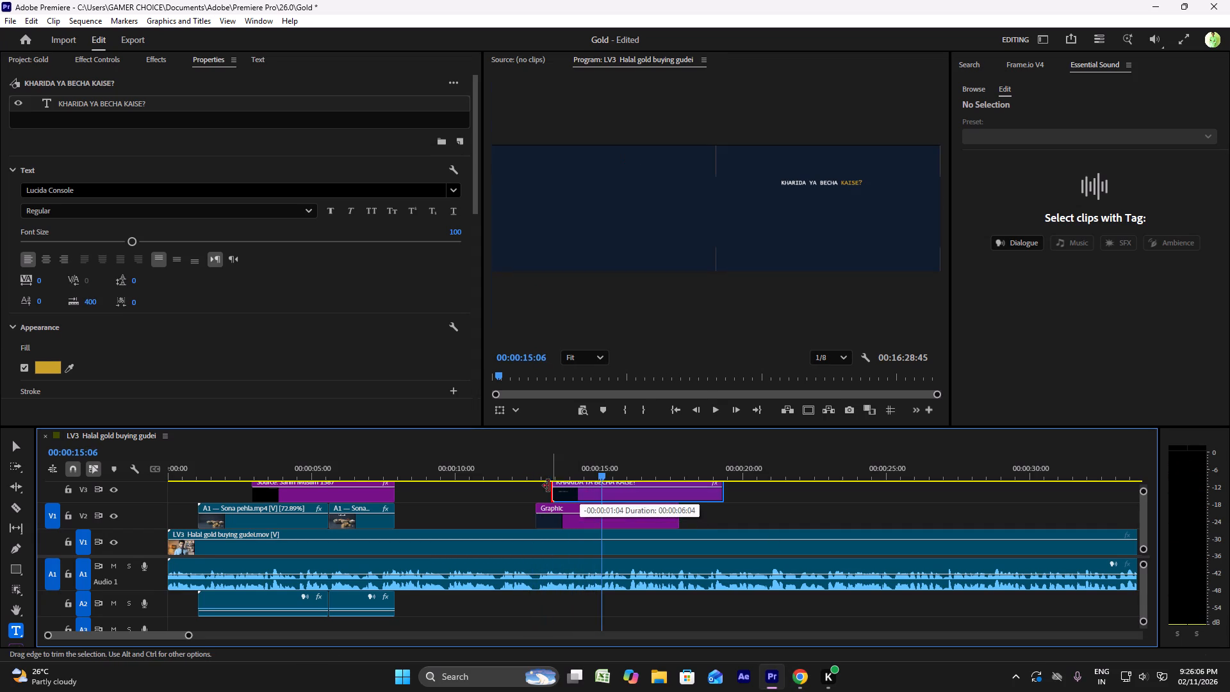
pyautogui.moveTo(548, 486); pyautogui.dragTo(534, 484)
pyautogui.click(546, 479)
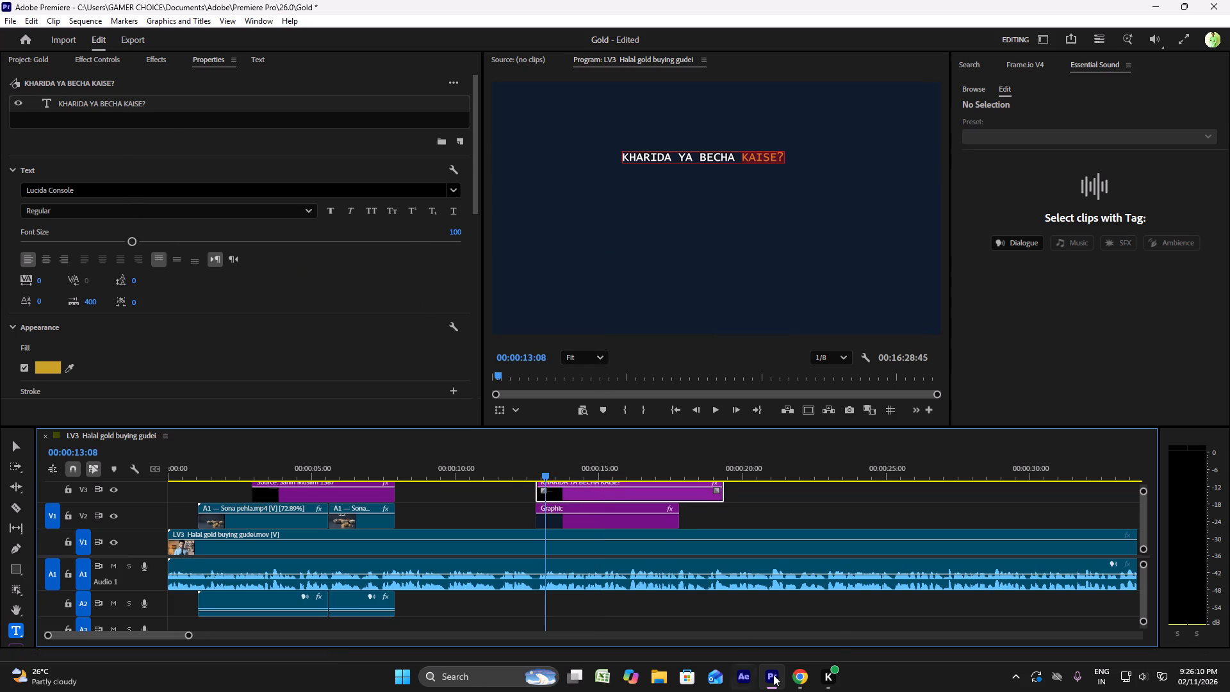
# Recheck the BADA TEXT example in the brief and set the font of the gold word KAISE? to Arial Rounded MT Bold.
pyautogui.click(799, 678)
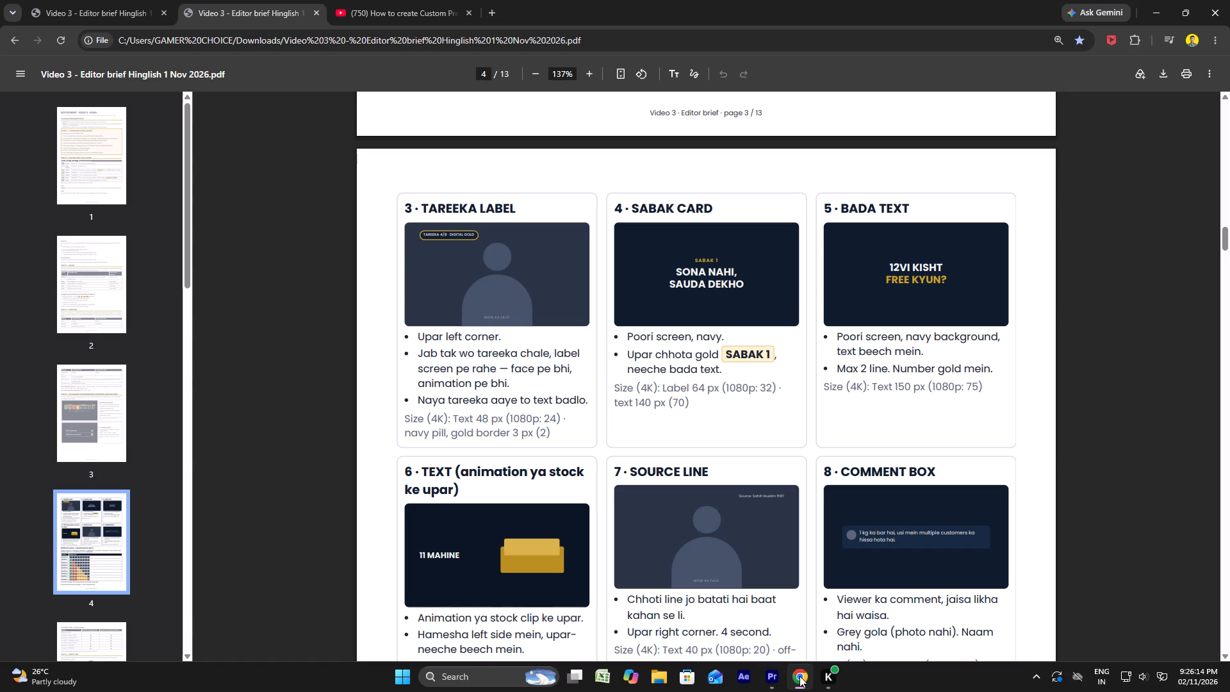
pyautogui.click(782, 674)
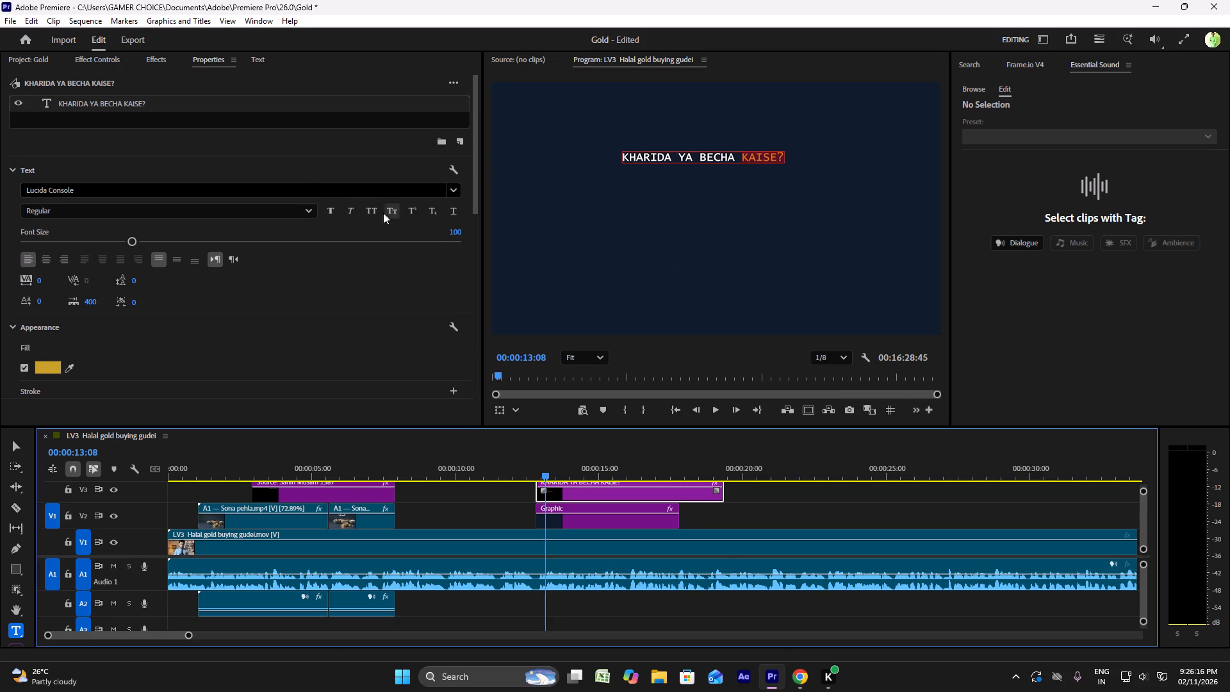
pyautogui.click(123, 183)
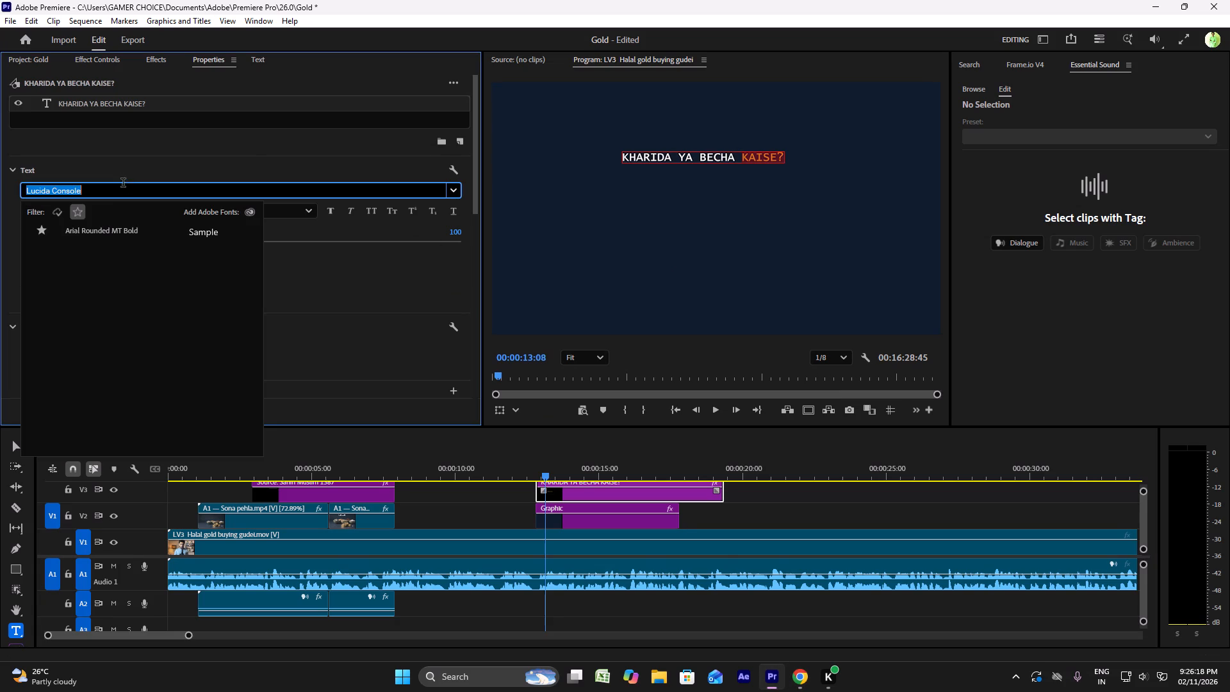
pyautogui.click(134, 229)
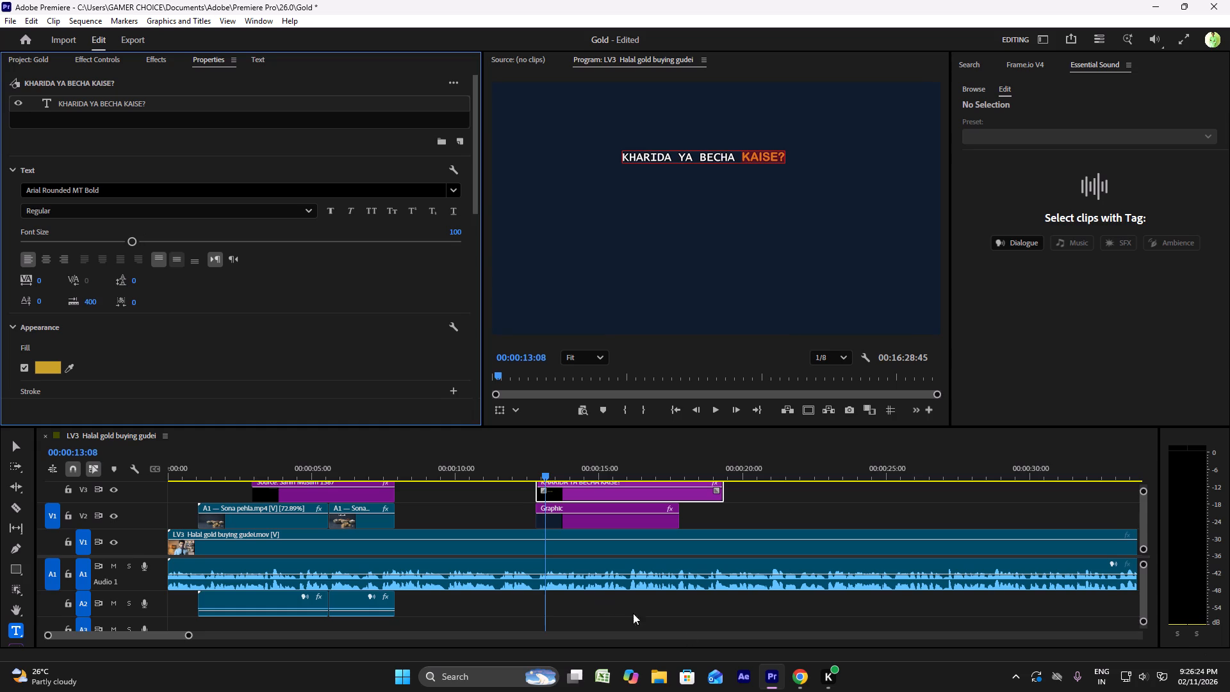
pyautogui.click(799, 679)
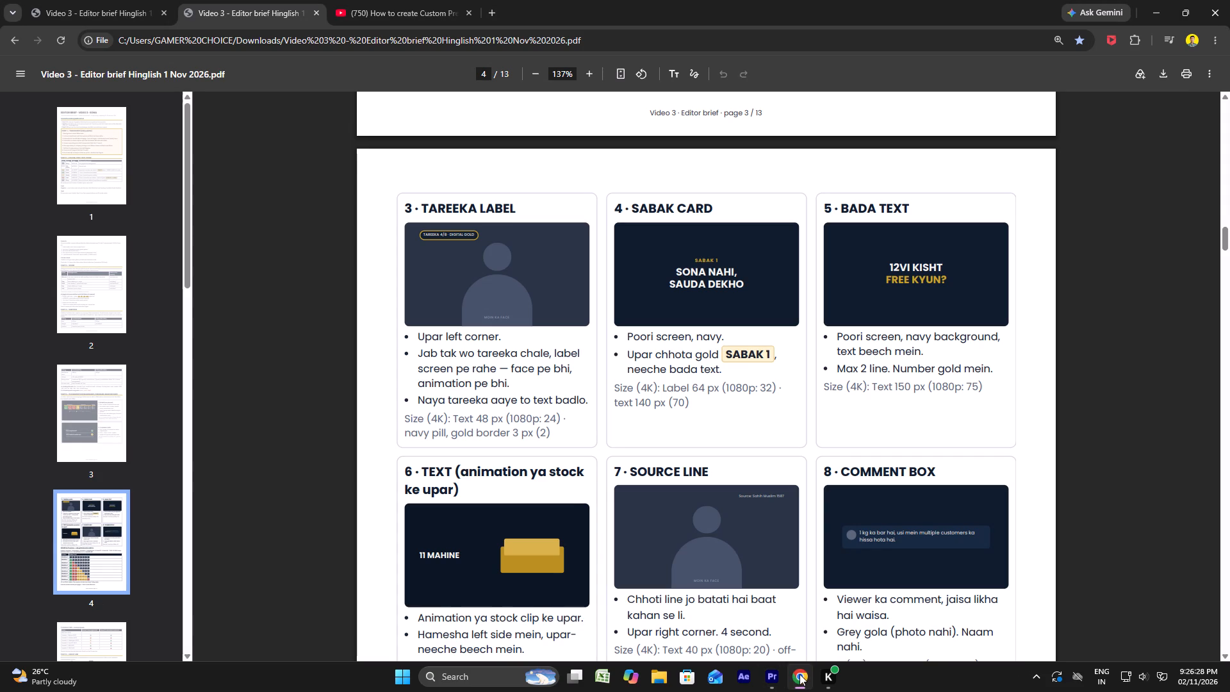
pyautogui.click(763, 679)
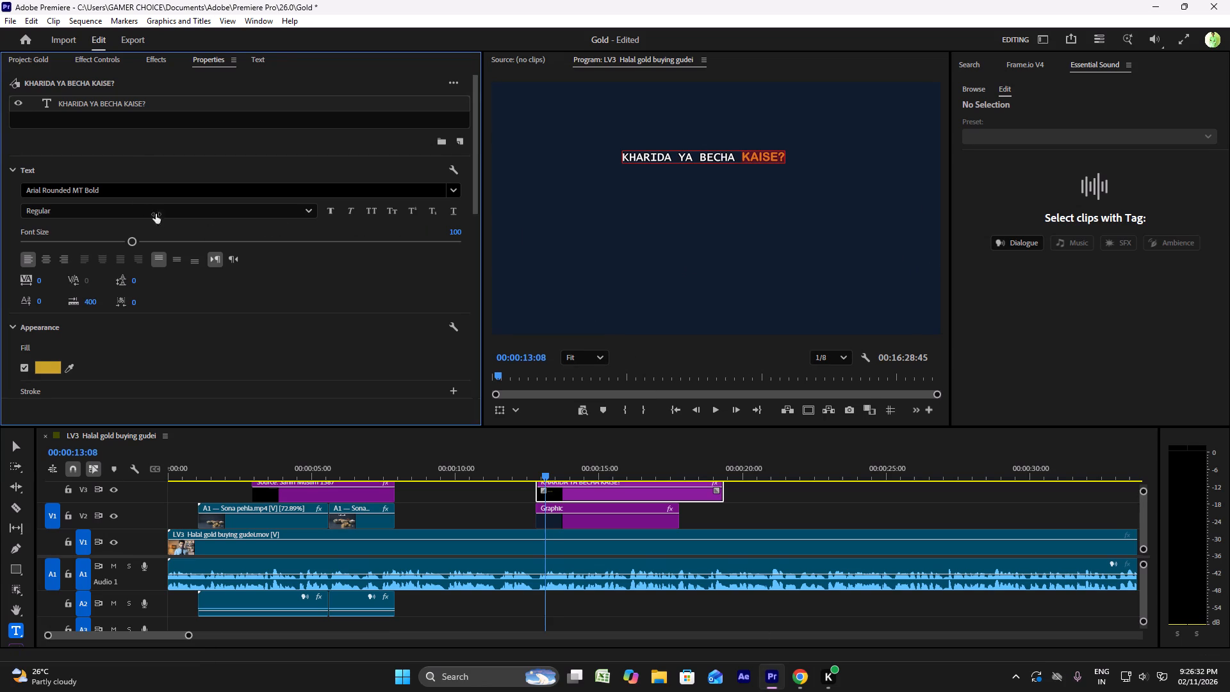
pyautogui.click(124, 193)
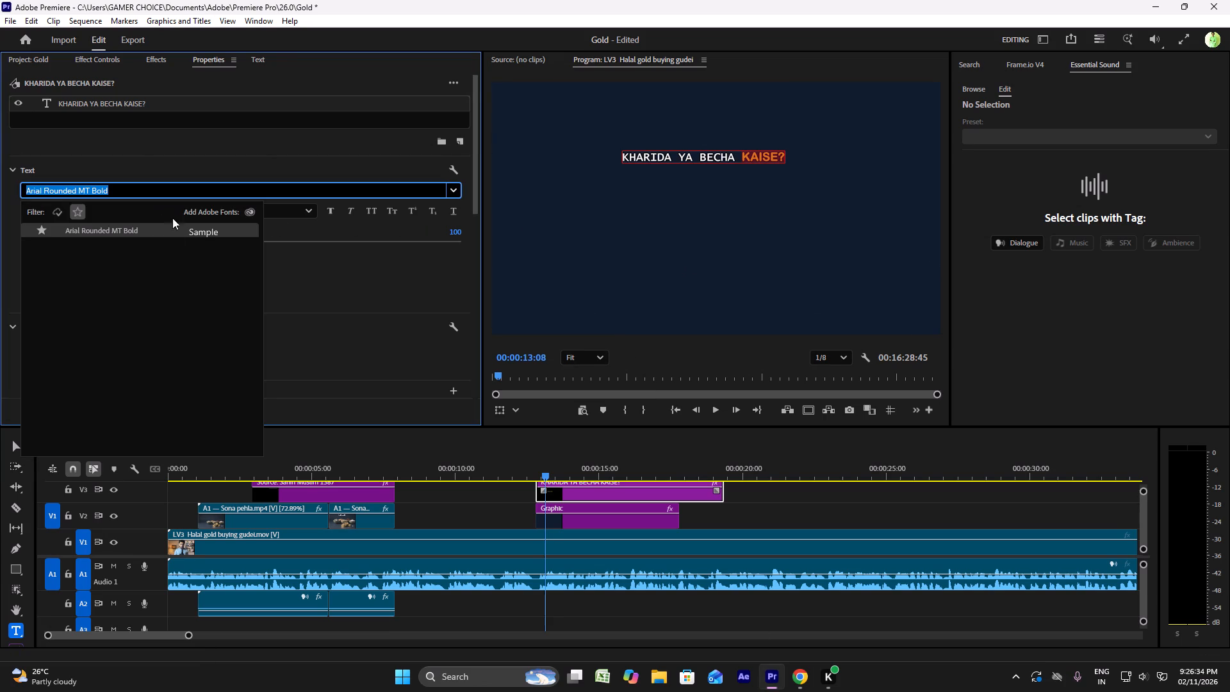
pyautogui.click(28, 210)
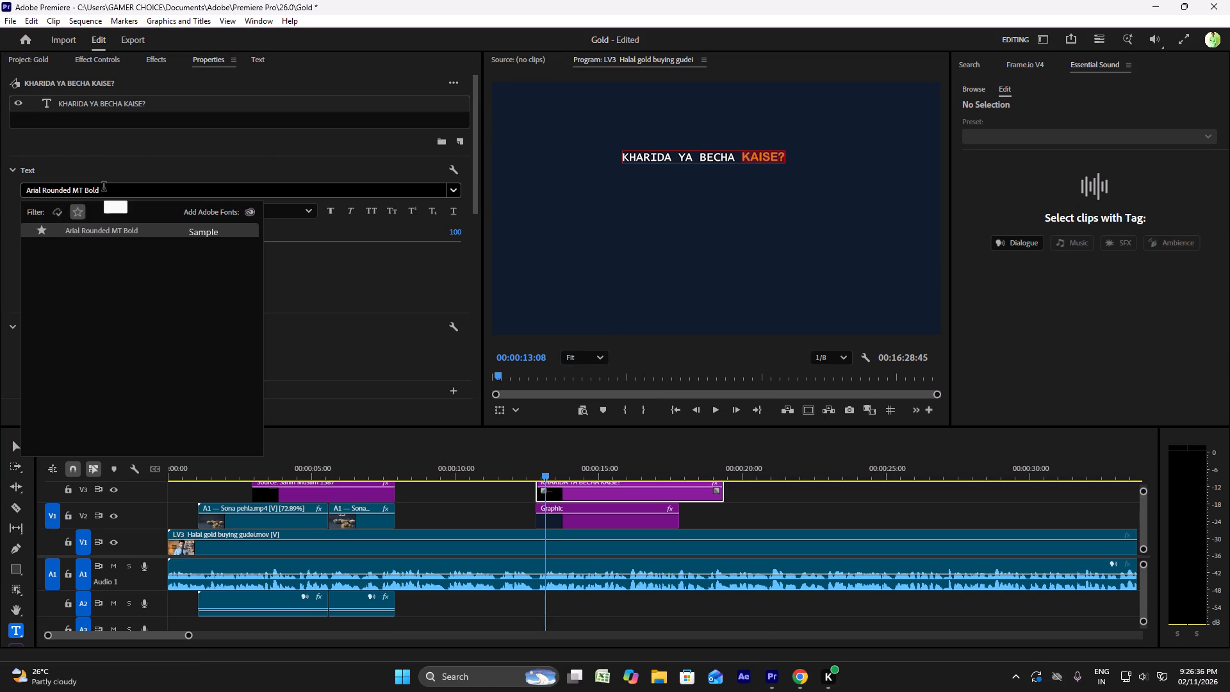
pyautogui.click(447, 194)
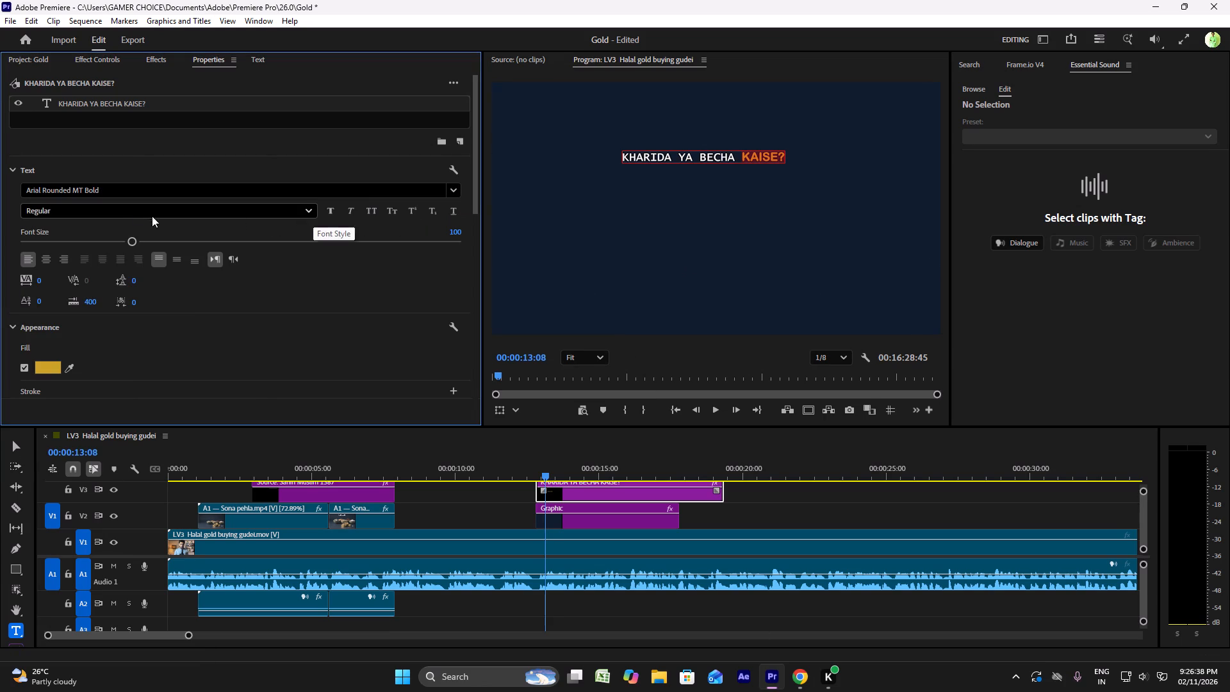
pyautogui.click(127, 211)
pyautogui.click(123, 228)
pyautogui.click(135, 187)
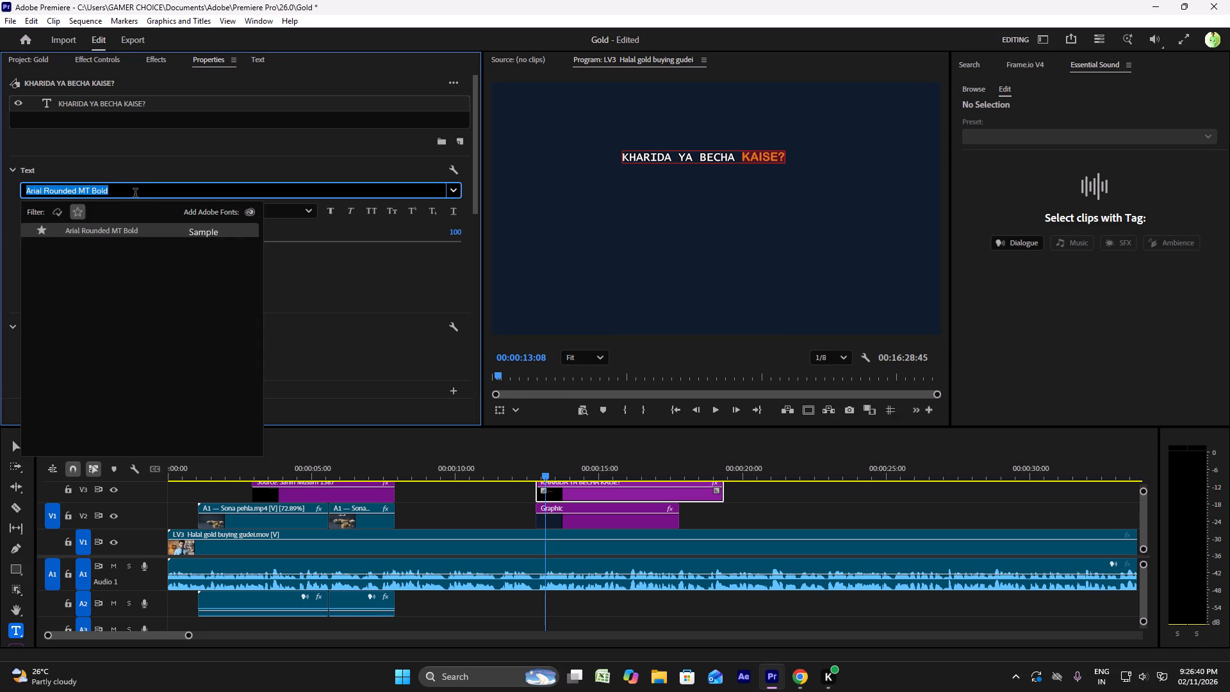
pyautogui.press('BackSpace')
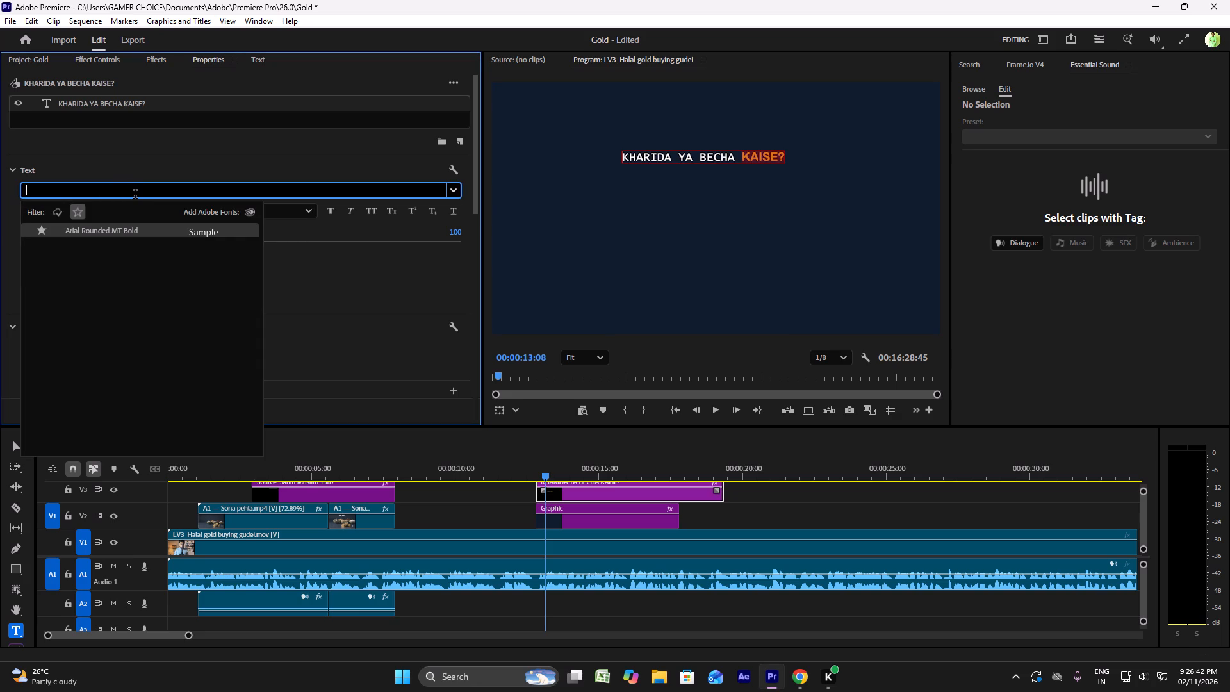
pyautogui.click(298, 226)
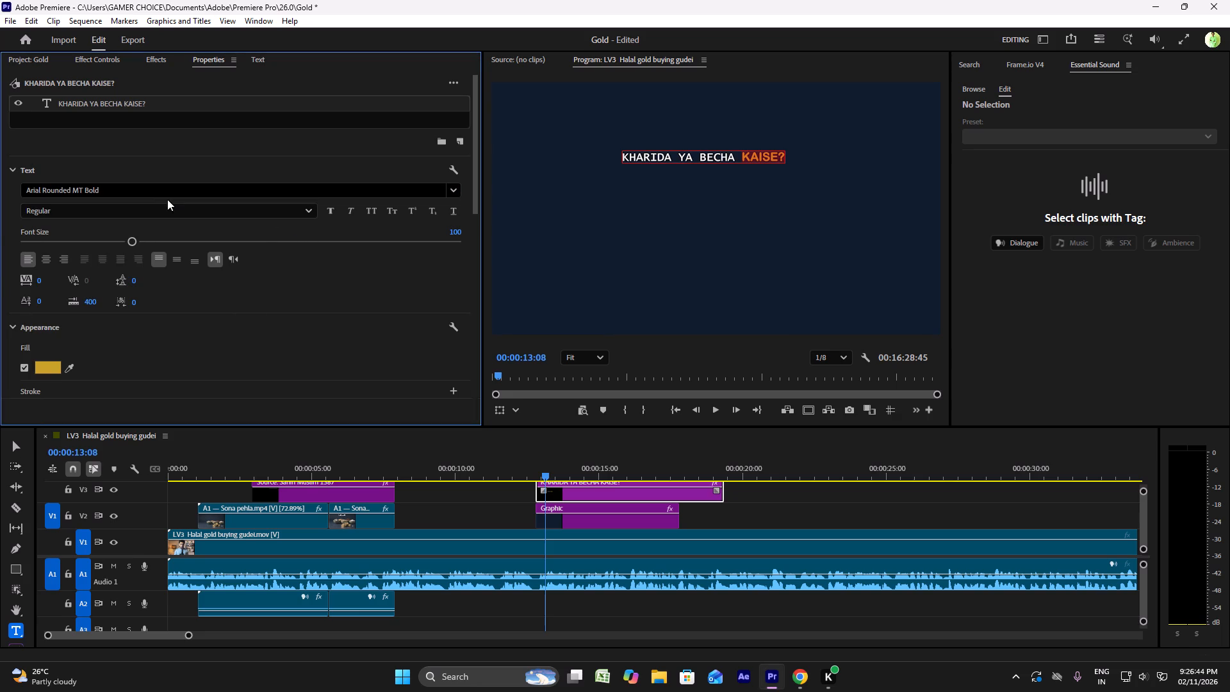
# Turn off the favourites-only font filter and set the word KAISE? to Bahnschrift Light SemiCondensed.
pyautogui.click(135, 187)
pyautogui.click(81, 213)
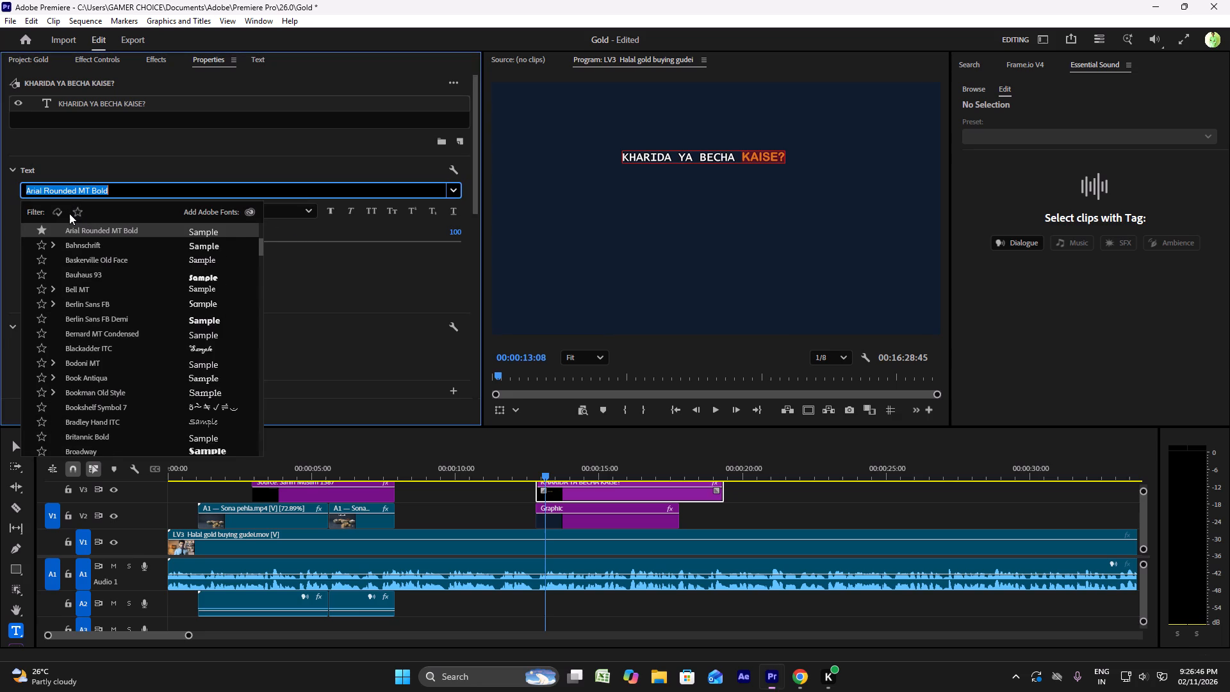
pyautogui.click(165, 246)
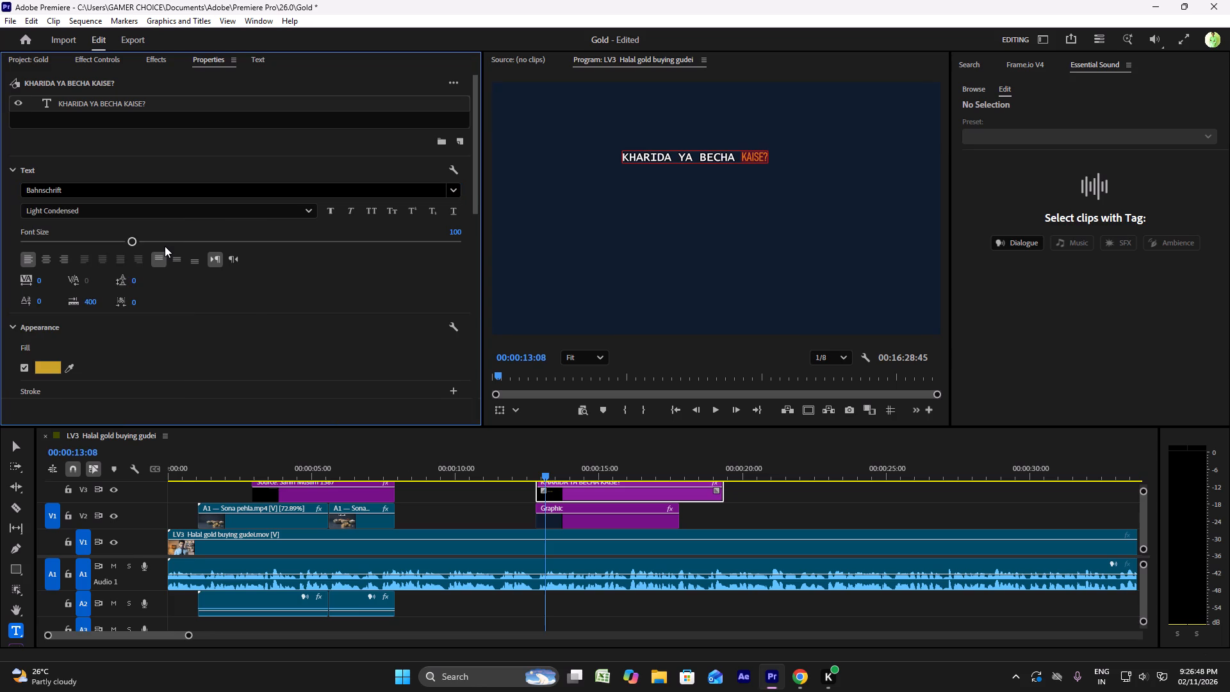
pyautogui.click(116, 197)
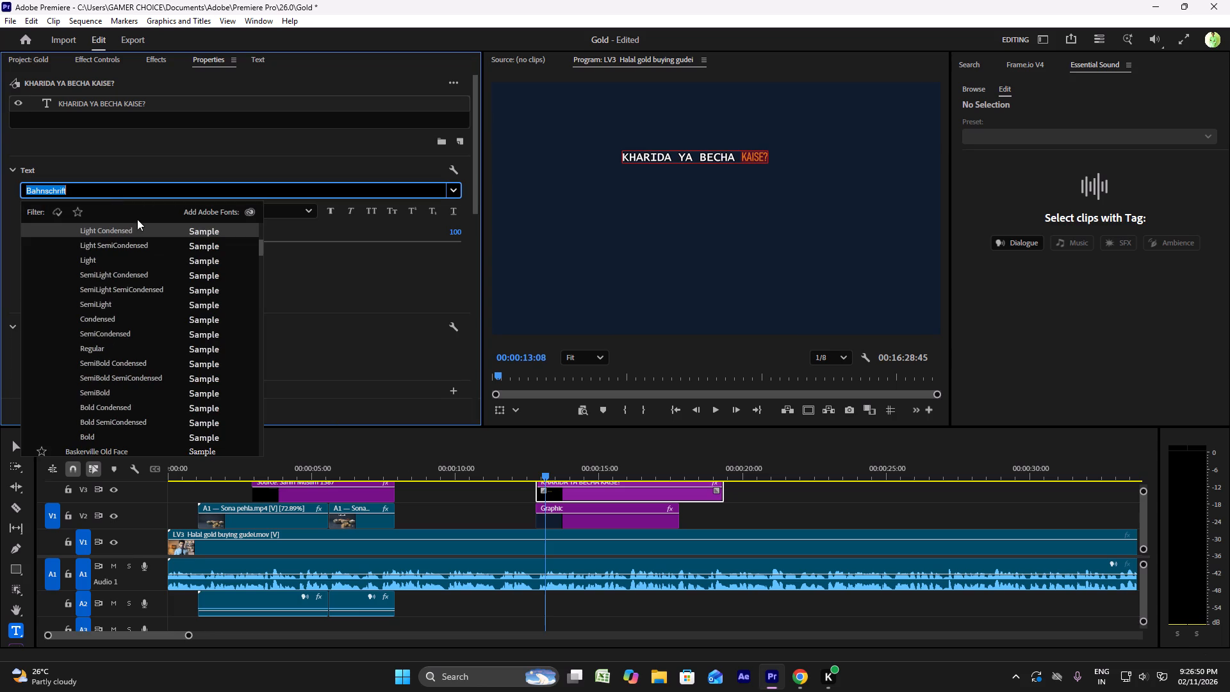
pyautogui.click(167, 247)
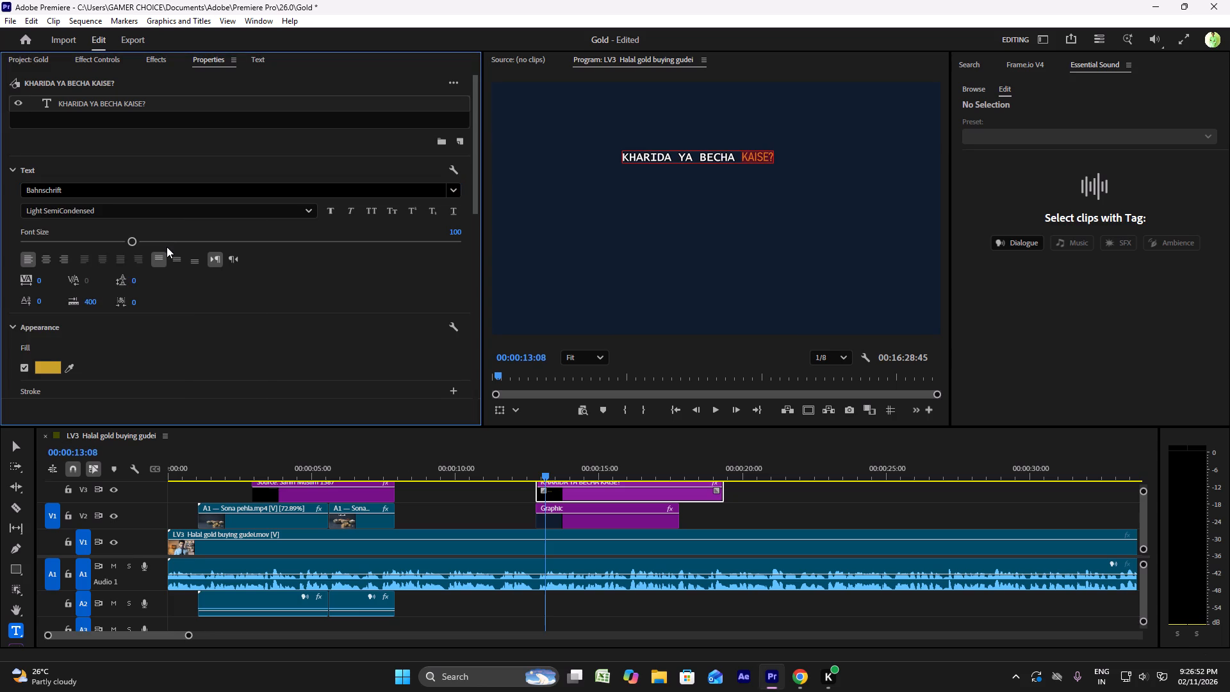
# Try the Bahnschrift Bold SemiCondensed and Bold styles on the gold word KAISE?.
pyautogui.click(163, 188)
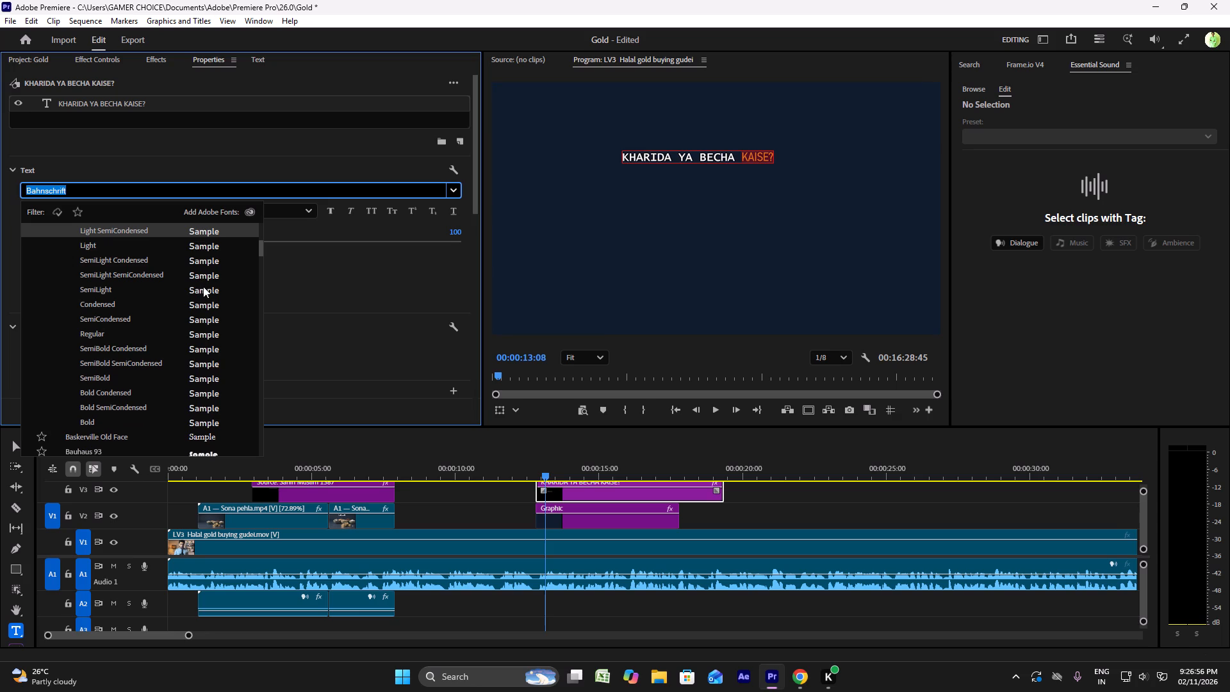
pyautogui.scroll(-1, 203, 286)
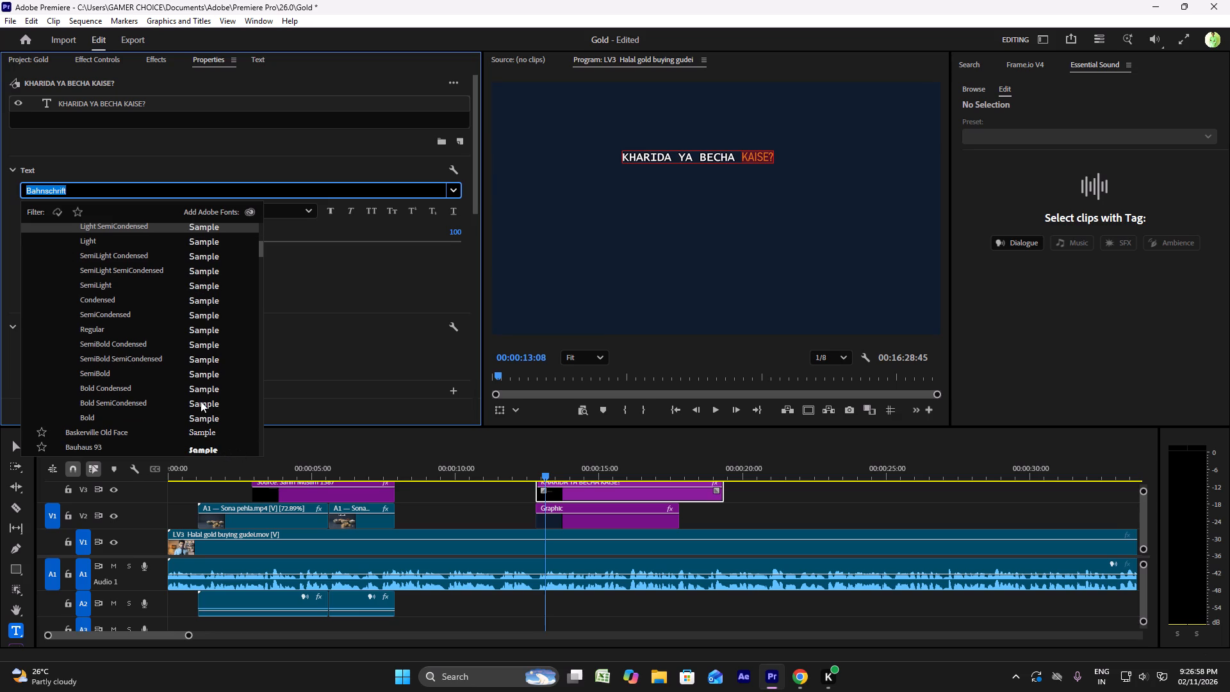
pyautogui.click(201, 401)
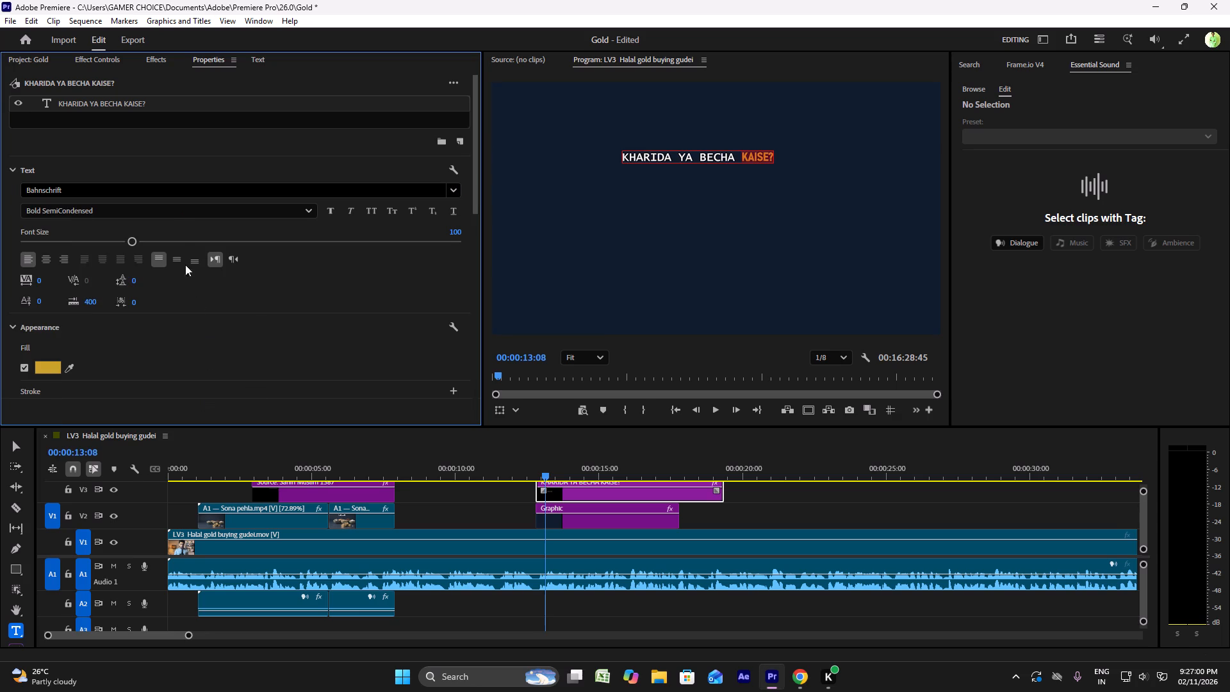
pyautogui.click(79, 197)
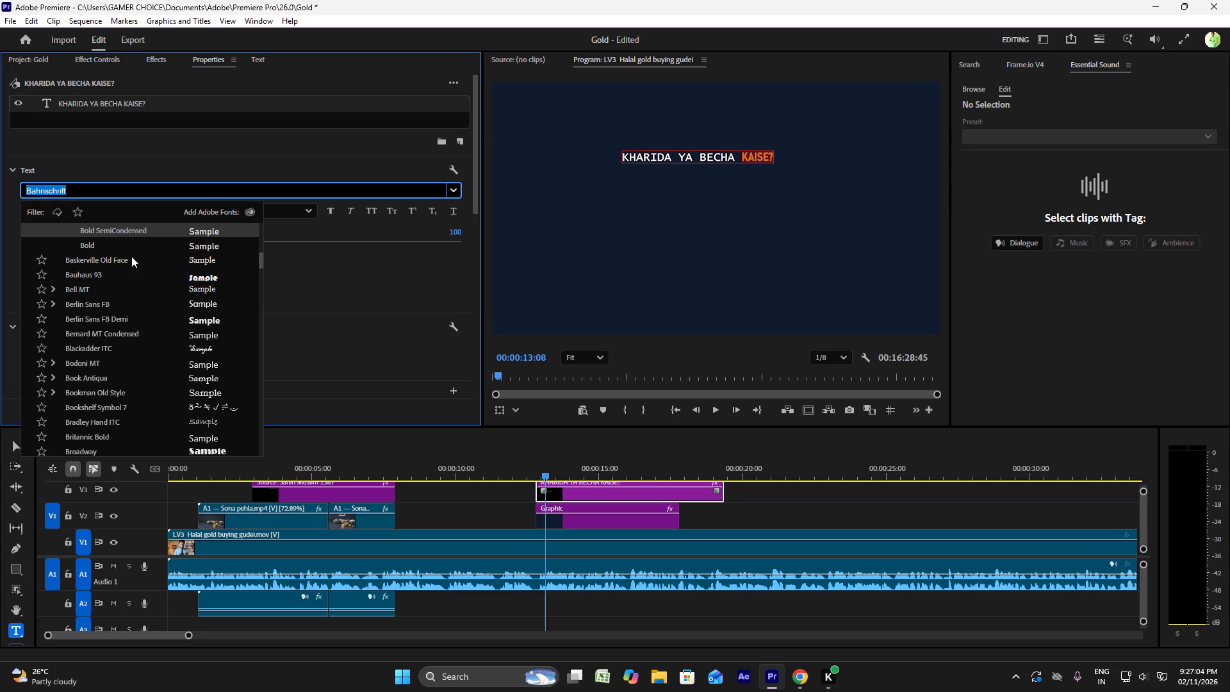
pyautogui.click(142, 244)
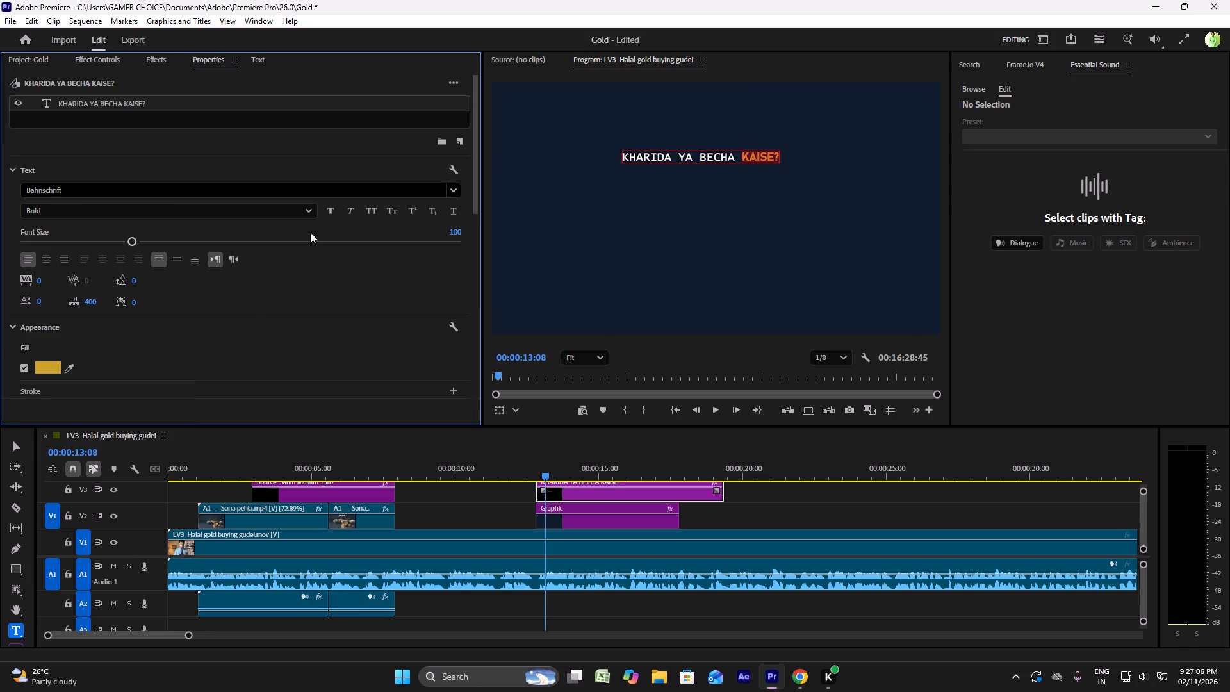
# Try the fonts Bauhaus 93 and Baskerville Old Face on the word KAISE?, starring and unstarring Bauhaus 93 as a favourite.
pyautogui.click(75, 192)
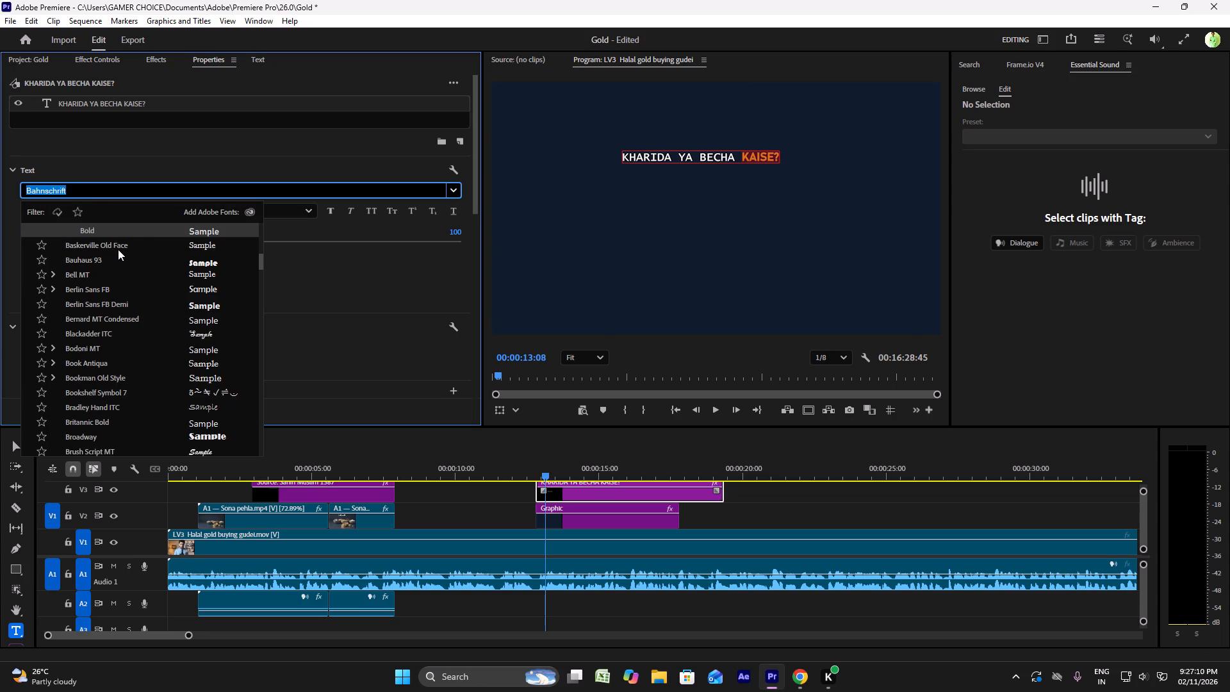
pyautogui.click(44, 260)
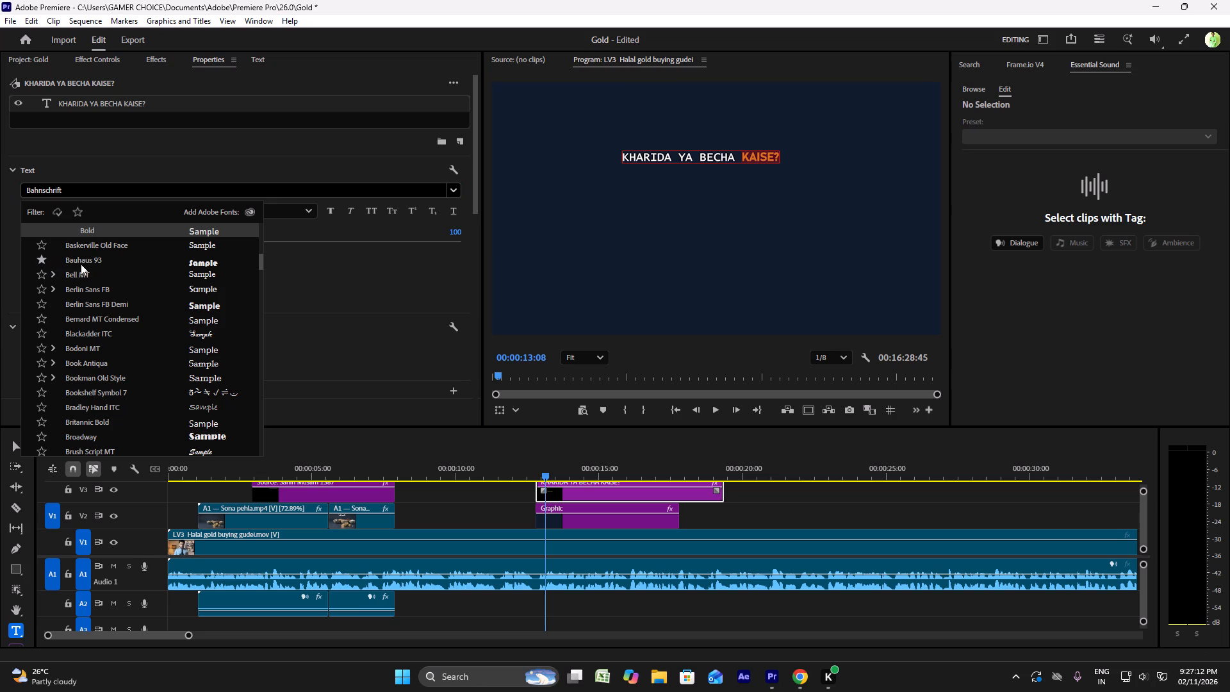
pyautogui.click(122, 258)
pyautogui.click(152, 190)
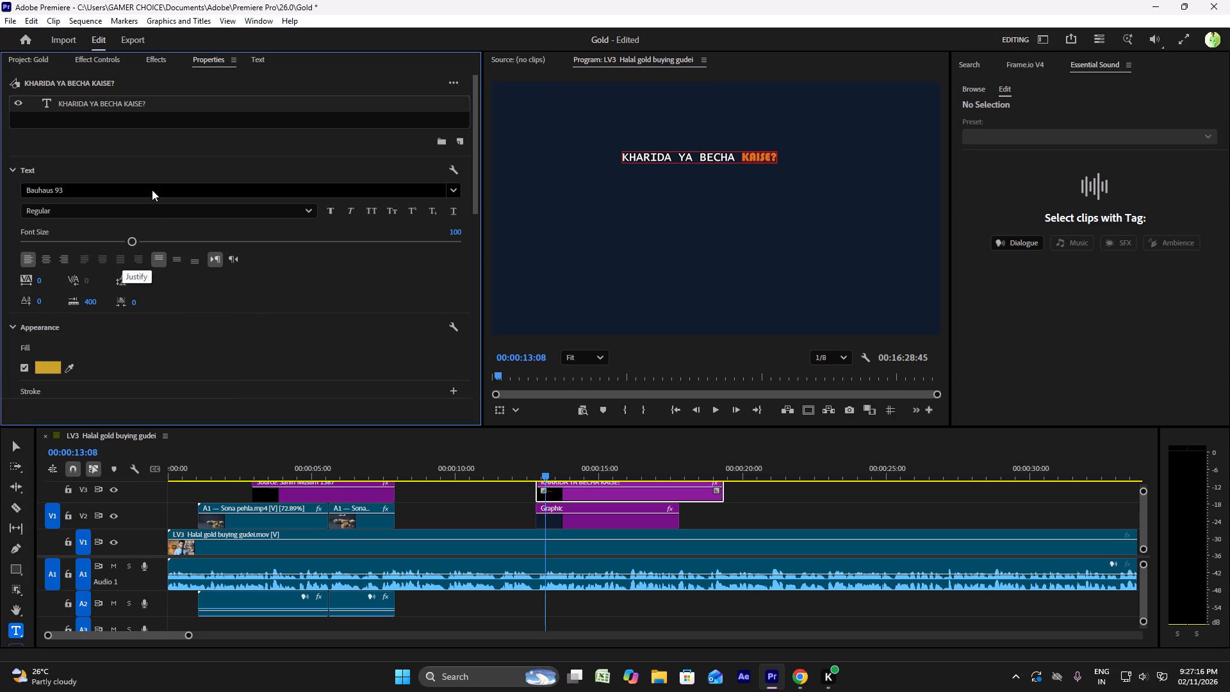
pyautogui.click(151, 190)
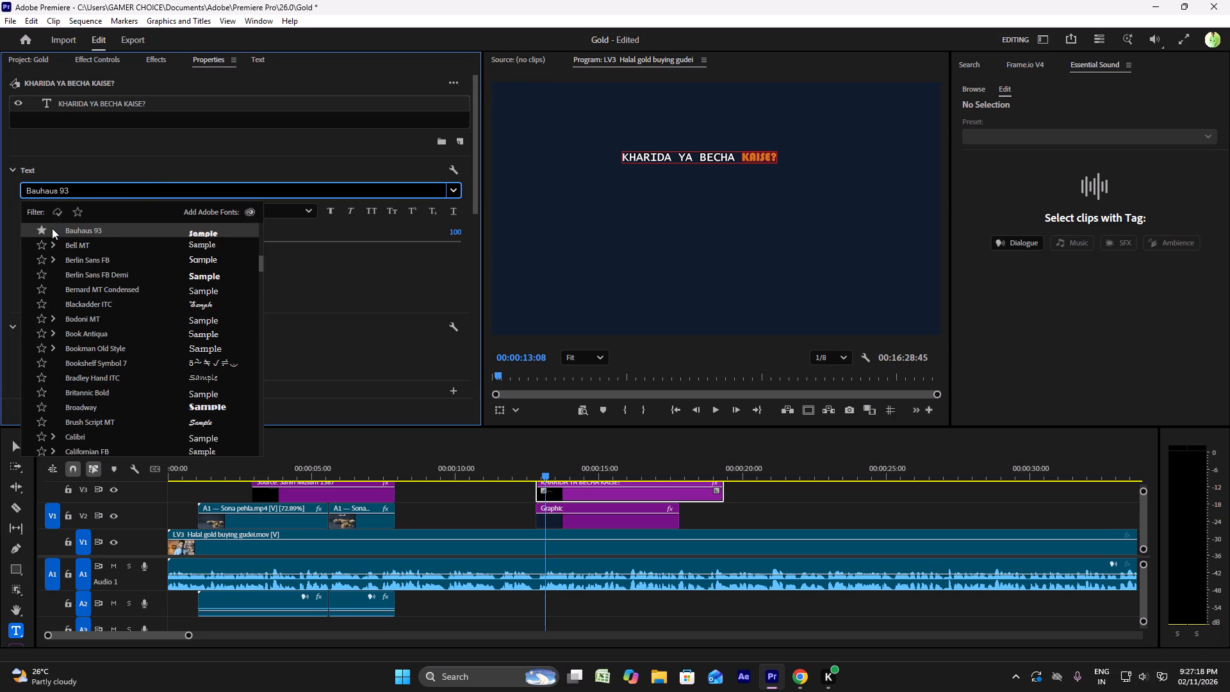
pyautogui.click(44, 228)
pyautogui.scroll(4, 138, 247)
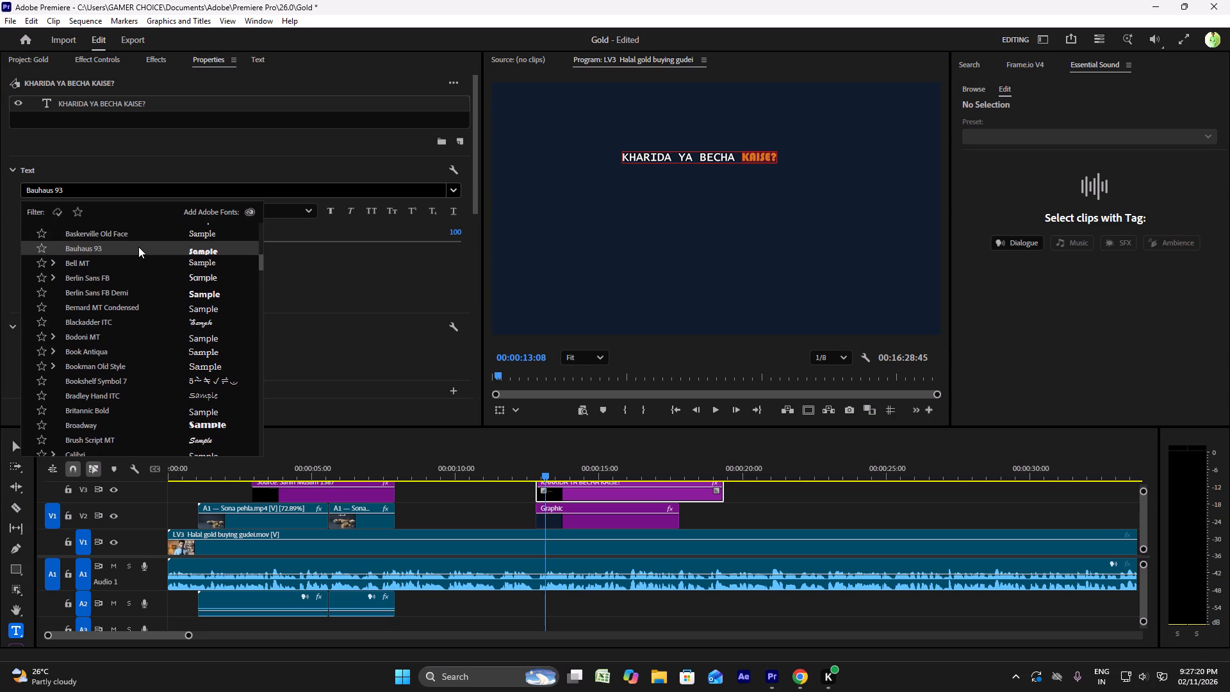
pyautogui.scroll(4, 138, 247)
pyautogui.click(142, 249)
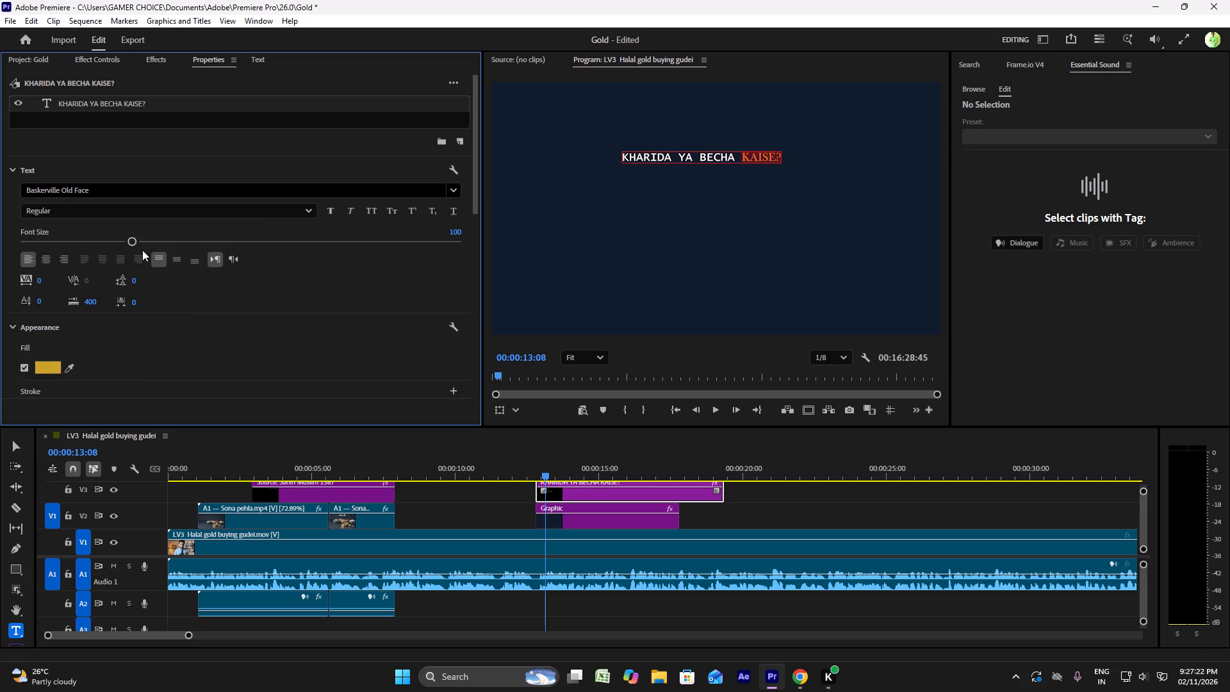
# Set the word KAISE? to Bahnschrift Bold SemiCondensed, trying the Bold style on the way.
pyautogui.click(80, 188)
pyautogui.click(129, 196)
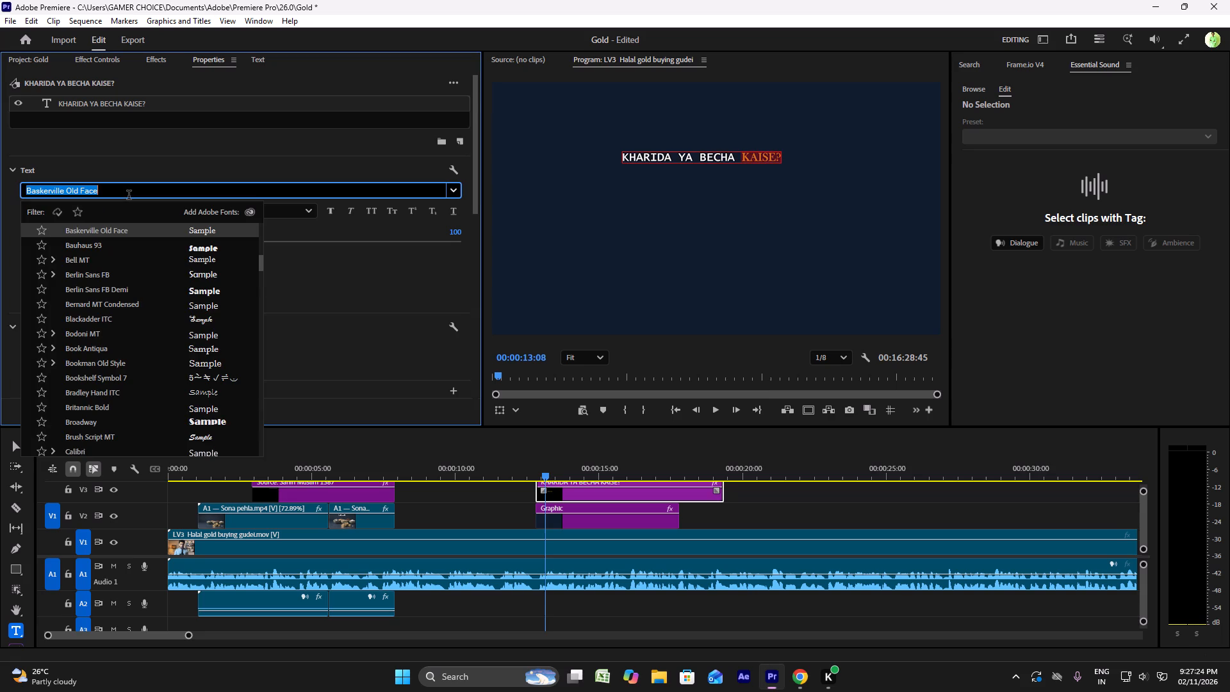
pyautogui.scroll(12, 178, 263)
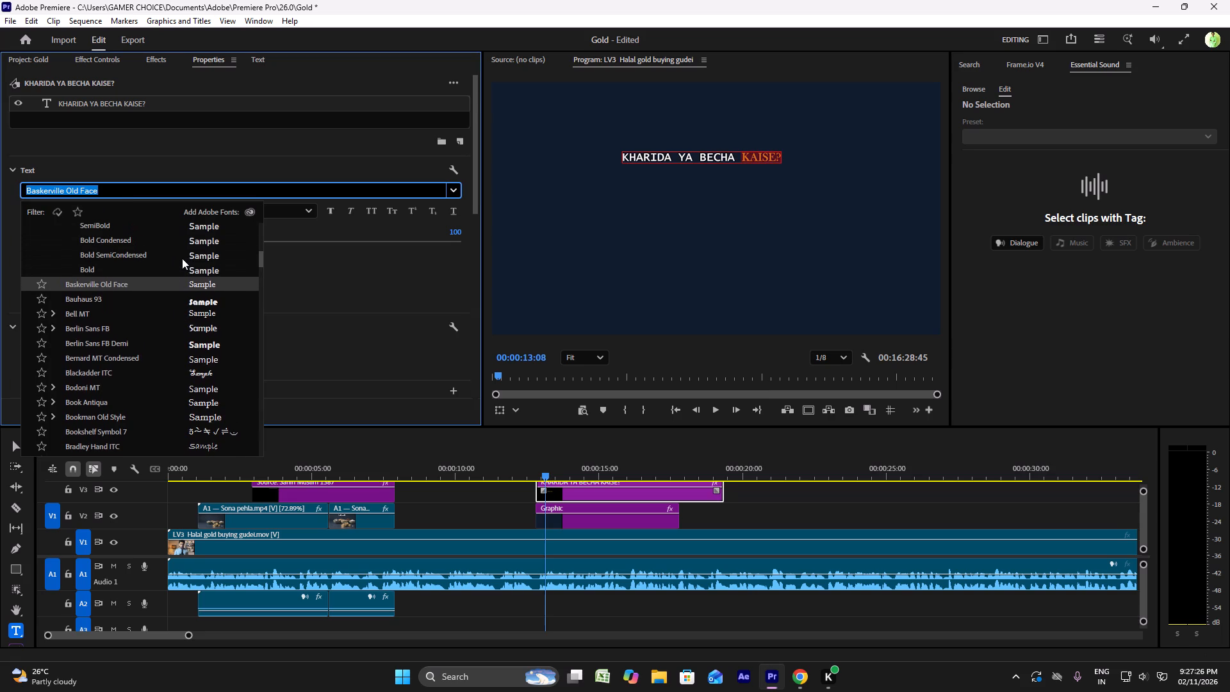
pyautogui.click(188, 268)
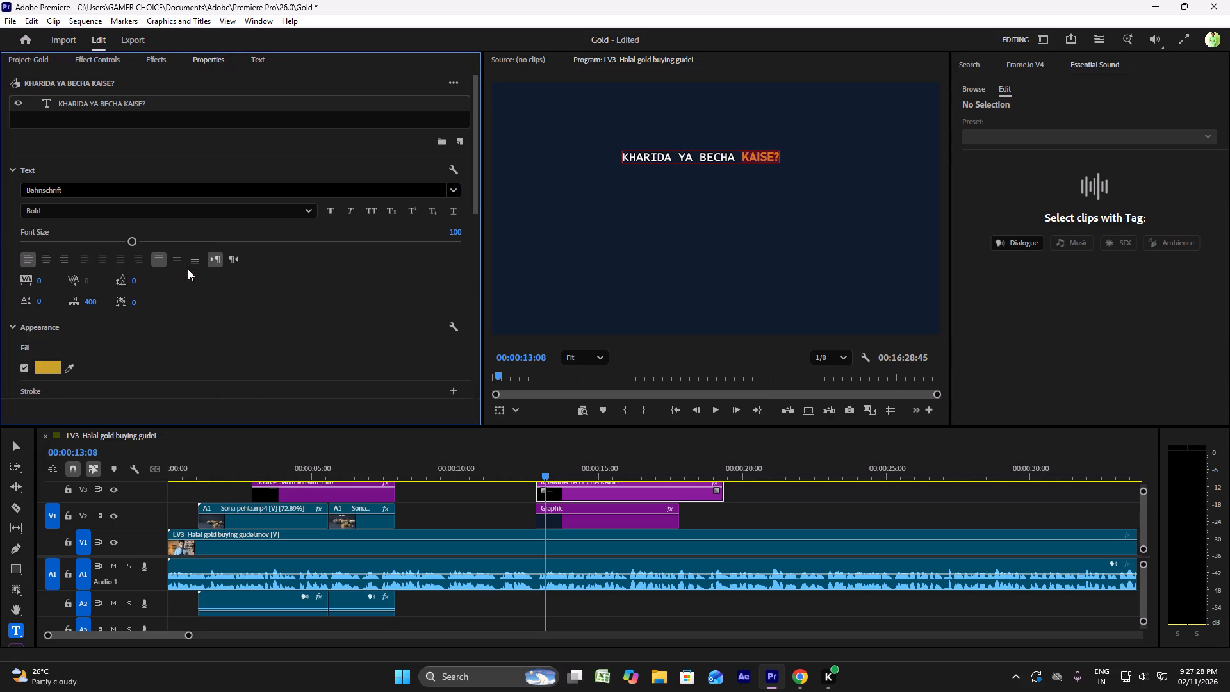
pyautogui.click(135, 187)
pyautogui.scroll(9, 167, 259)
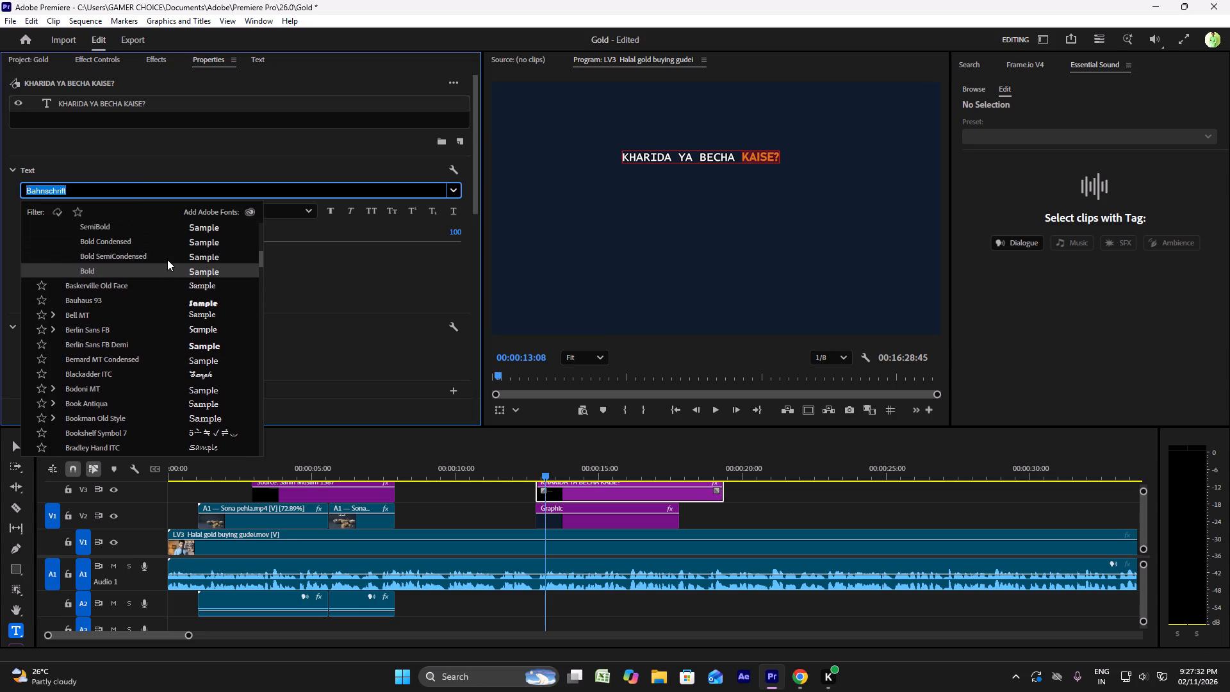
pyautogui.click(168, 259)
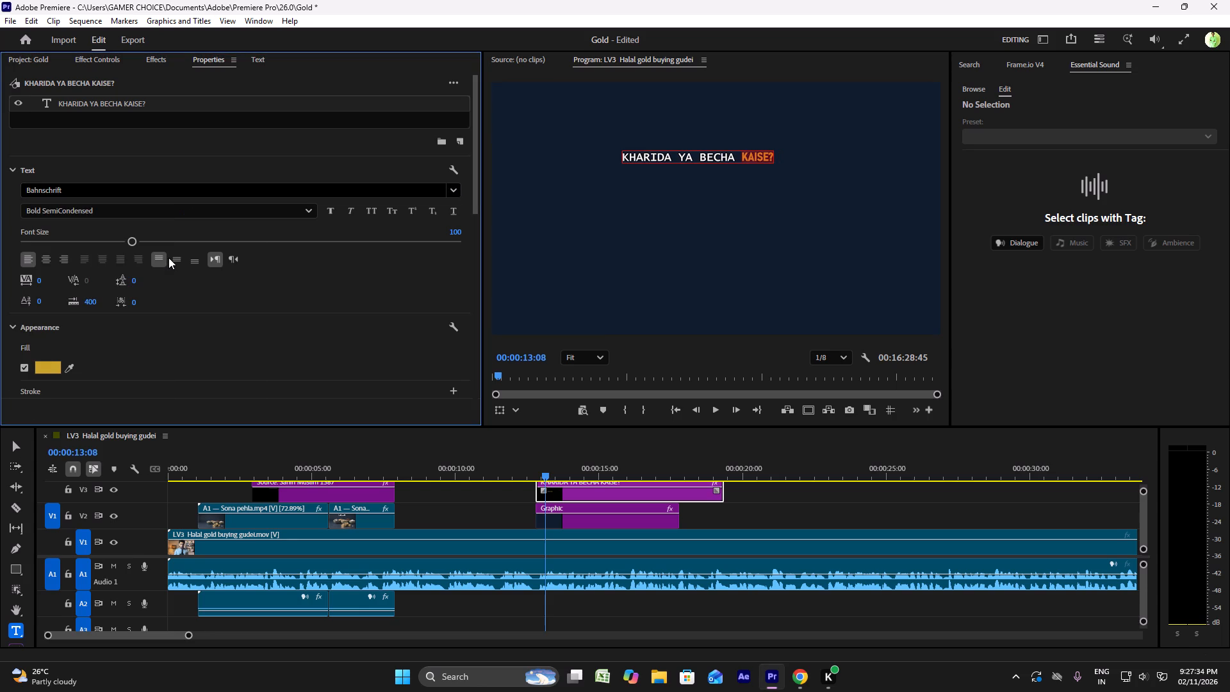
# Mark the Bahnschrift family as a favourite font and close the font list.
pyautogui.click(102, 187)
pyautogui.scroll(5, 137, 274)
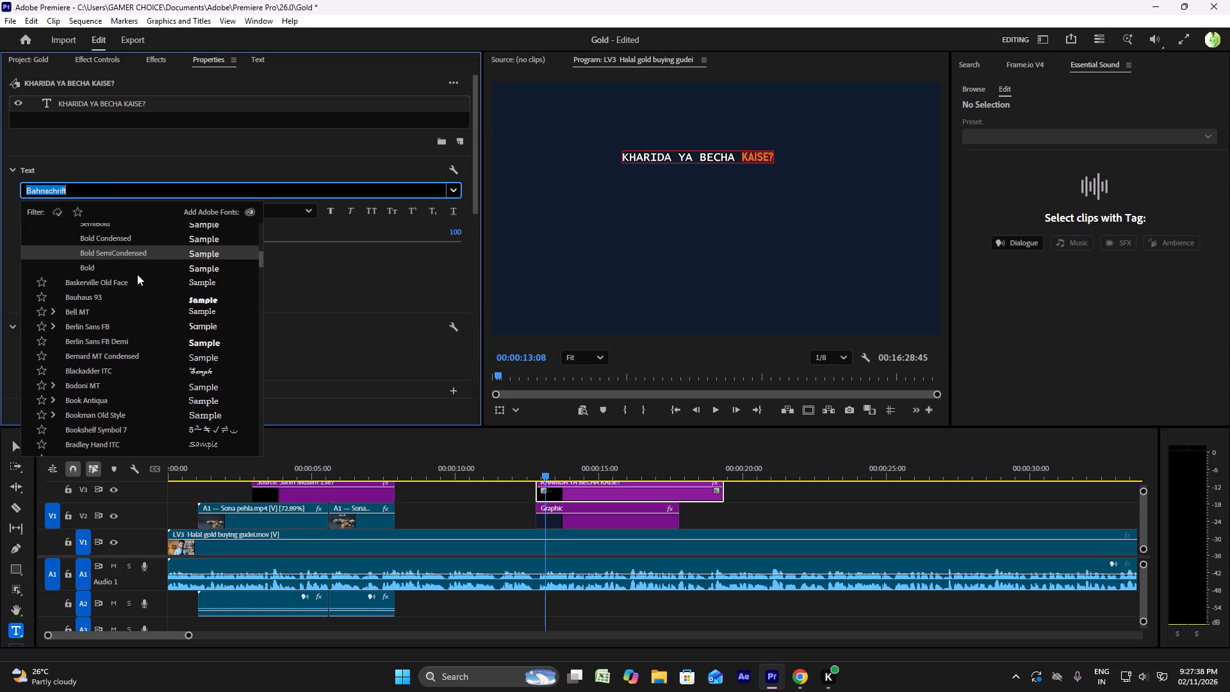
pyautogui.scroll(20, 137, 274)
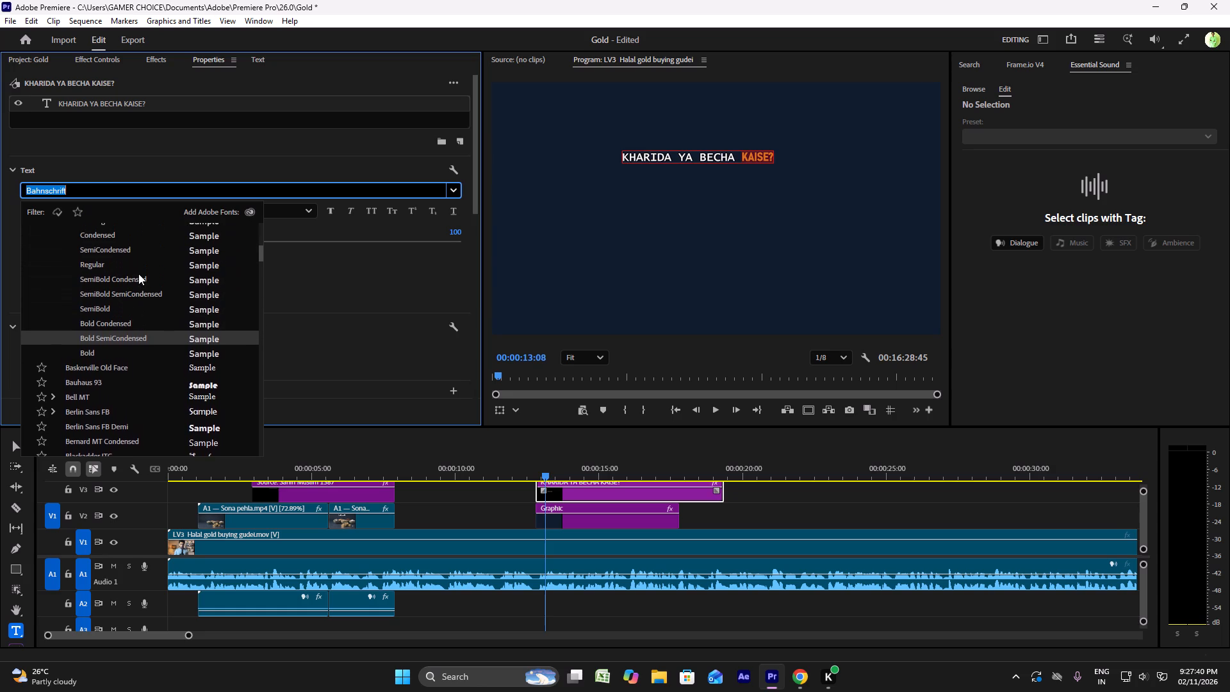
pyautogui.scroll(16, 138, 274)
pyautogui.scroll(5, 139, 273)
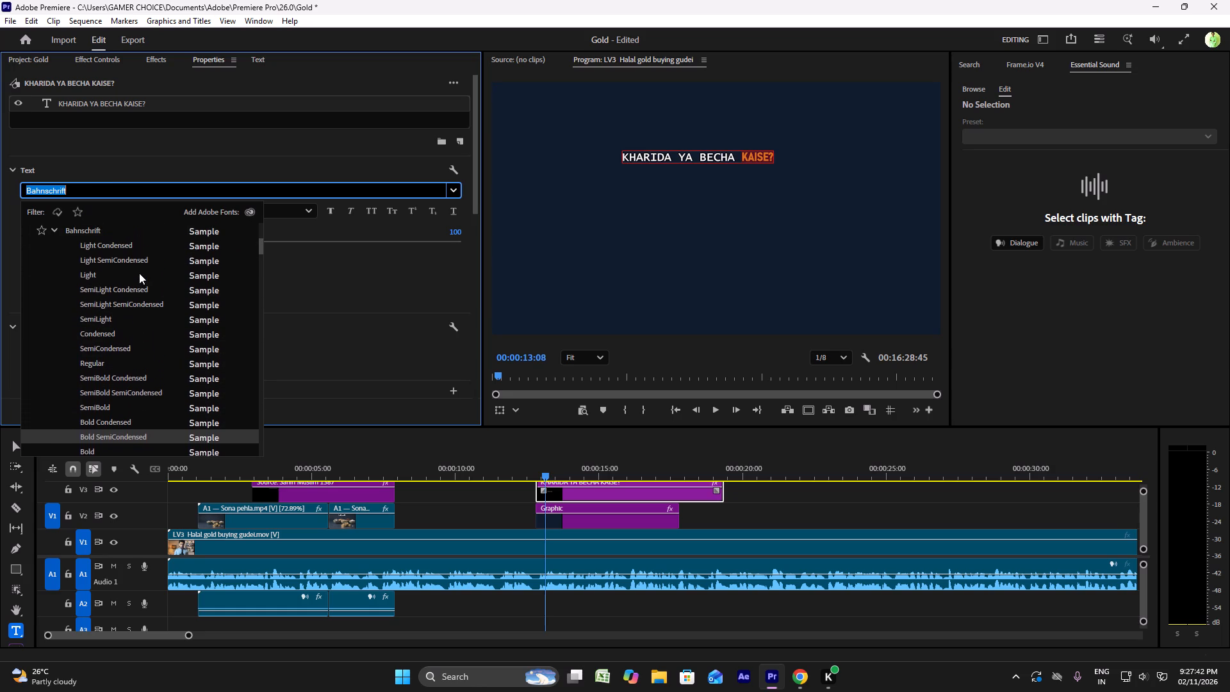
pyautogui.scroll(5, 139, 273)
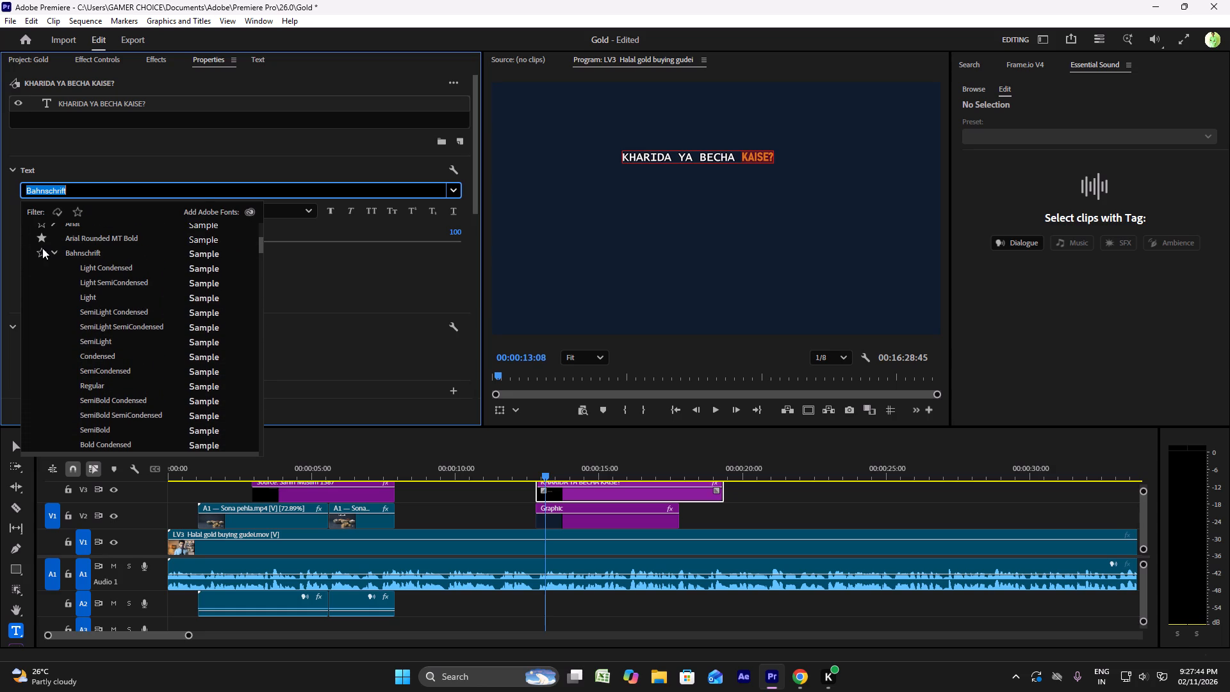
pyautogui.click(42, 249)
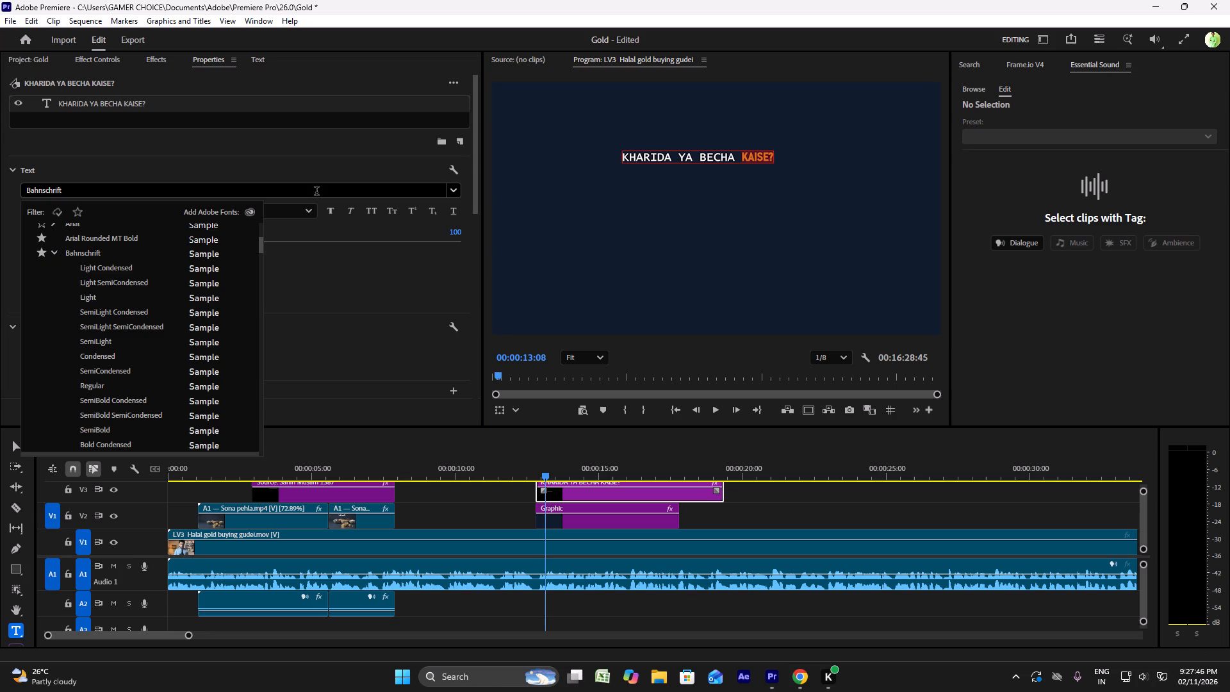
pyautogui.click(582, 265)
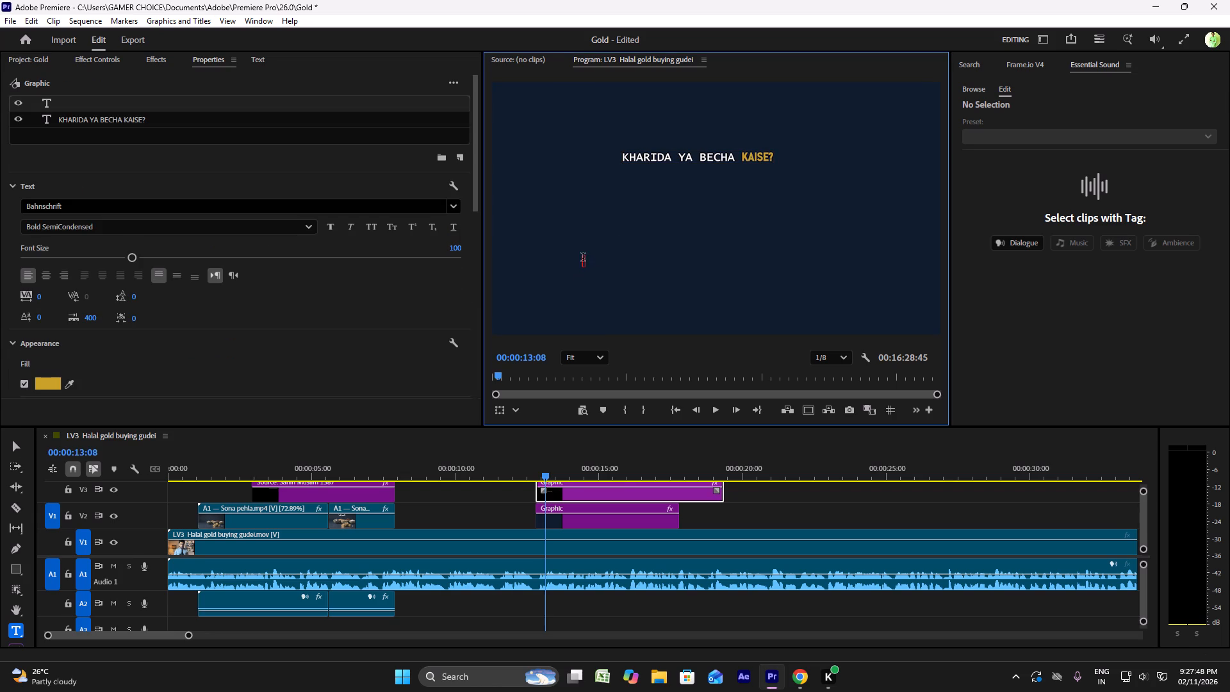
# Select the whole KHARIDA YA BECHA KAISE? title and set the clip's Motion Scale to 196.
pyautogui.tripleClick(634, 160)
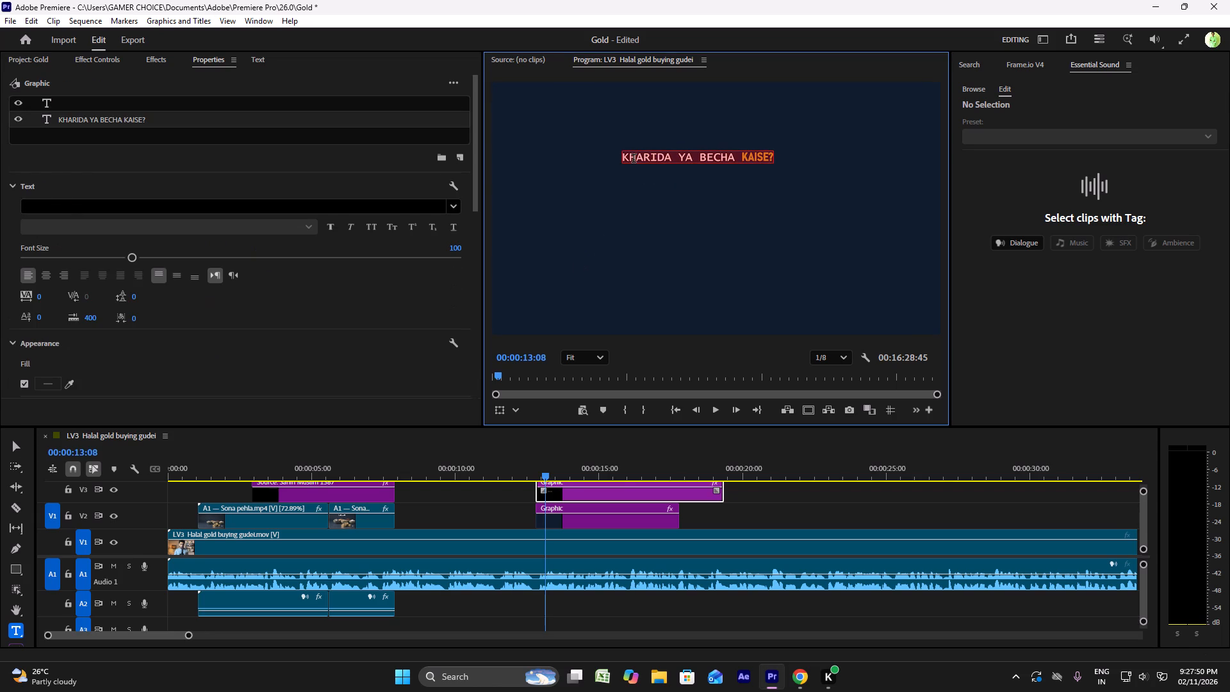
pyautogui.click(92, 63)
pyautogui.moveTo(154, 207); pyautogui.dragTo(170, 208)
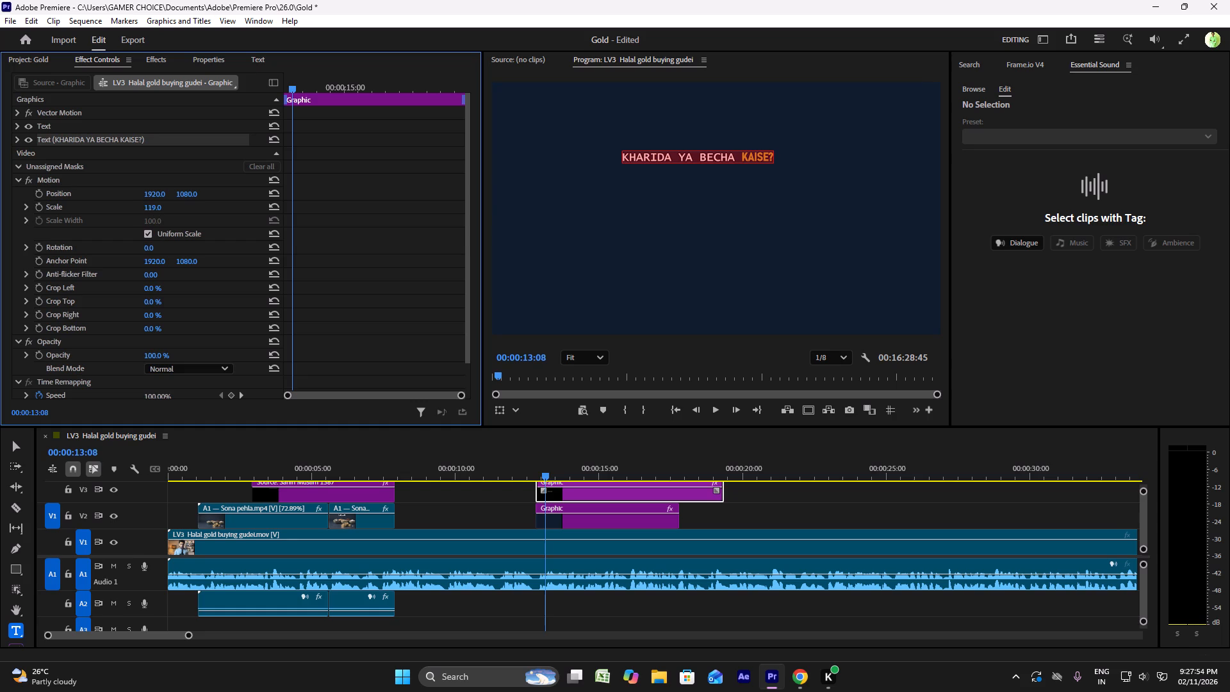
pyautogui.moveTo(170, 208); pyautogui.dragTo(211, 212)
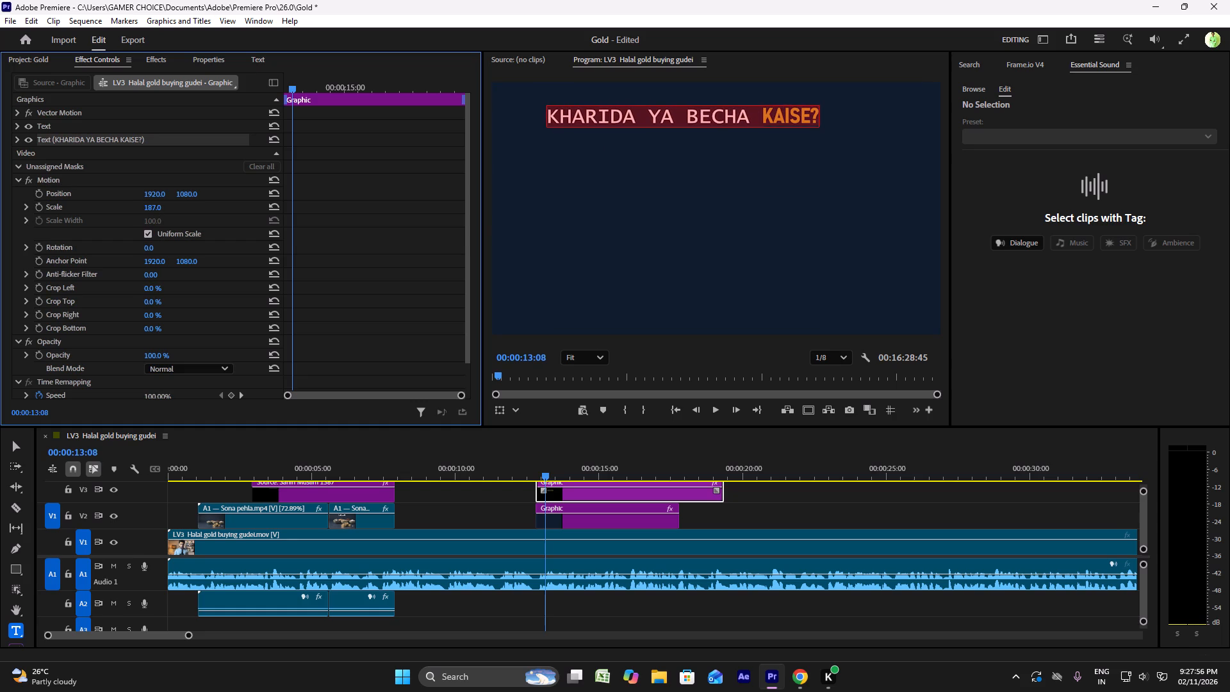
pyautogui.moveTo(211, 212); pyautogui.dragTo(217, 212)
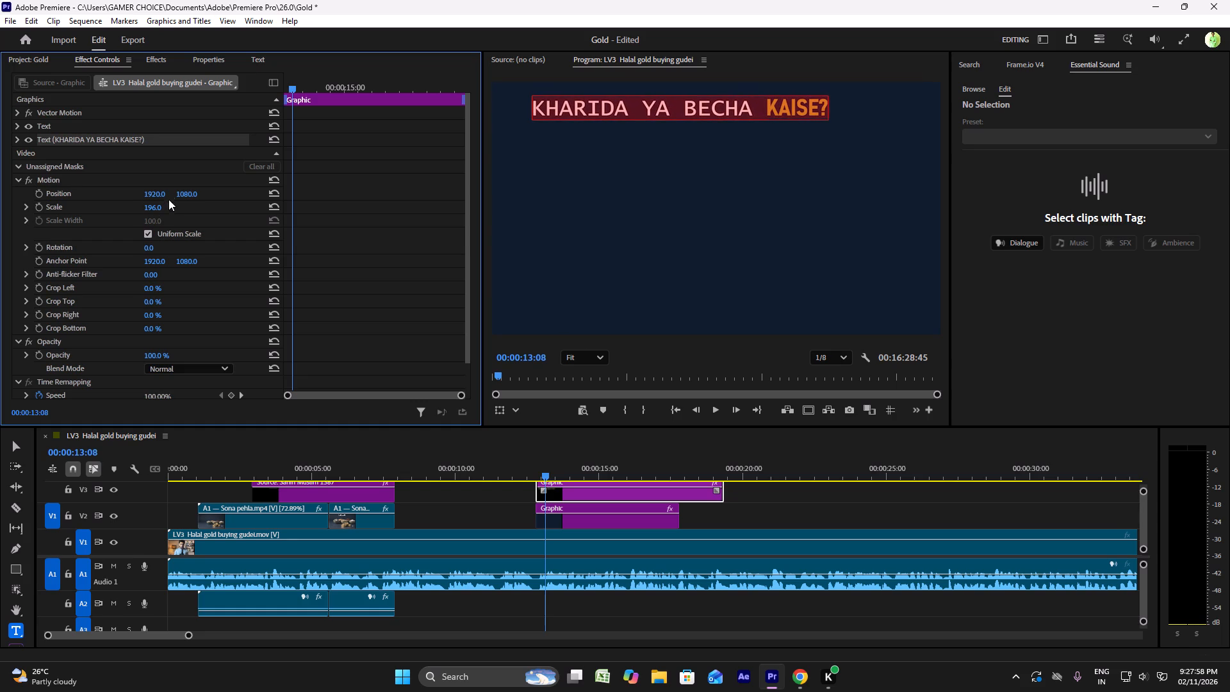
# Move the enlarged title lower and across the frame, setting its Motion Position to 2530, 1764.
pyautogui.moveTo(190, 192); pyautogui.dragTo(250, 196)
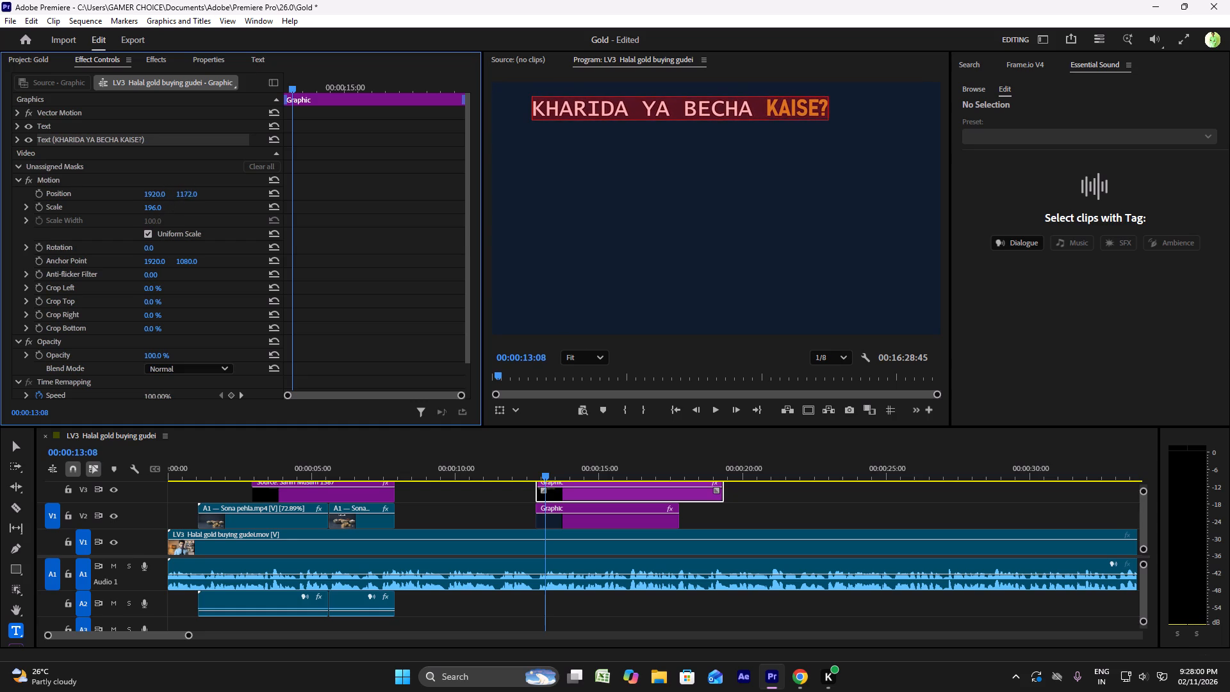
pyautogui.moveTo(250, 196); pyautogui.dragTo(416, 211)
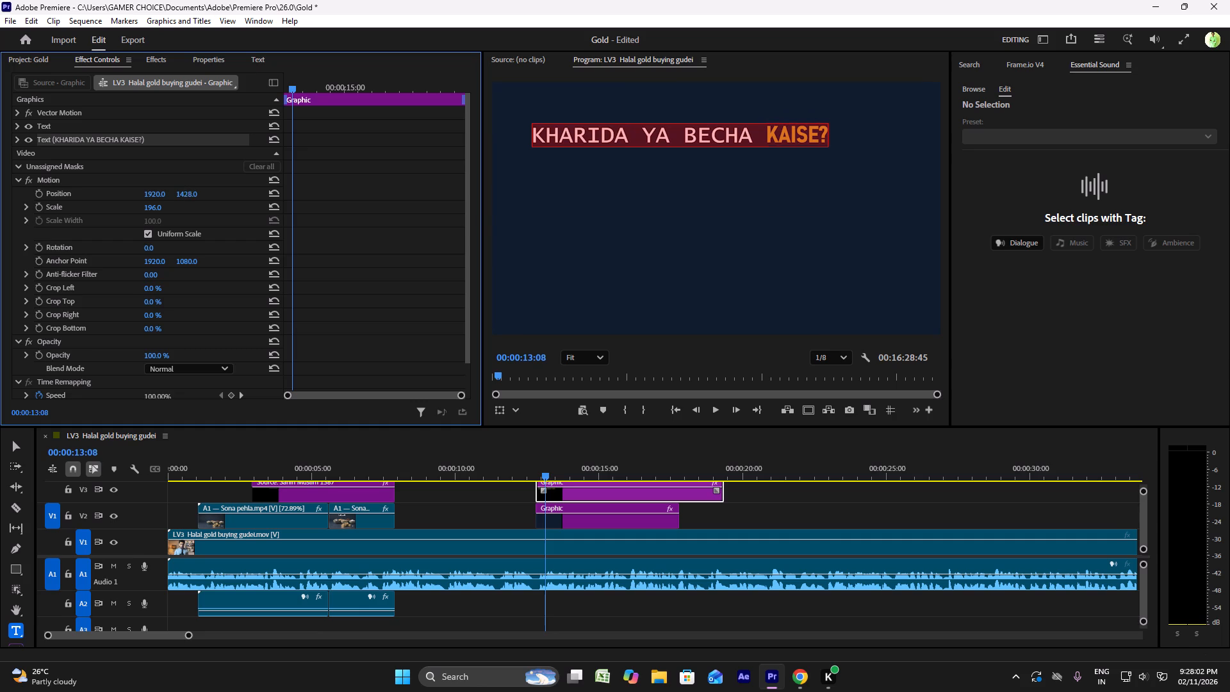
pyautogui.moveTo(416, 211); pyautogui.dragTo(631, 247)
pyautogui.moveTo(161, 192); pyautogui.dragTo(541, 227)
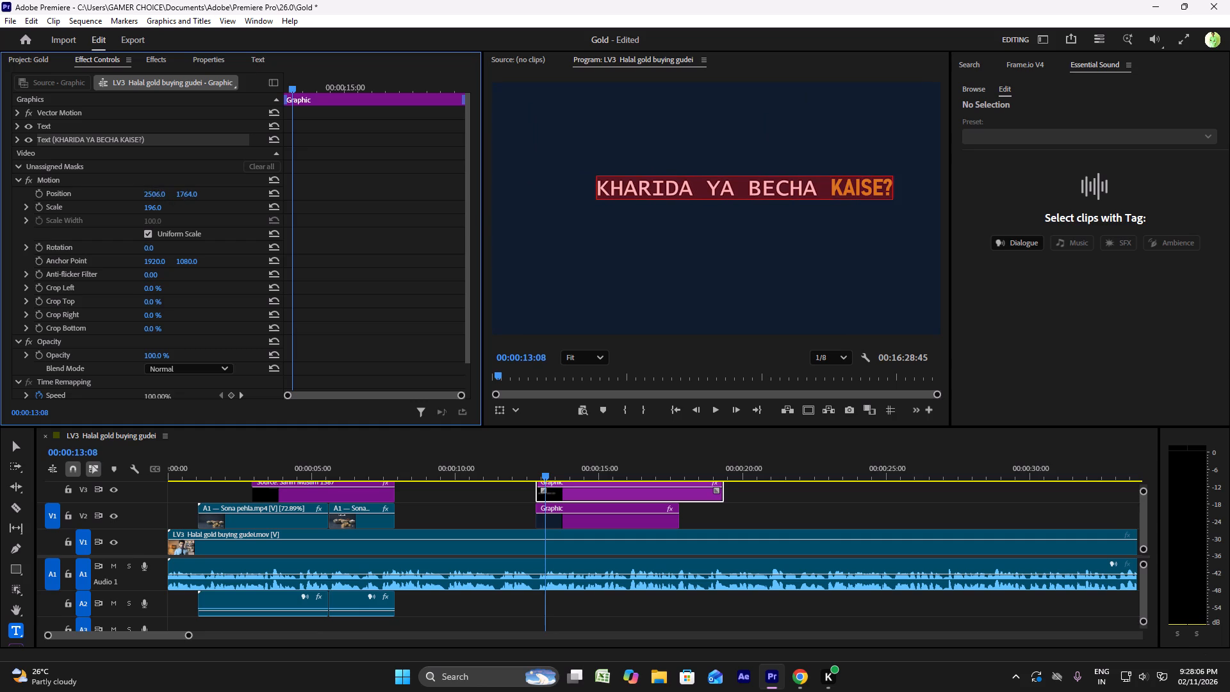
pyautogui.moveTo(541, 227); pyautogui.dragTo(555, 229)
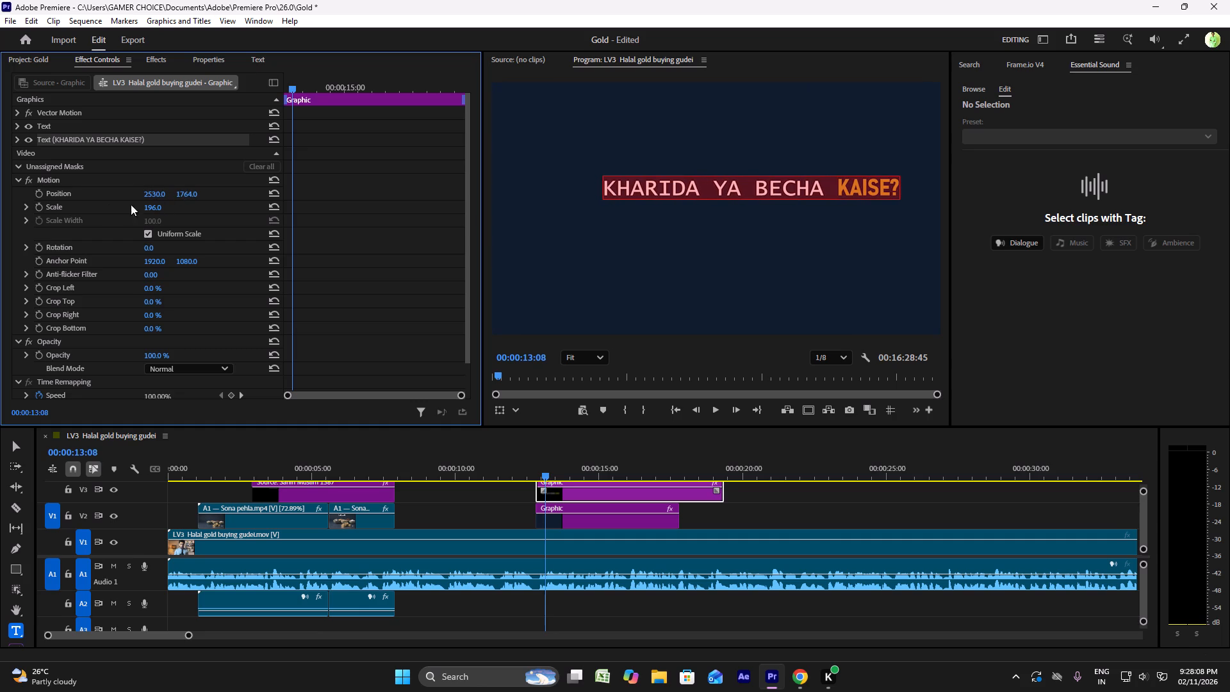
# Break the title into two lines before BECHA and recentre it by setting the horizontal Motion Position to 2955.
pyautogui.click(759, 193)
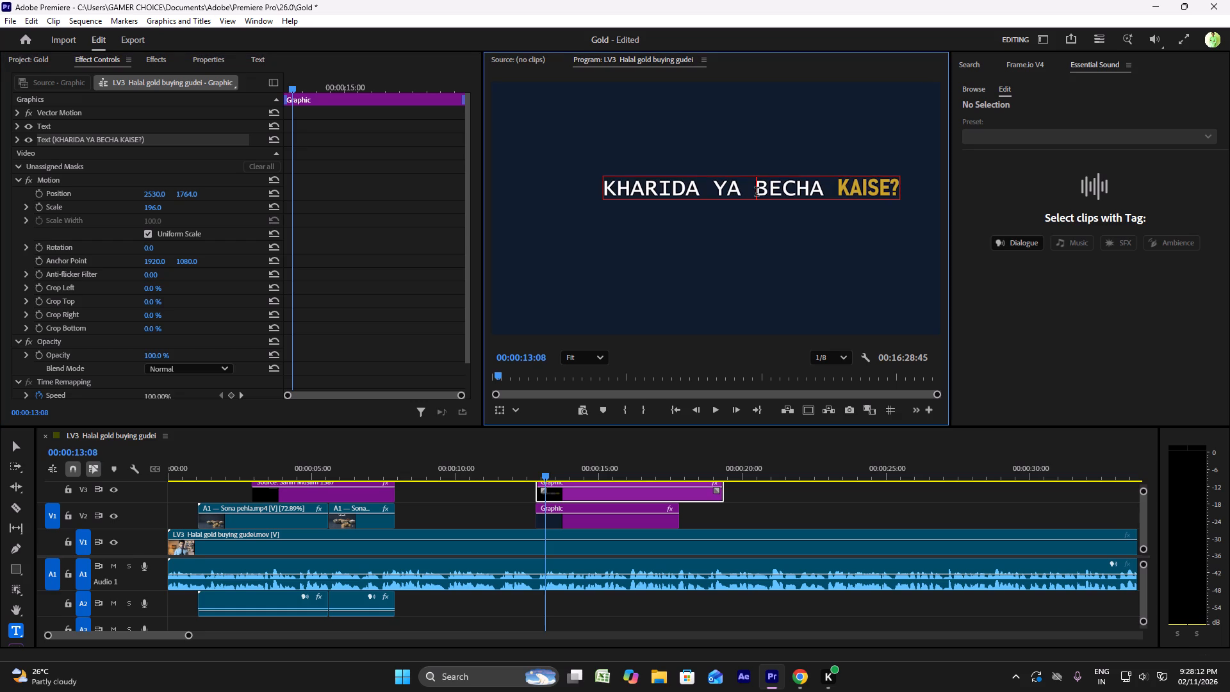
pyautogui.press('BackSpace')
pyautogui.press('Return')
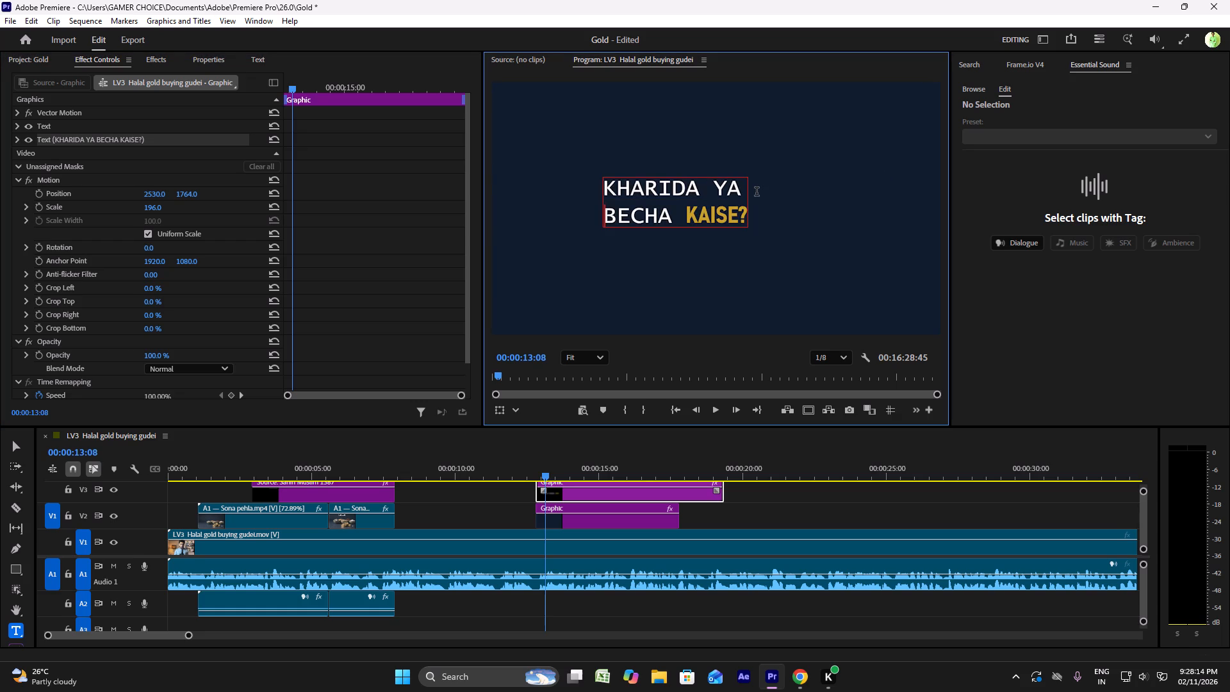
pyautogui.moveTo(160, 192); pyautogui.dragTo(432, 210)
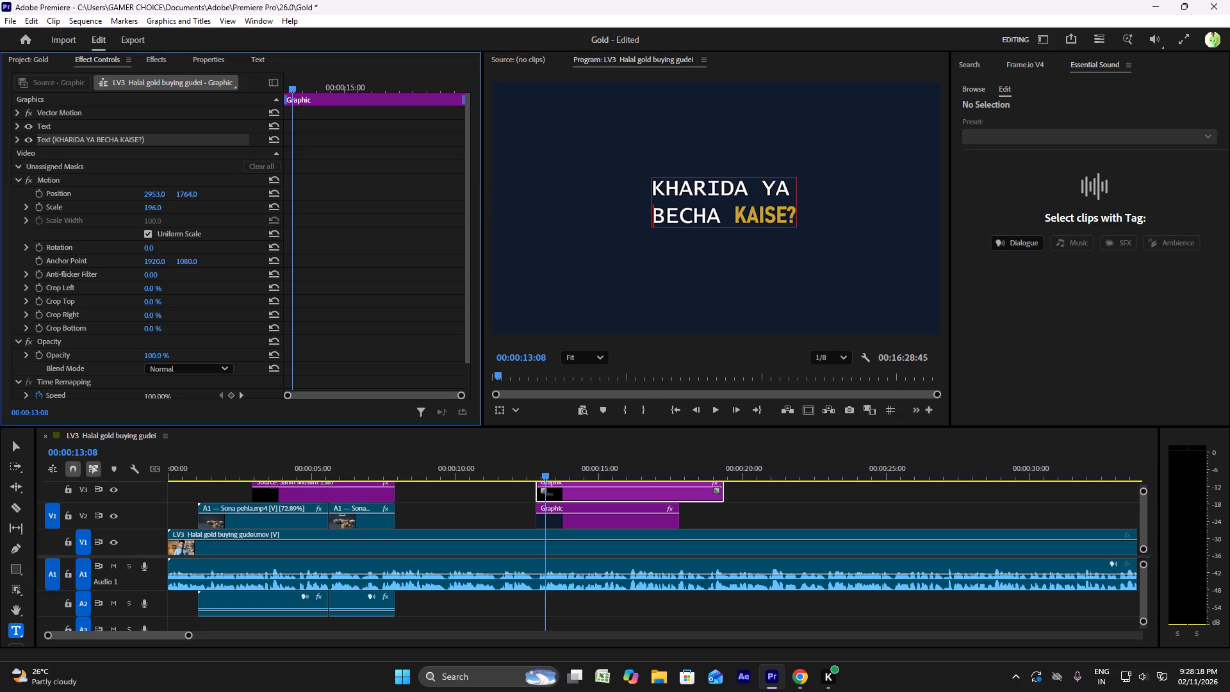
pyautogui.moveTo(432, 210); pyautogui.dragTo(433, 210)
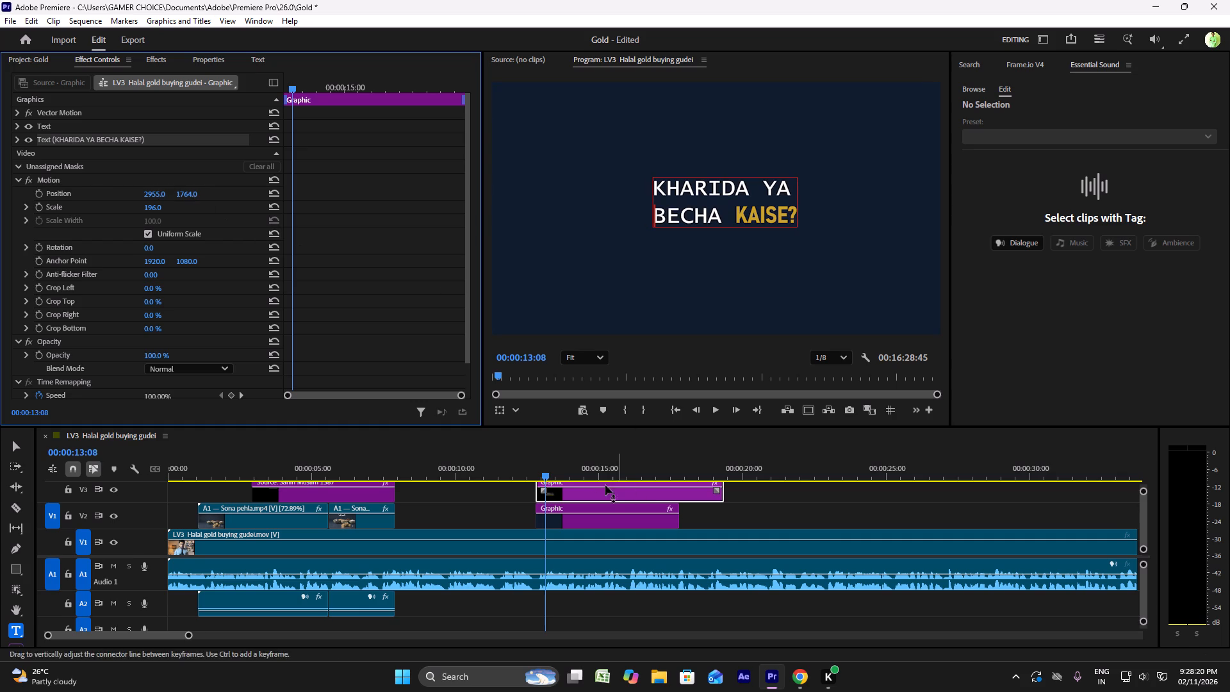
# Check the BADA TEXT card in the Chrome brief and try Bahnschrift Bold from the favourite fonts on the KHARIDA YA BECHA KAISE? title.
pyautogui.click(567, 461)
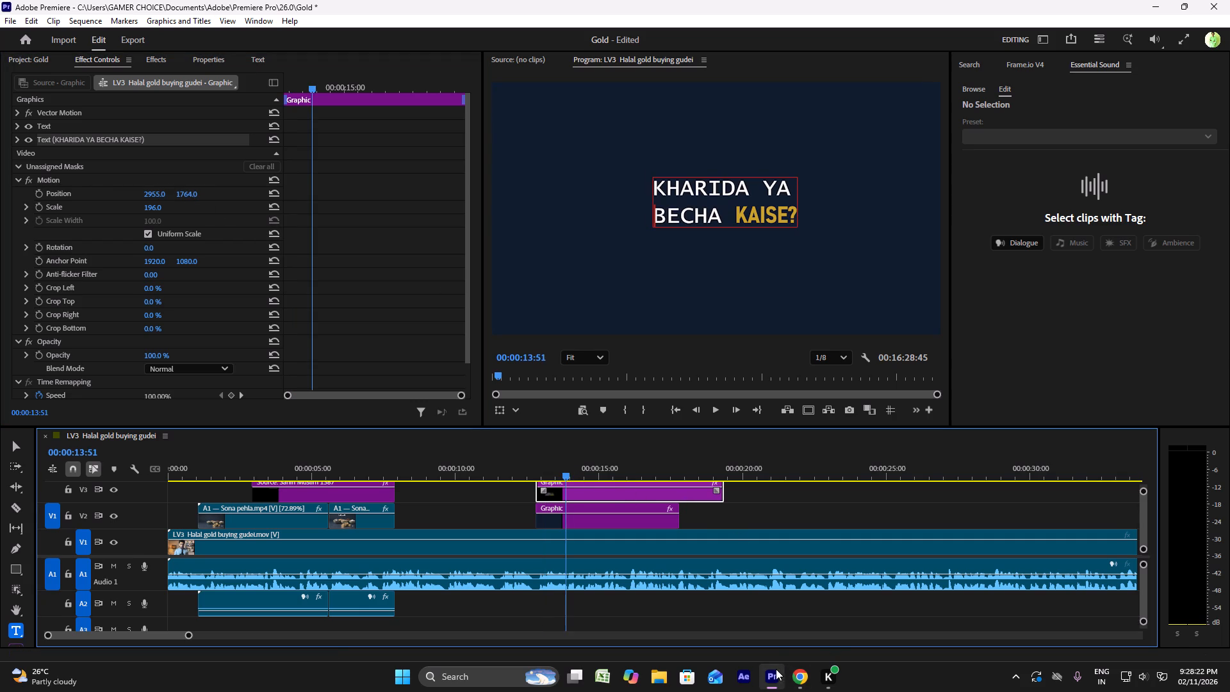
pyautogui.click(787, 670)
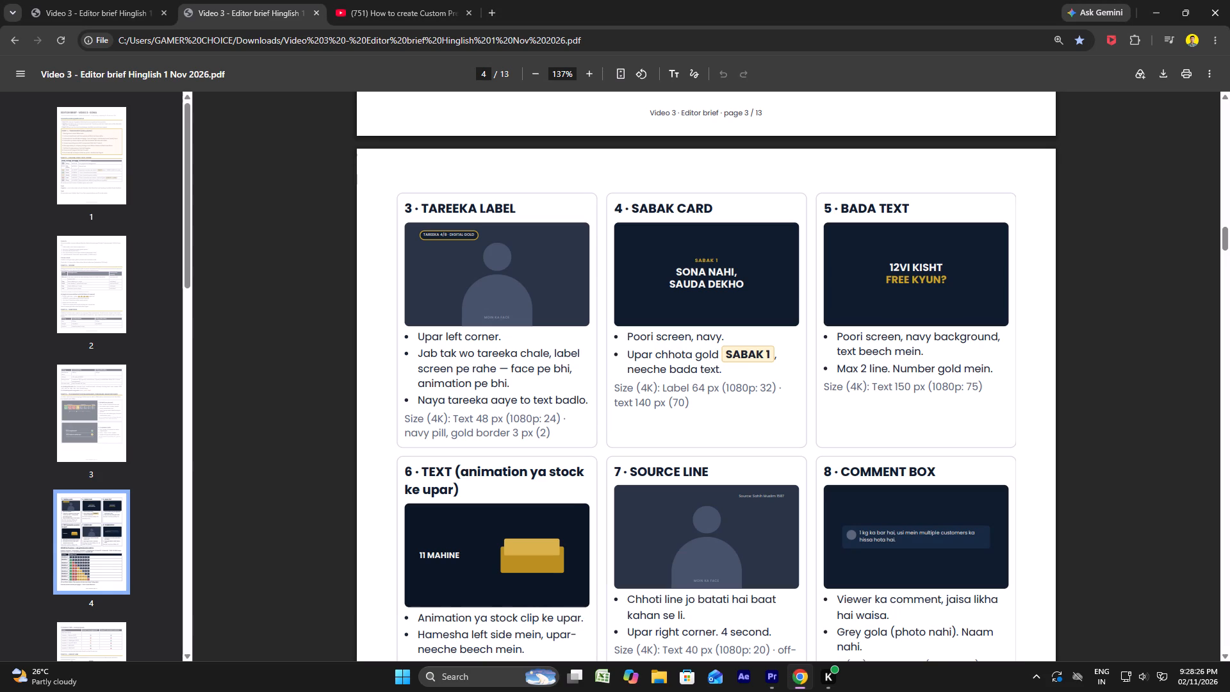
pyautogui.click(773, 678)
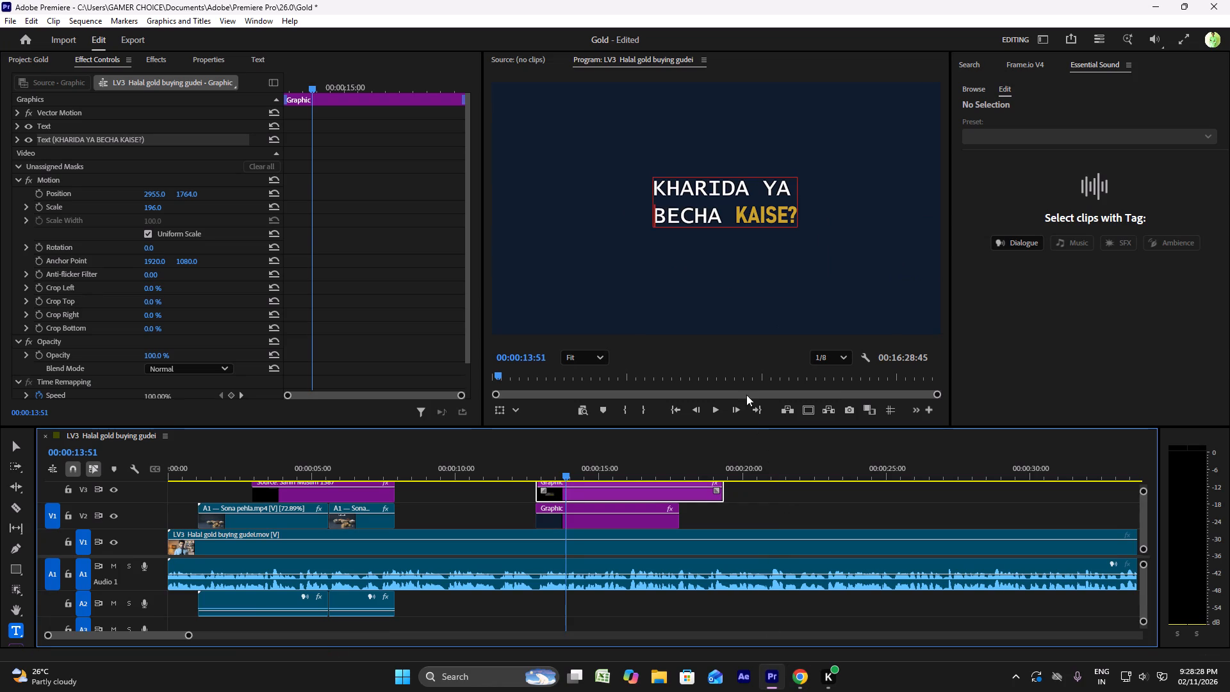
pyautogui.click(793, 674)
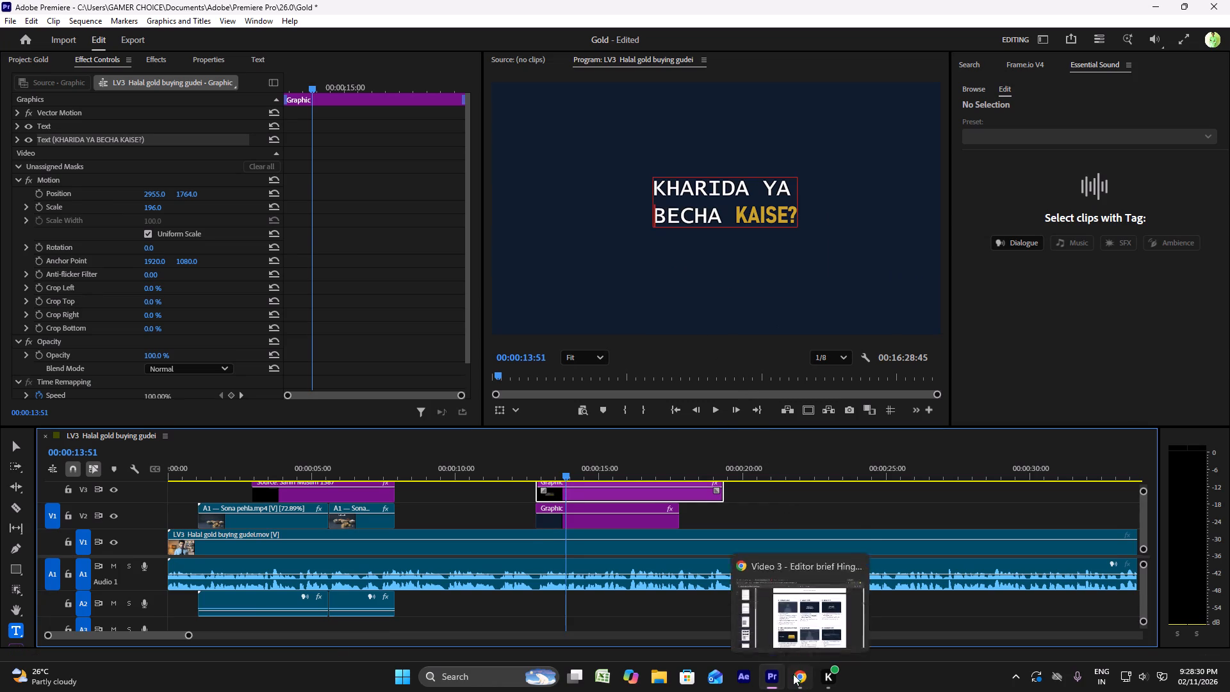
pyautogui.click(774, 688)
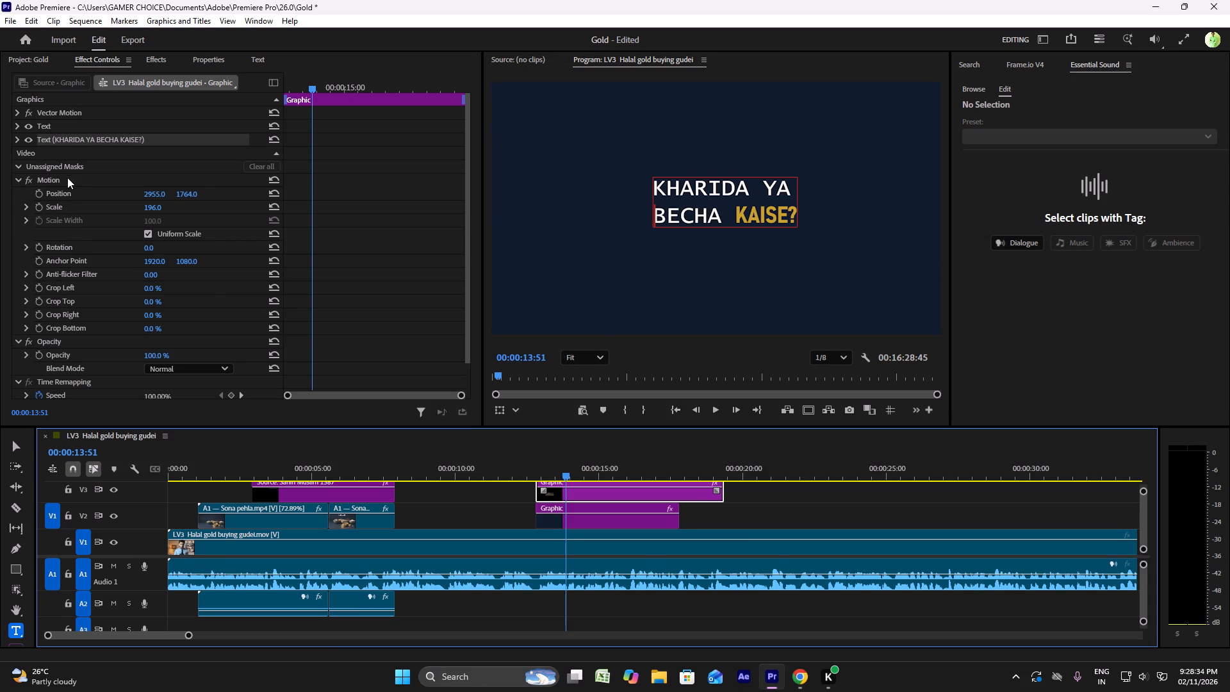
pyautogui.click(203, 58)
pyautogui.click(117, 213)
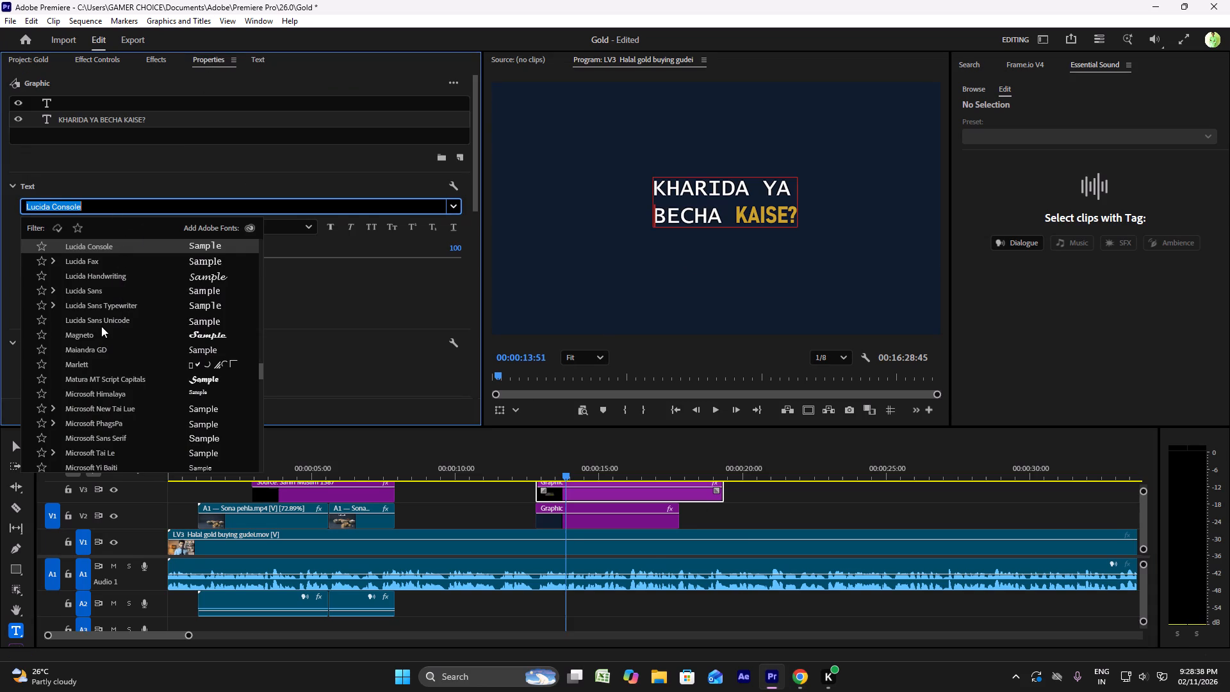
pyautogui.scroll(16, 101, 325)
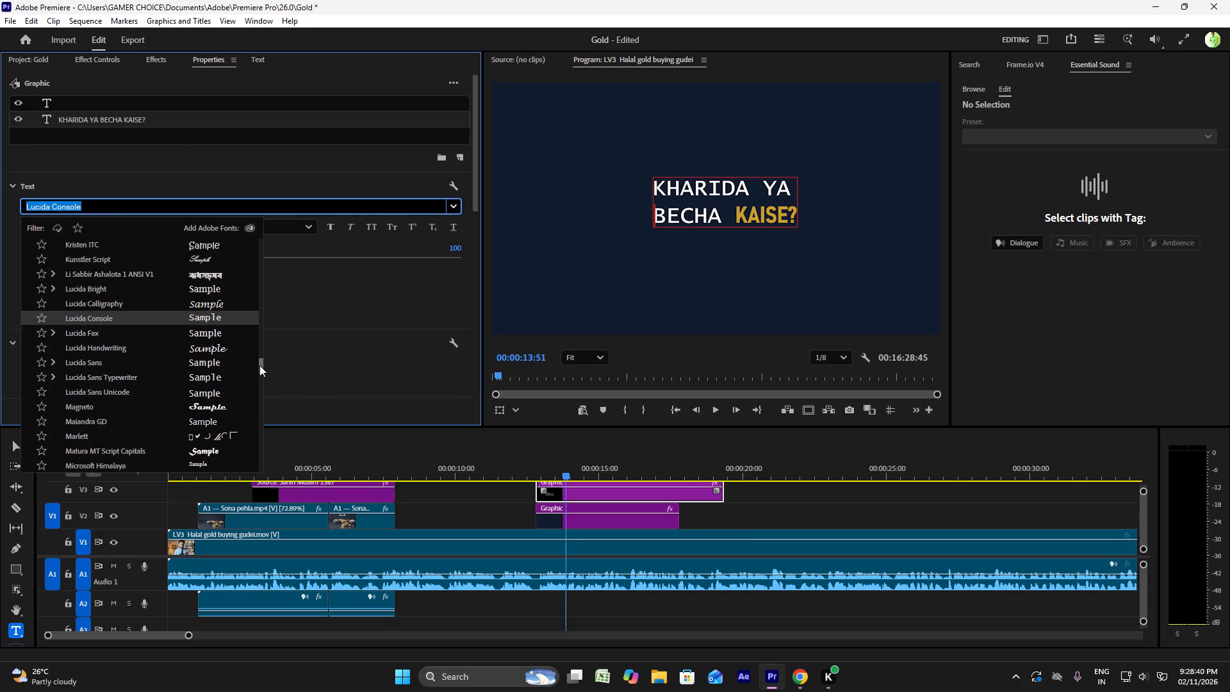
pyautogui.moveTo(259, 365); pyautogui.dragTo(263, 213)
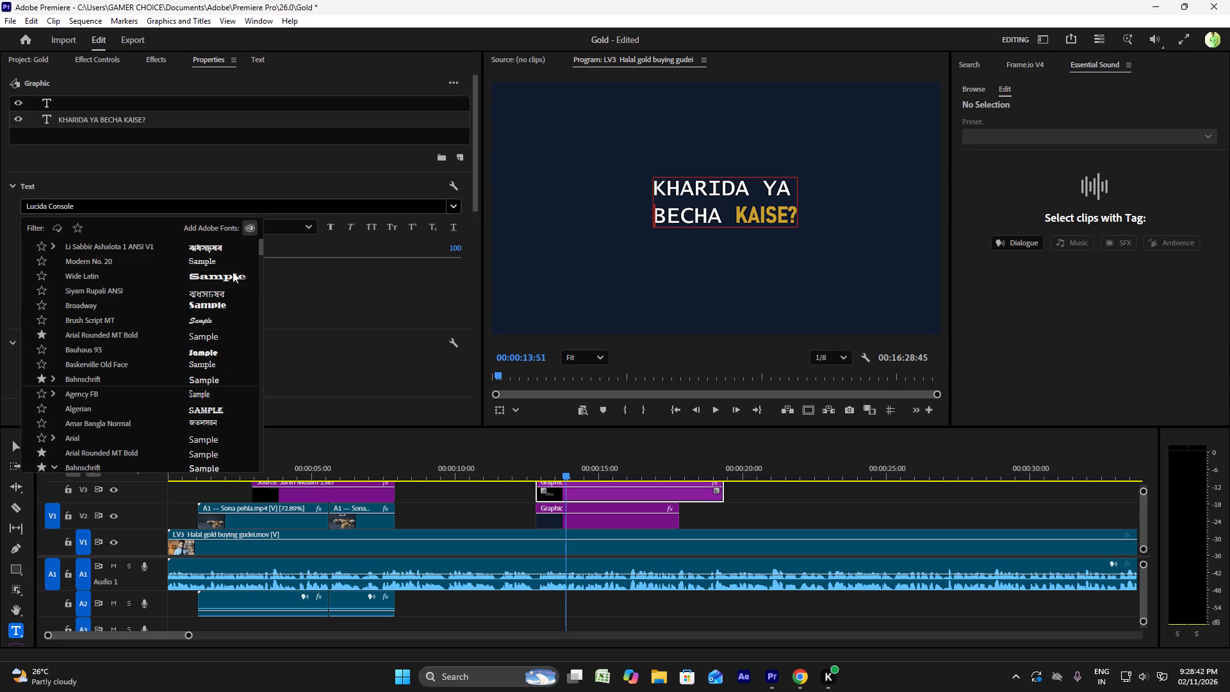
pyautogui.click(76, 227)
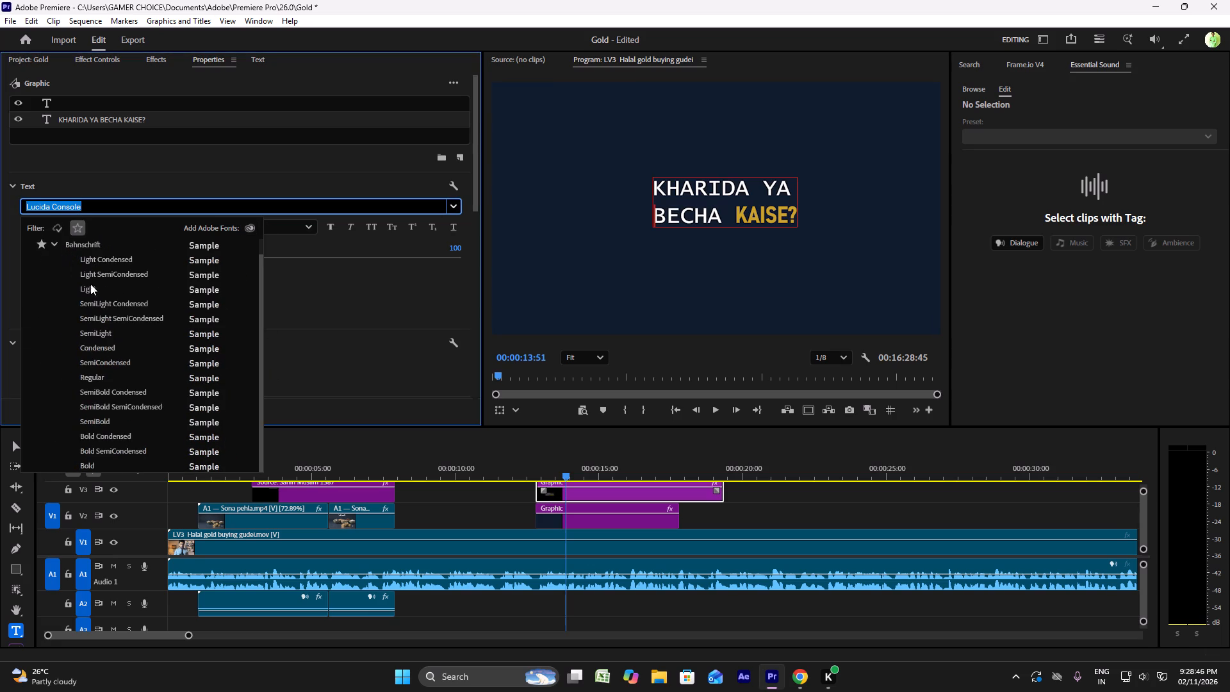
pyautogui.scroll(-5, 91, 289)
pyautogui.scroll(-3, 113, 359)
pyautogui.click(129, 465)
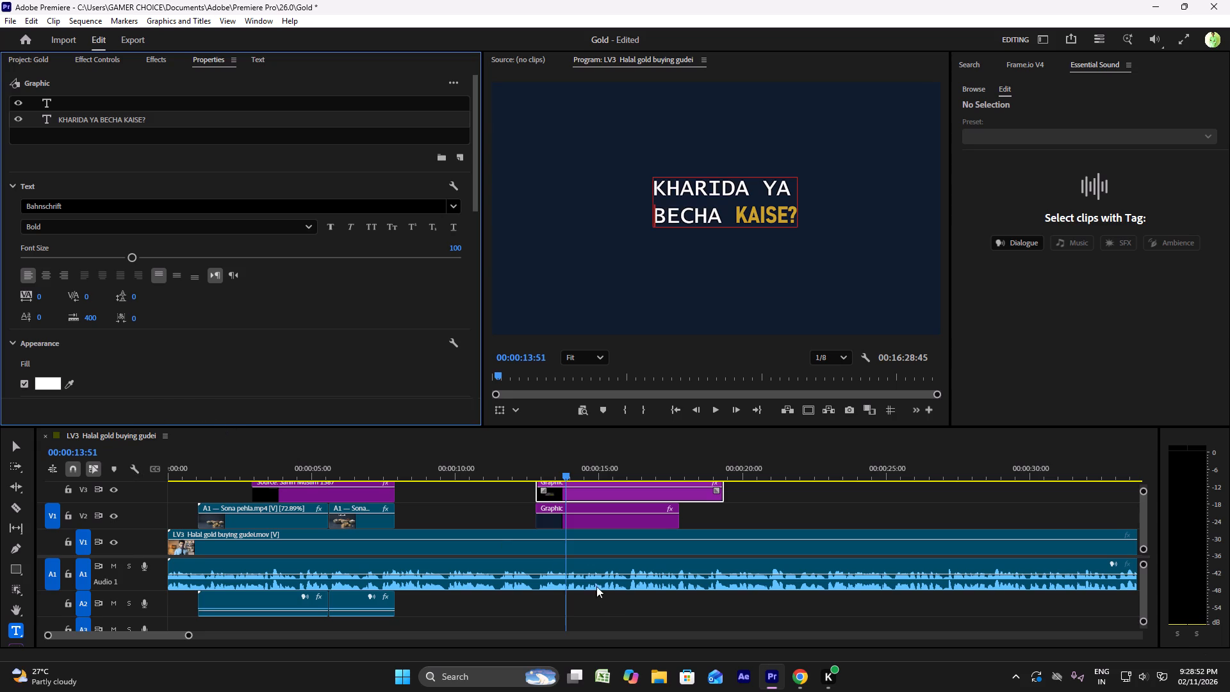
# Examine the # 0 HOOK instructions and the BADA TEXT card in the Chrome brief, comparing them with the title in Premiere Pro.
pyautogui.click(789, 681)
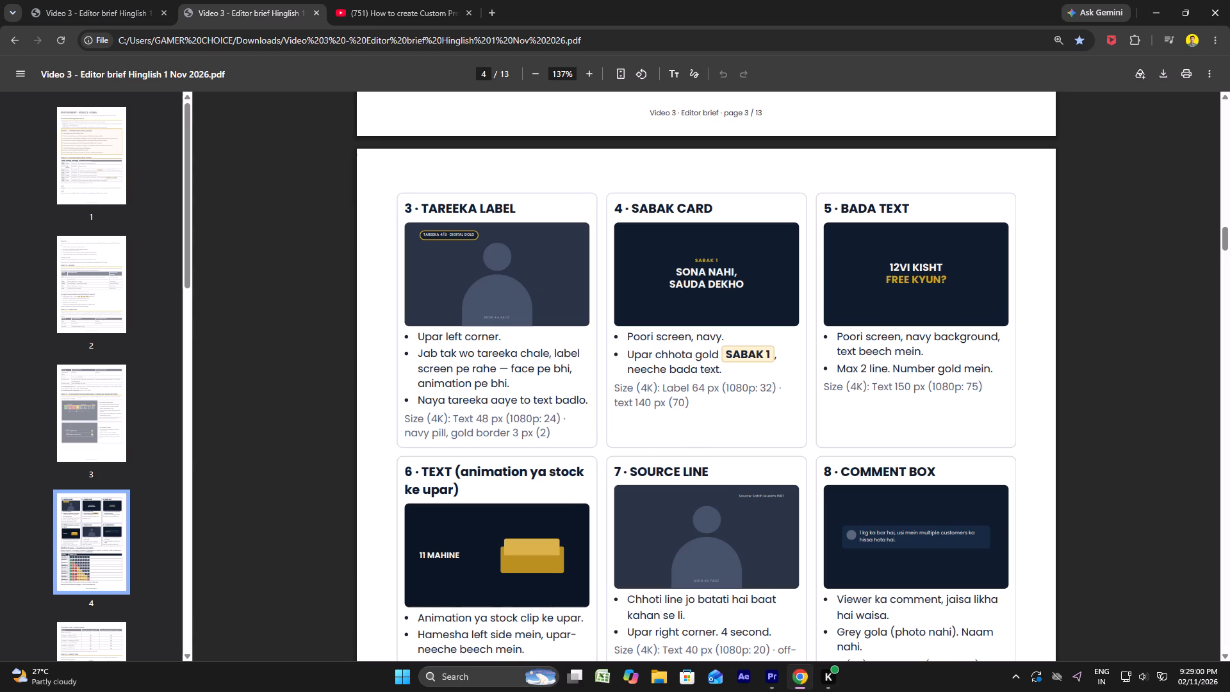
pyautogui.click(58, 0)
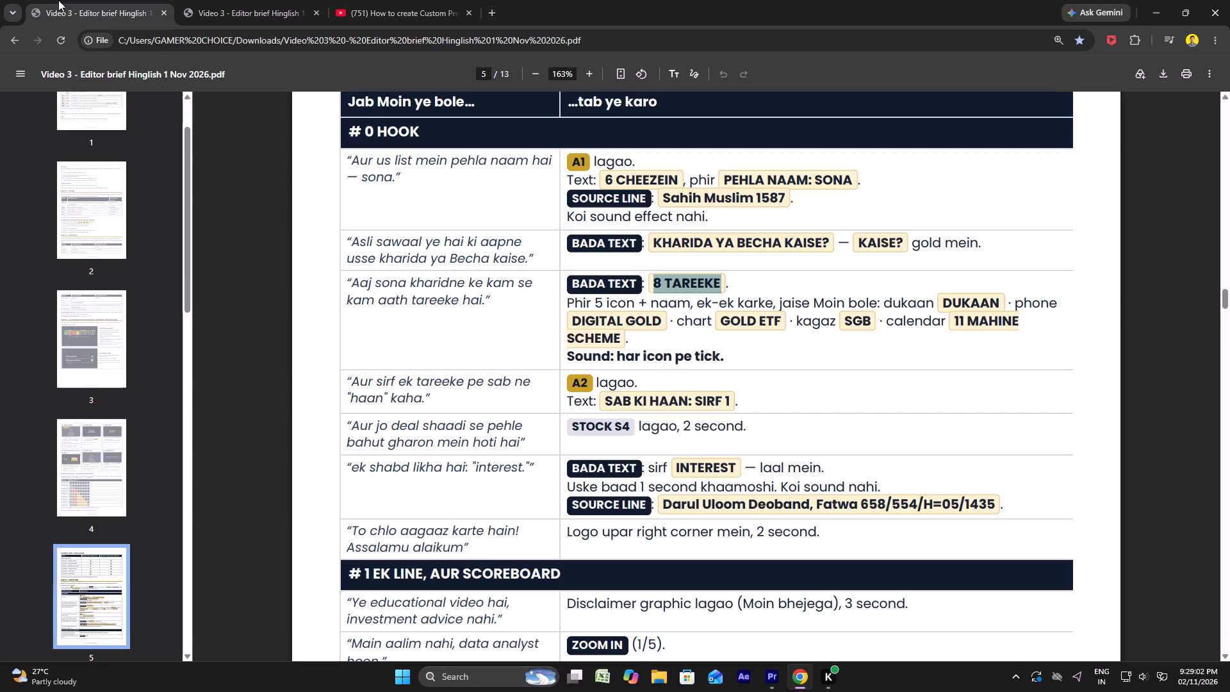
pyautogui.click(766, 679)
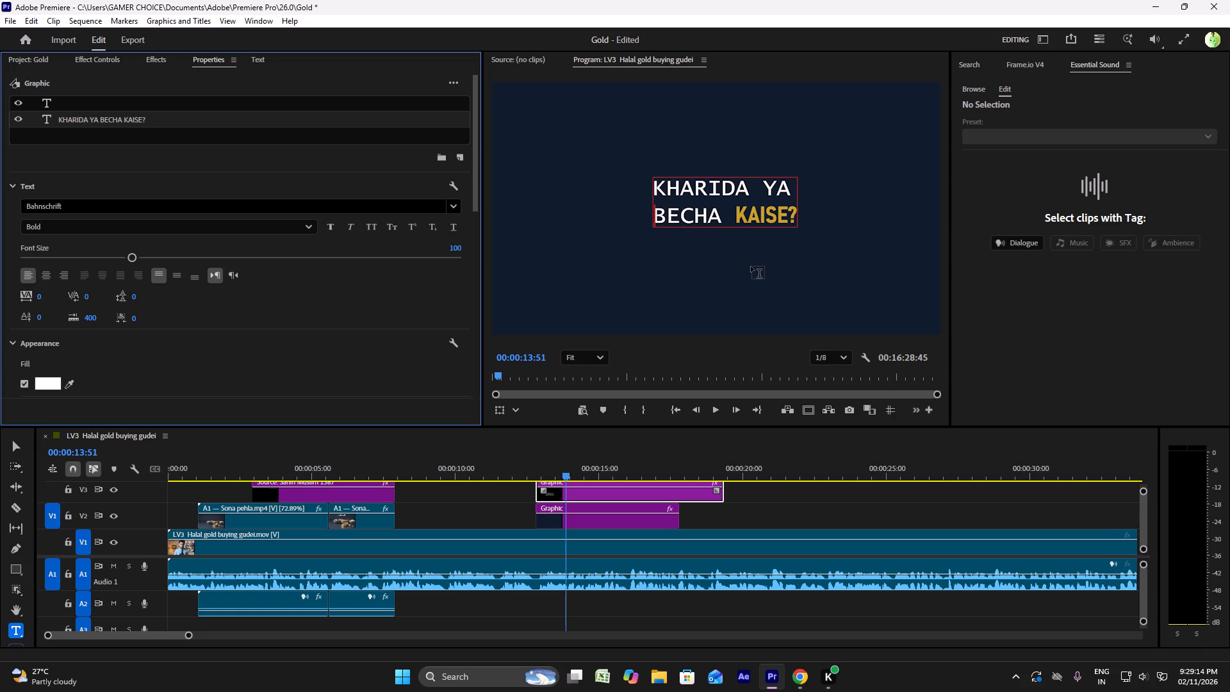
pyautogui.click(683, 195)
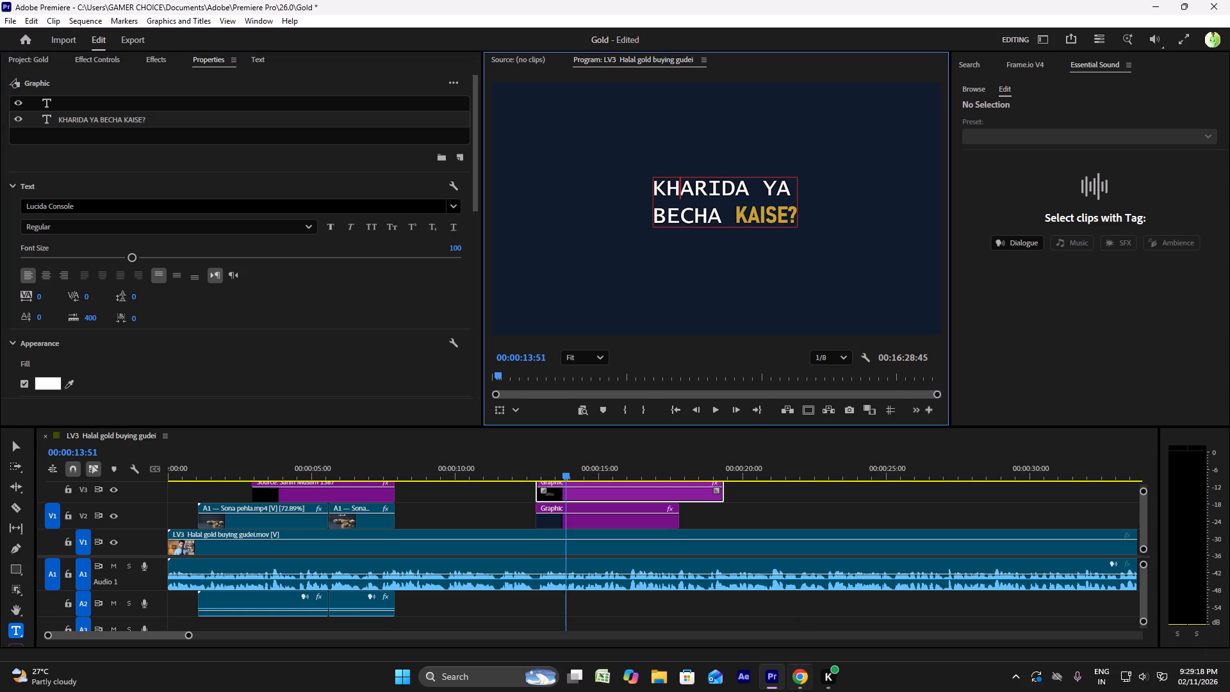
pyautogui.click(769, 675)
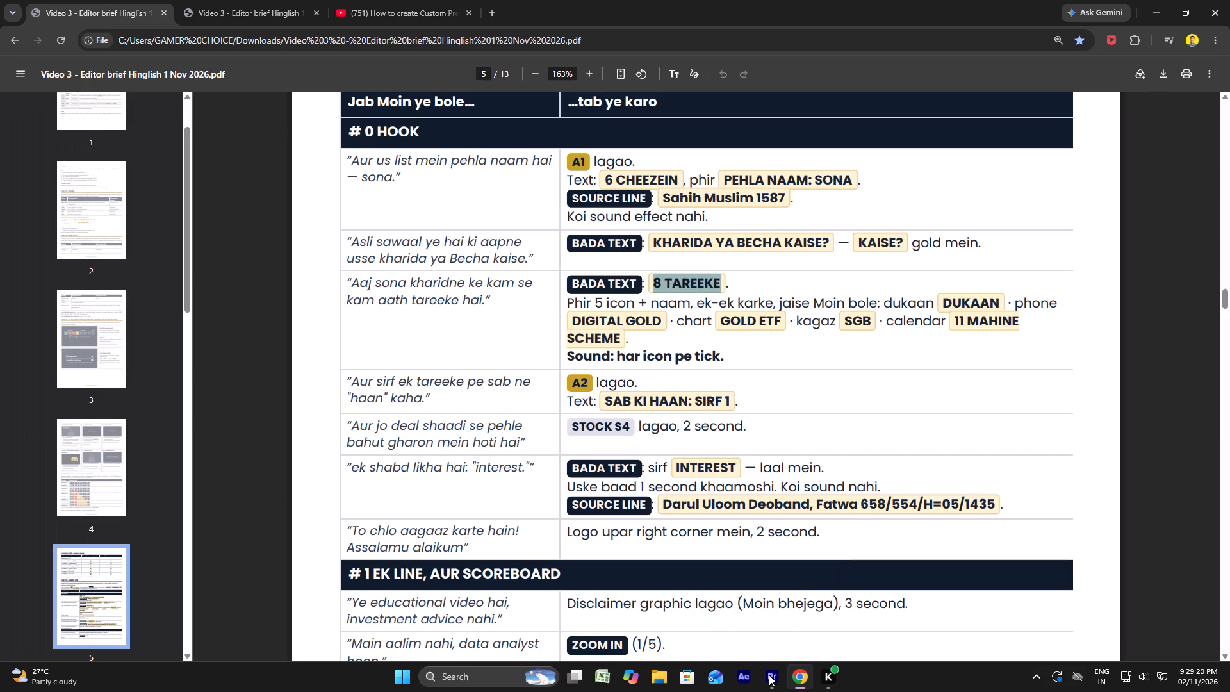
pyautogui.scroll(4, 783, 650)
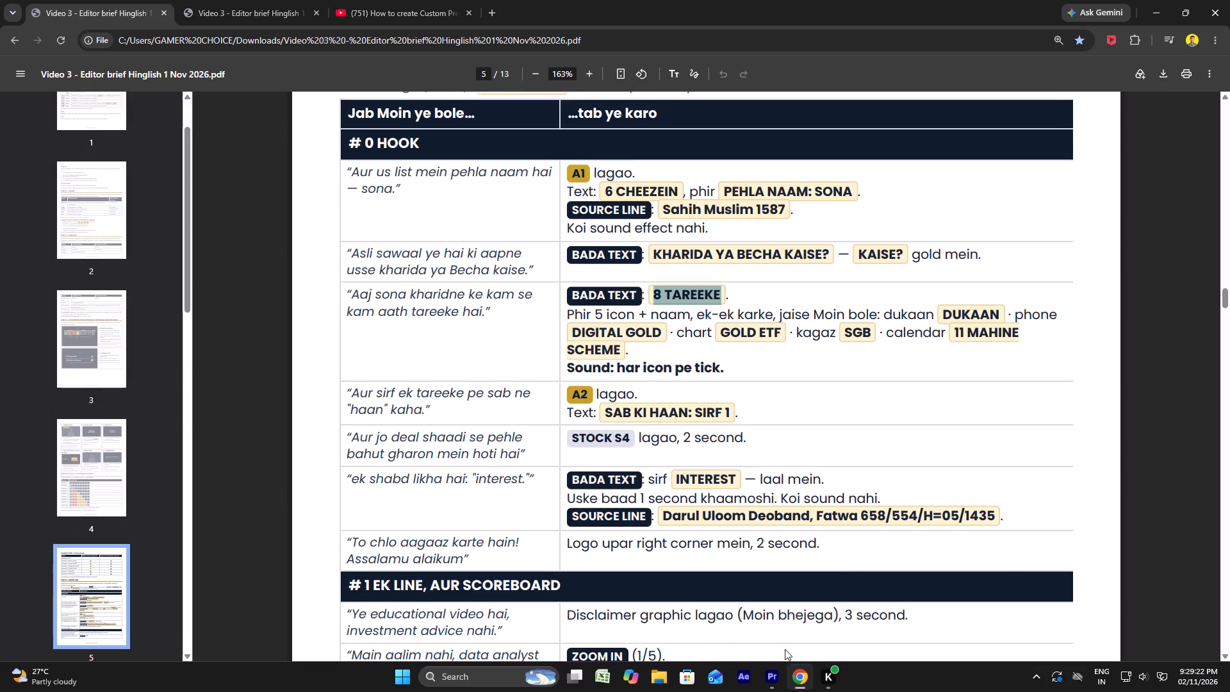
pyautogui.scroll(20, 785, 649)
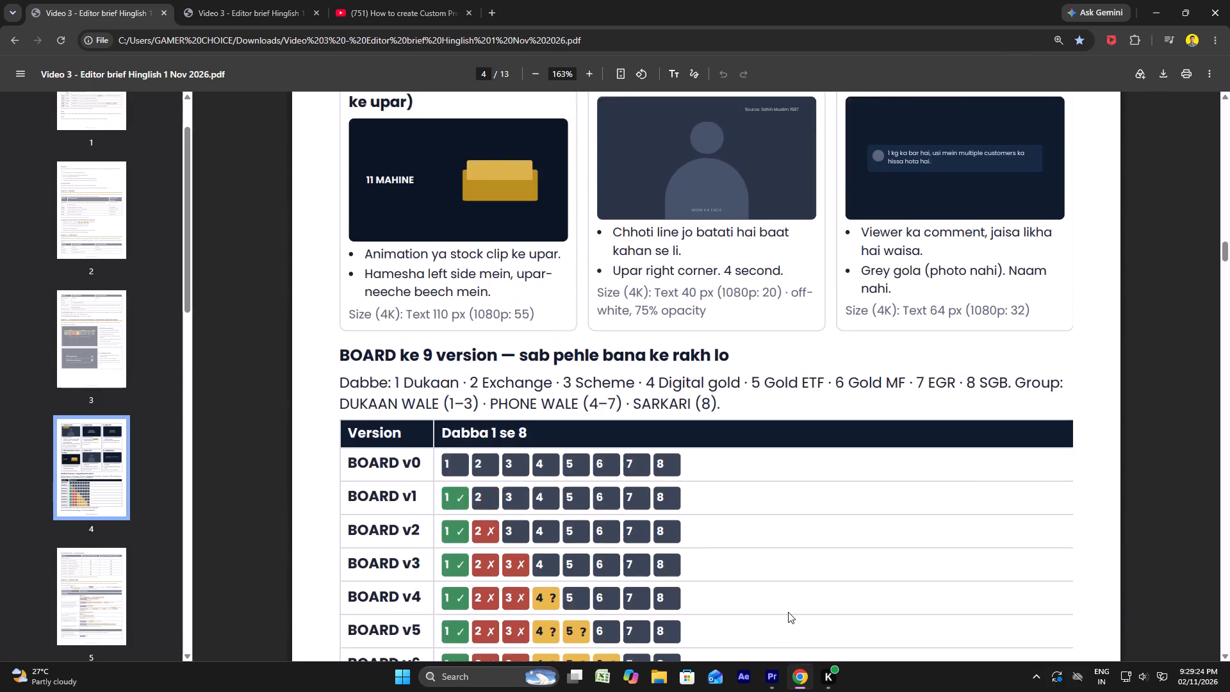
pyautogui.scroll(4, 788, 612)
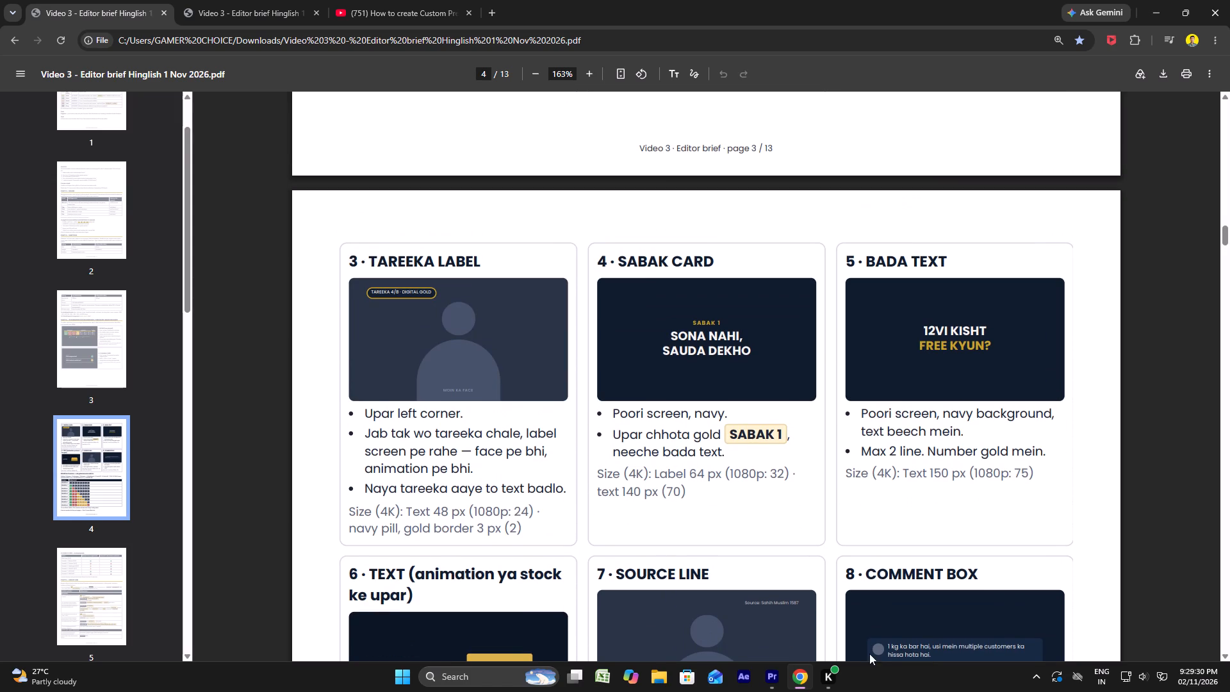
pyautogui.click(777, 674)
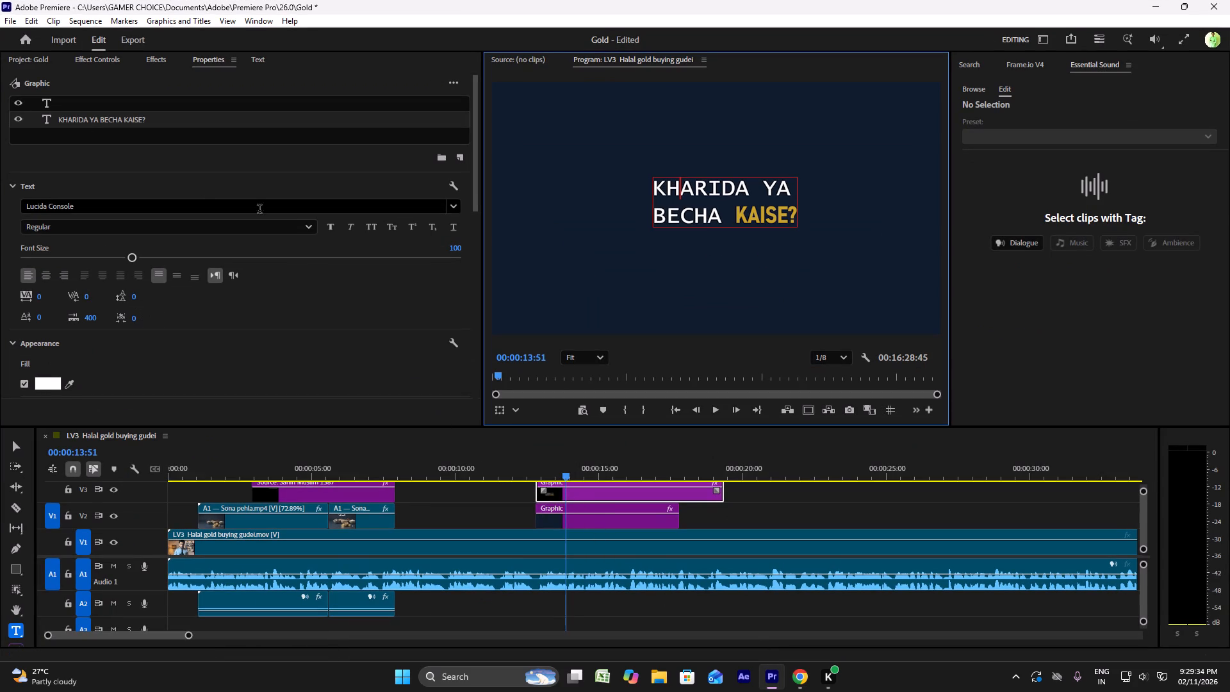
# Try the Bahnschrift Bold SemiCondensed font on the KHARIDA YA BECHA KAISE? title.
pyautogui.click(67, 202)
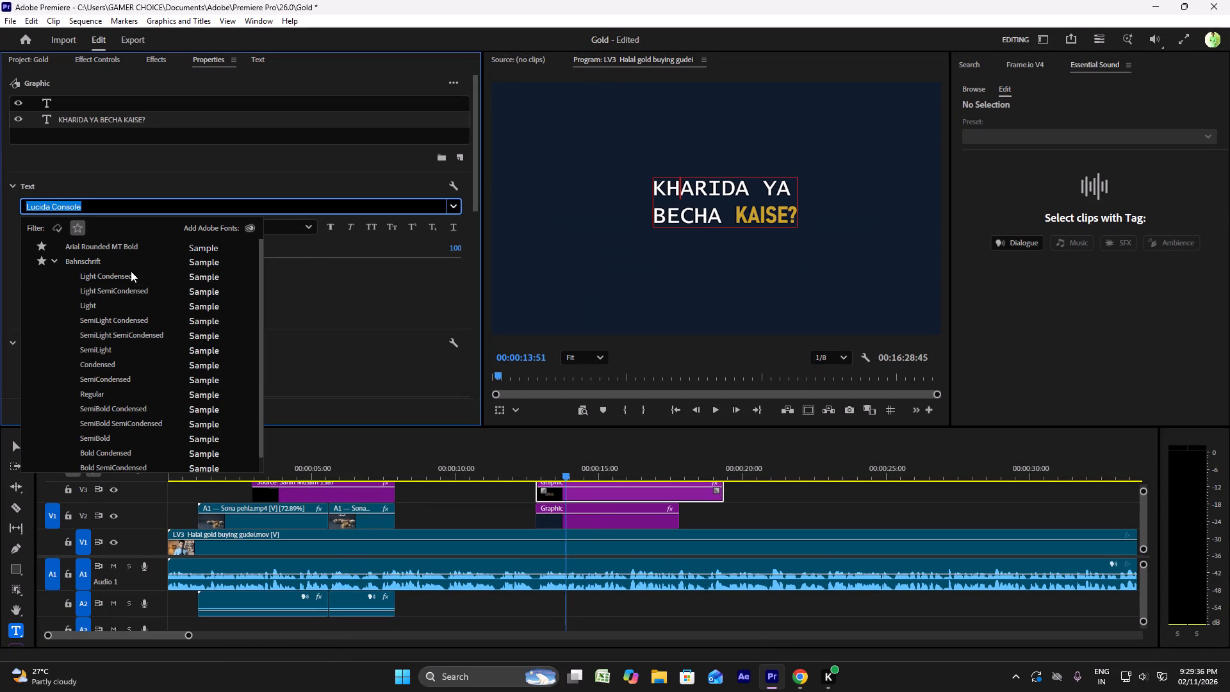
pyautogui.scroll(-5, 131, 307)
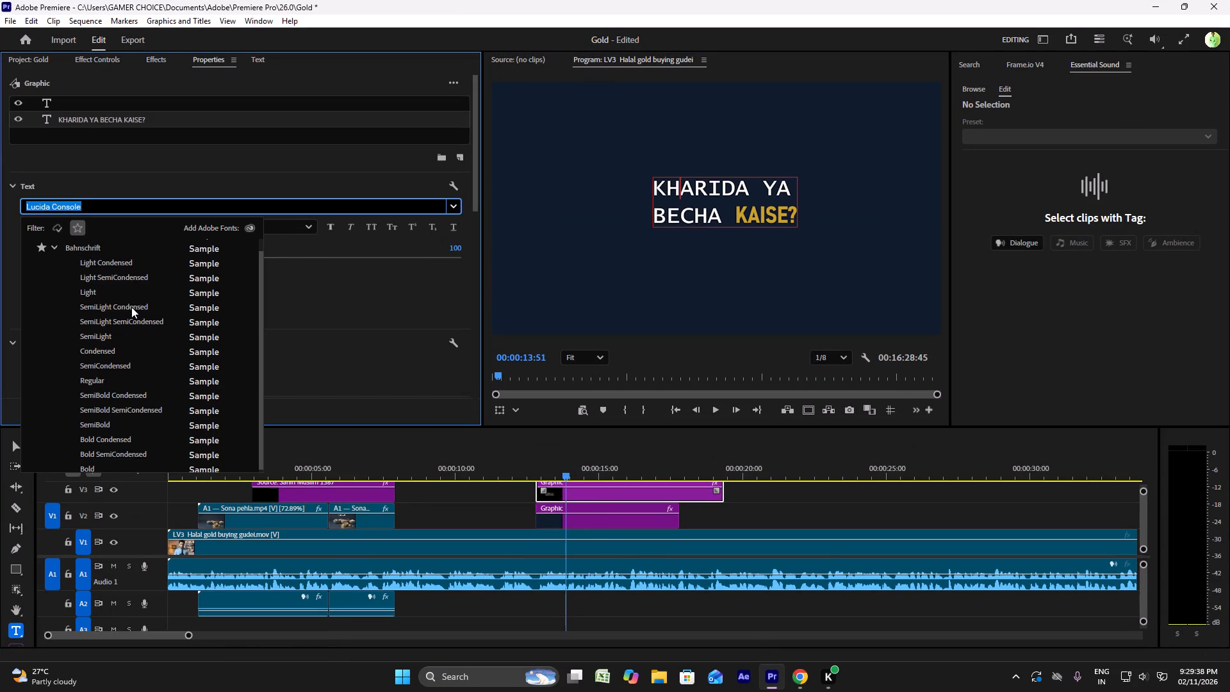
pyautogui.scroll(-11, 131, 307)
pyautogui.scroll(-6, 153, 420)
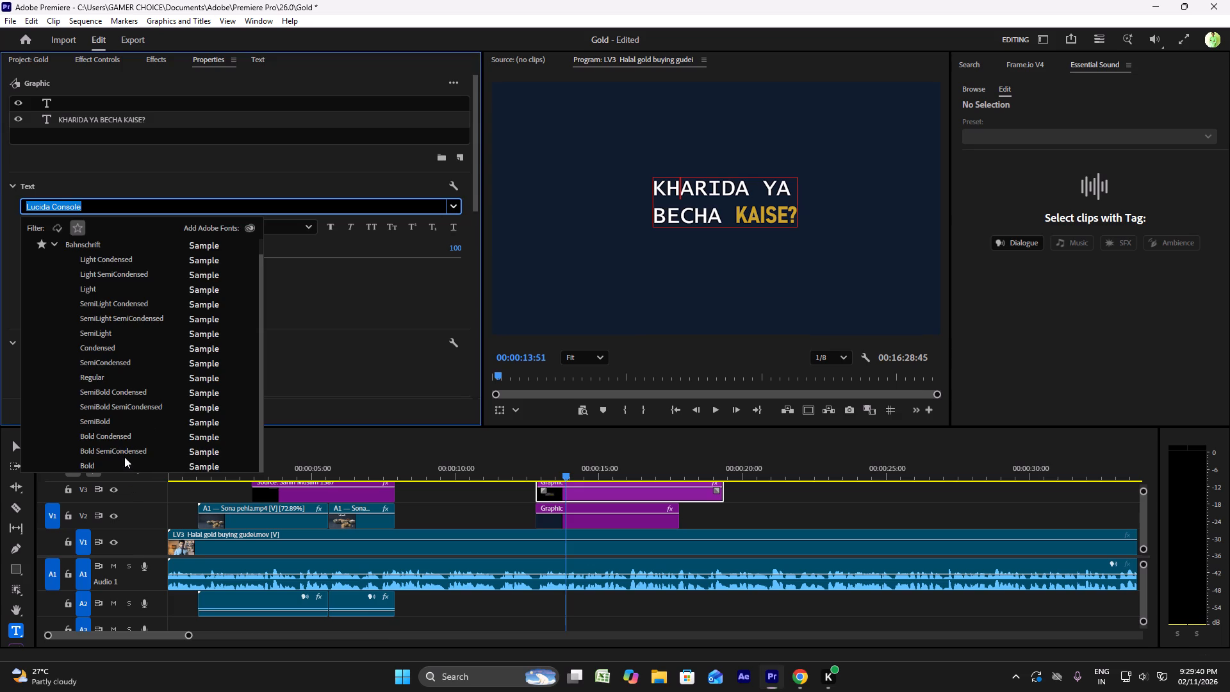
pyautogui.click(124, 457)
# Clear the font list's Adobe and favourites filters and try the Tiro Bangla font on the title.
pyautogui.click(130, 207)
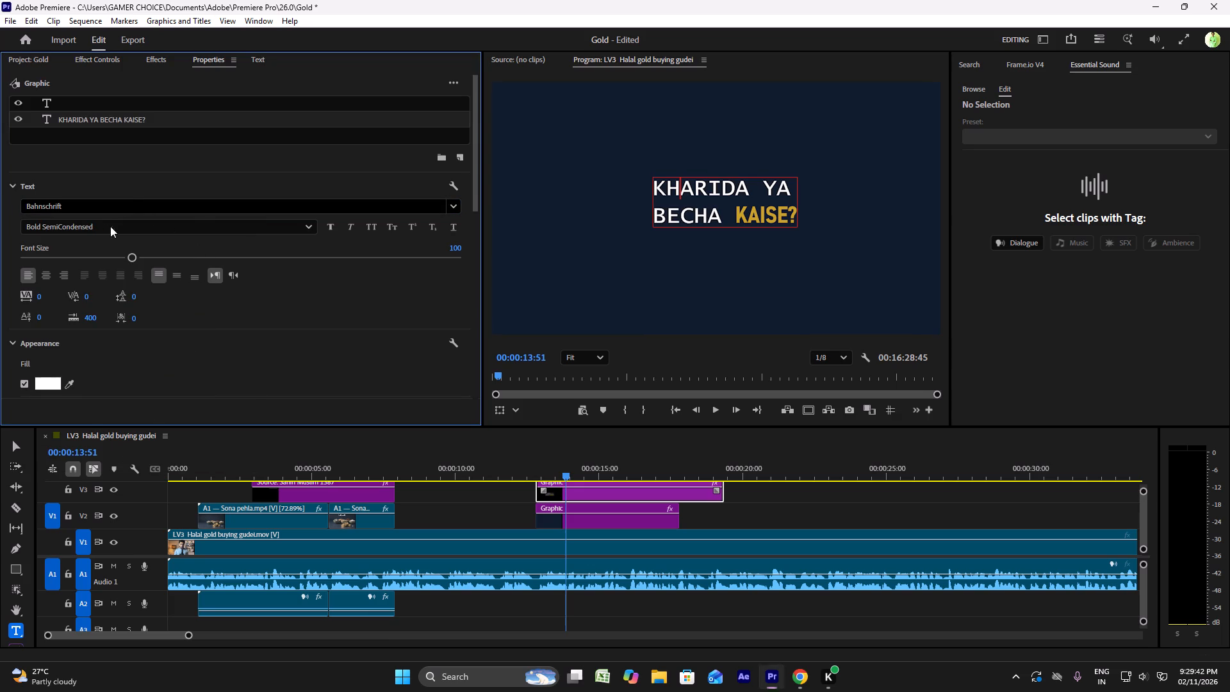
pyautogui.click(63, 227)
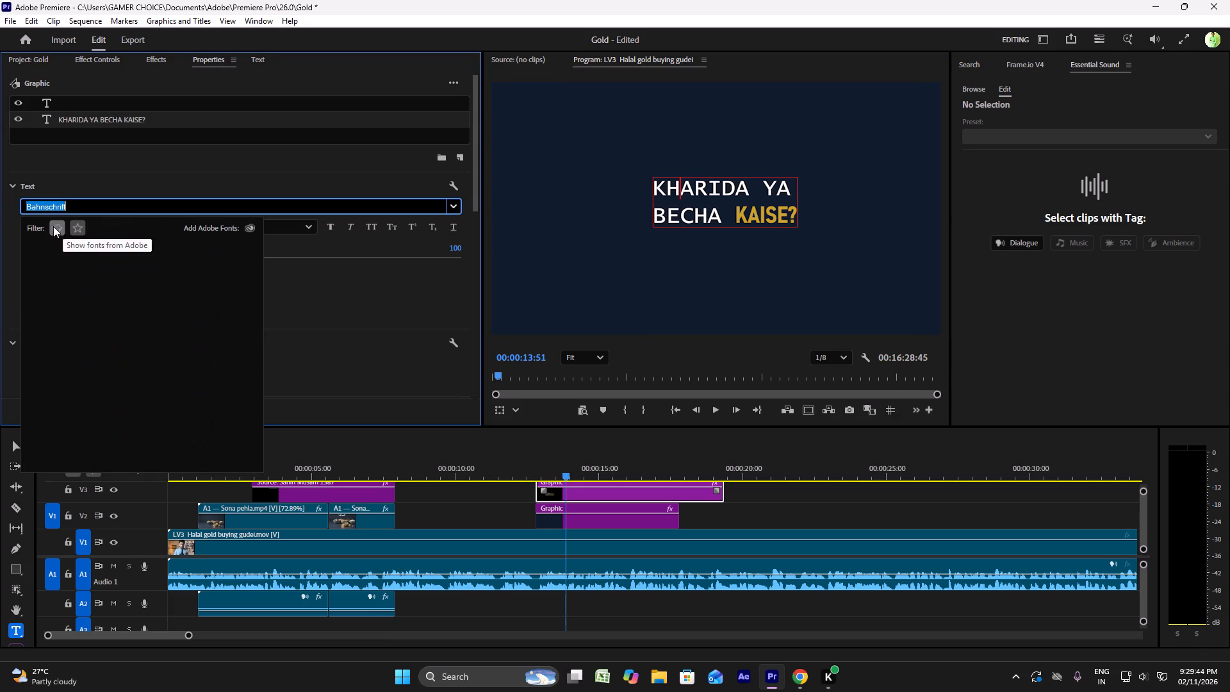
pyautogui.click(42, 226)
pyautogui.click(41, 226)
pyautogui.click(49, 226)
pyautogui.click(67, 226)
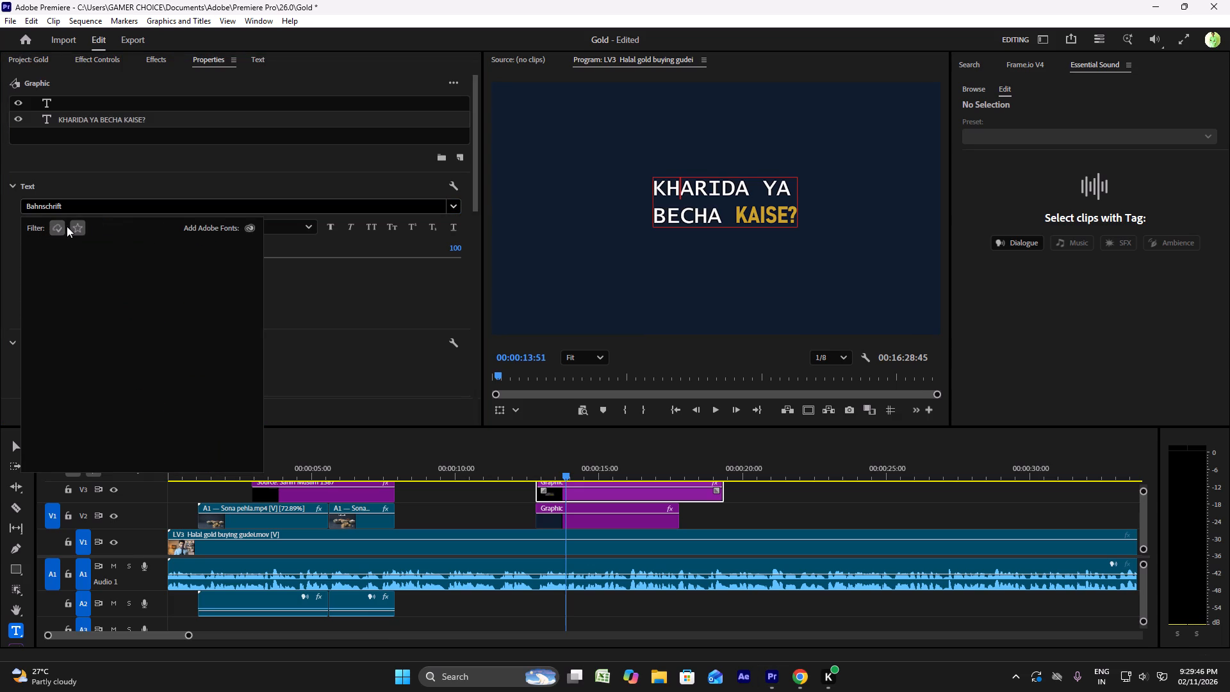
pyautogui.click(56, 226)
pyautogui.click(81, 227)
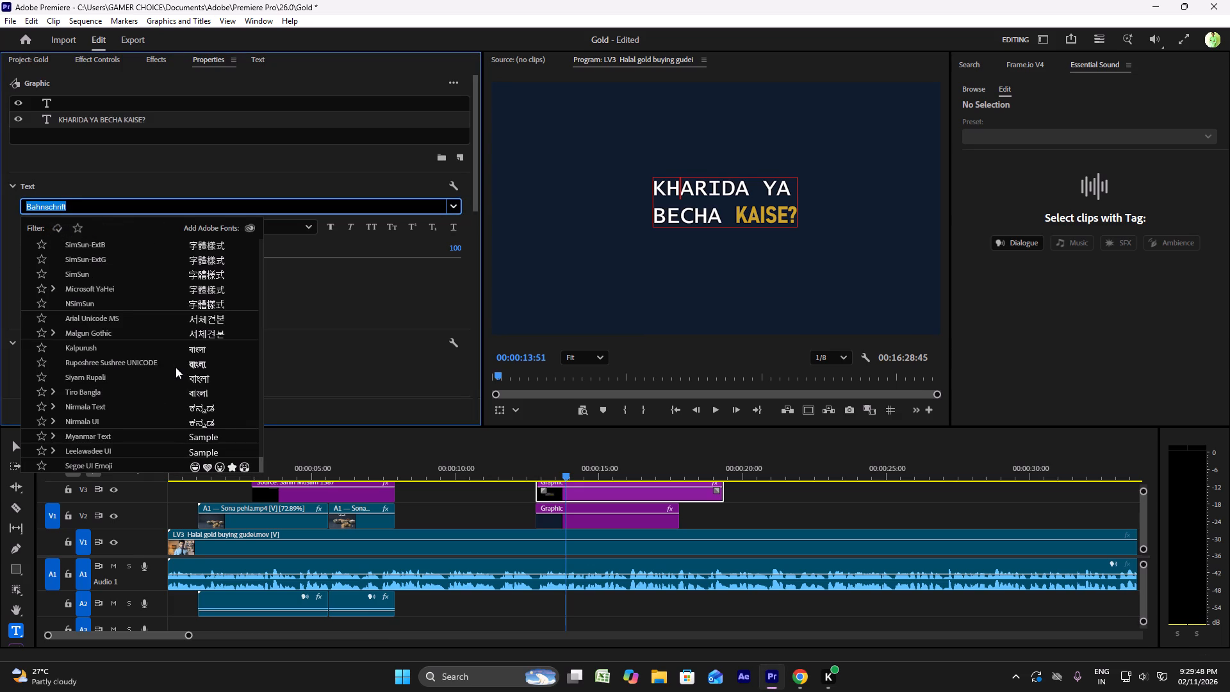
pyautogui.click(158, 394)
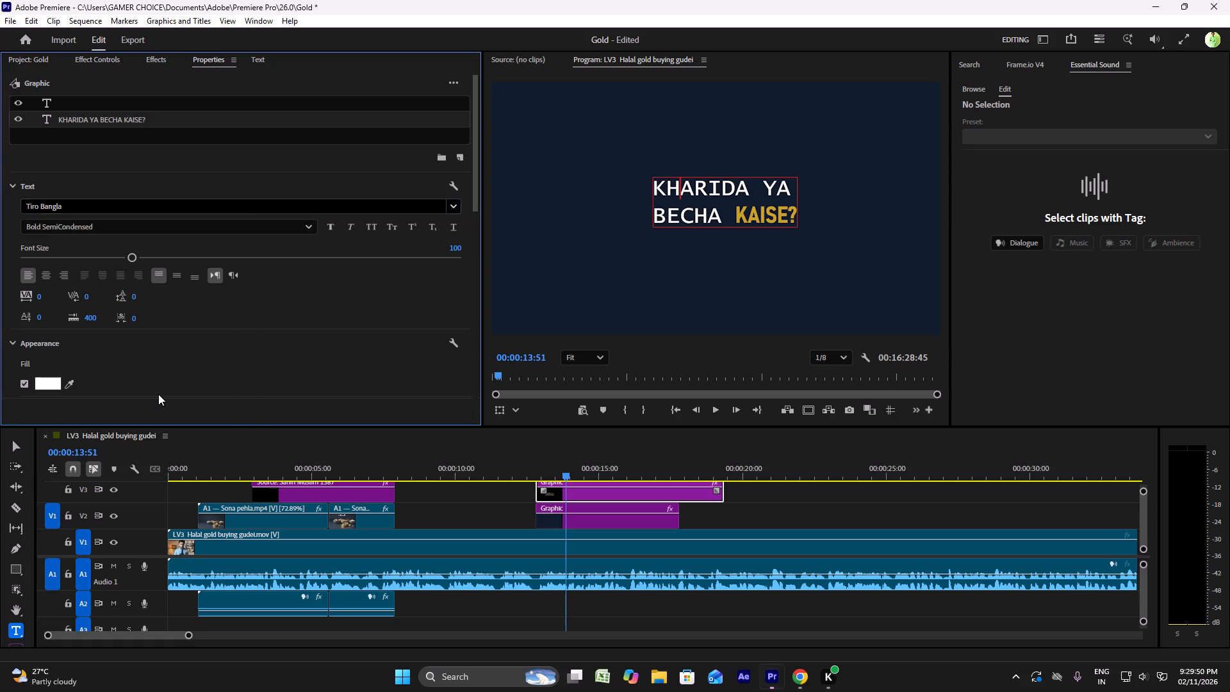
# Set the title's font to Arial Rounded MT Bold and compare it with the BADA TEXT card in the Chrome brief.
pyautogui.scroll(4, 95, 379)
pyautogui.click(66, 207)
pyautogui.scroll(9, 140, 294)
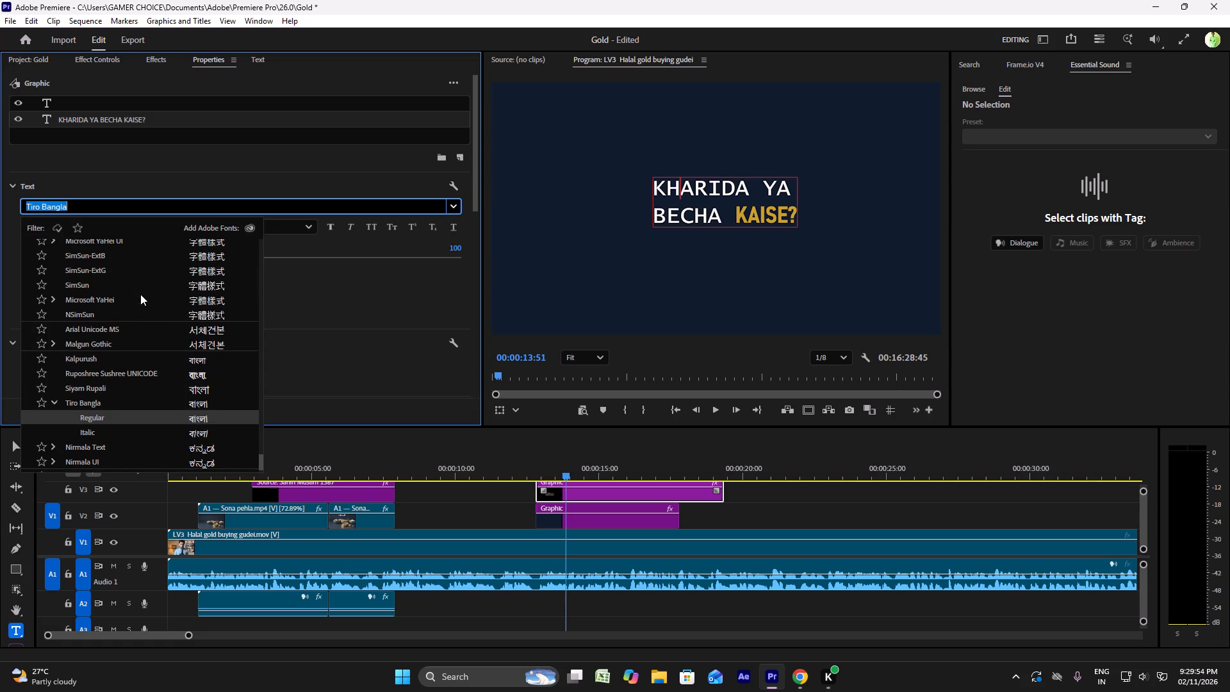
pyautogui.moveTo(263, 457); pyautogui.dragTo(263, 408)
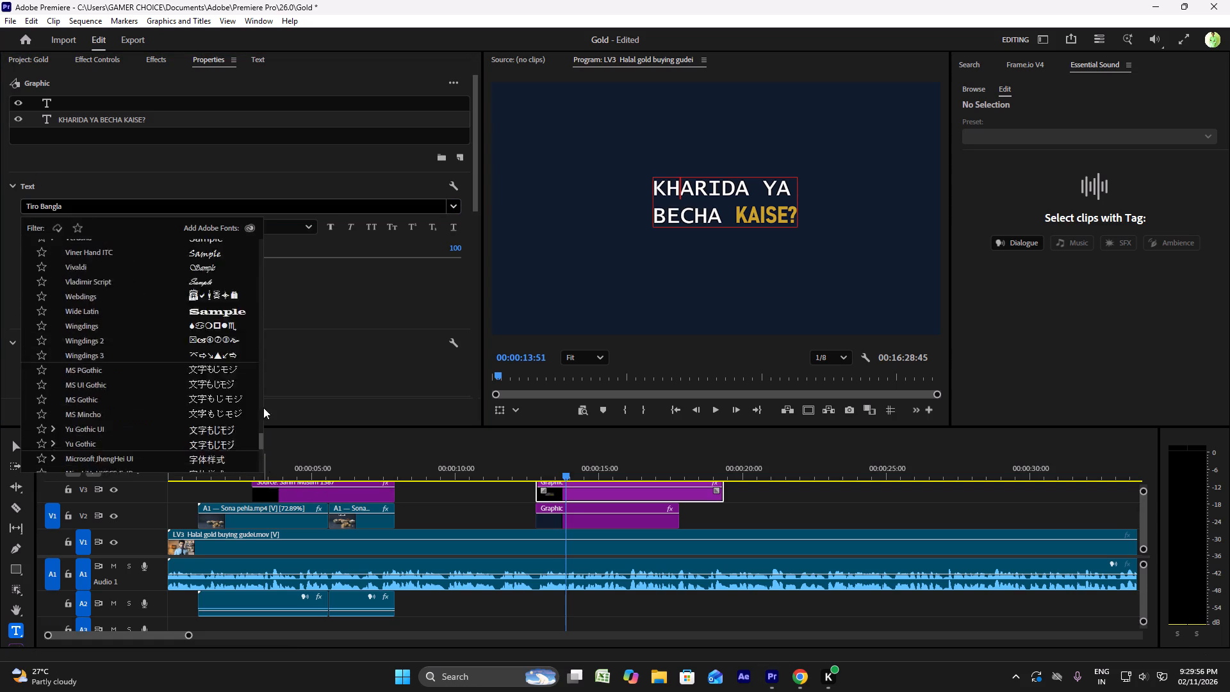
pyautogui.moveTo(263, 408); pyautogui.dragTo(258, 316)
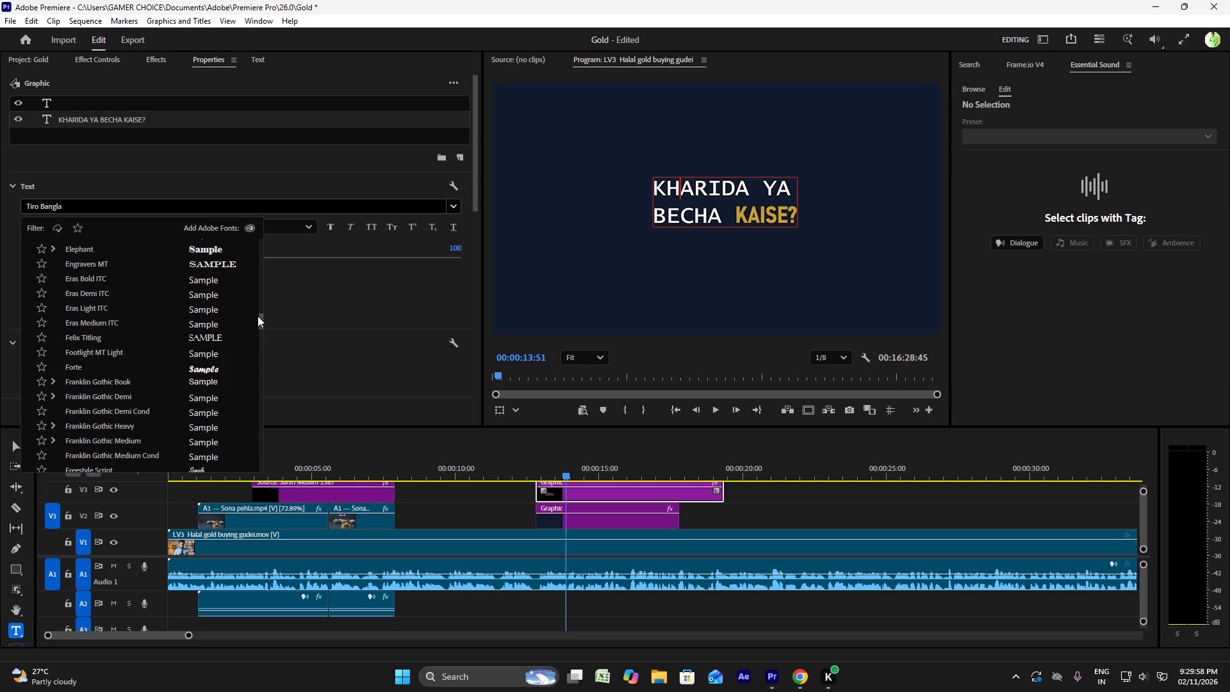
pyautogui.moveTo(258, 316); pyautogui.dragTo(253, 231)
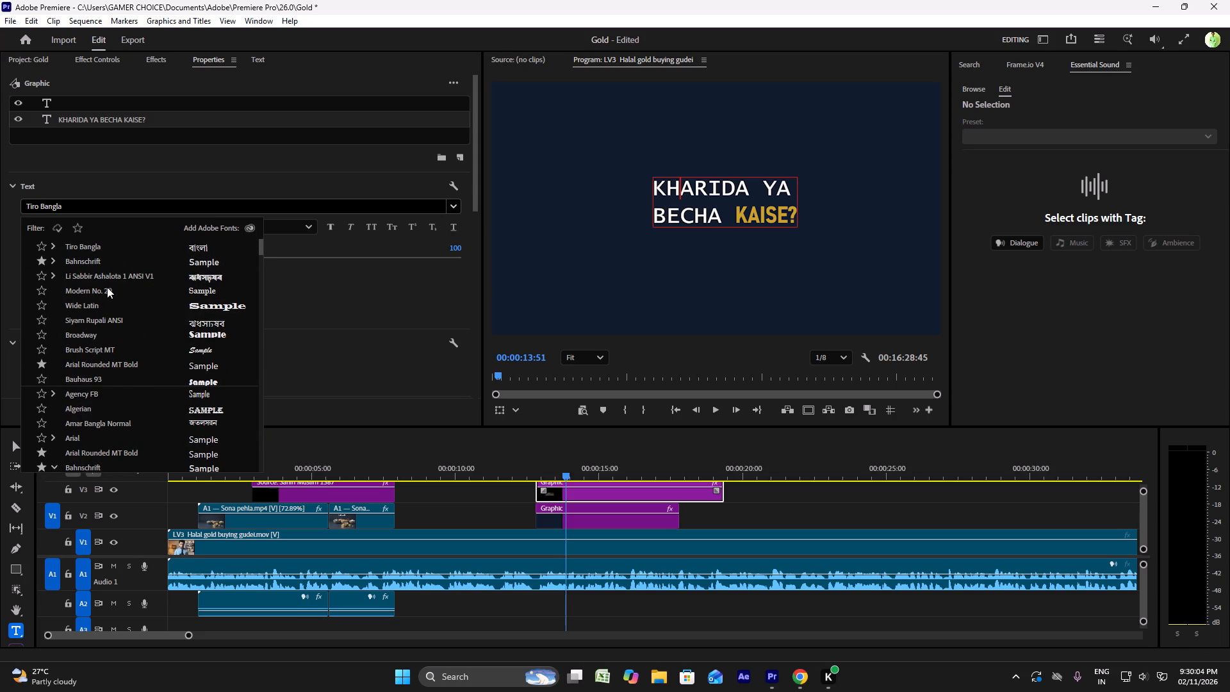
pyautogui.click(147, 364)
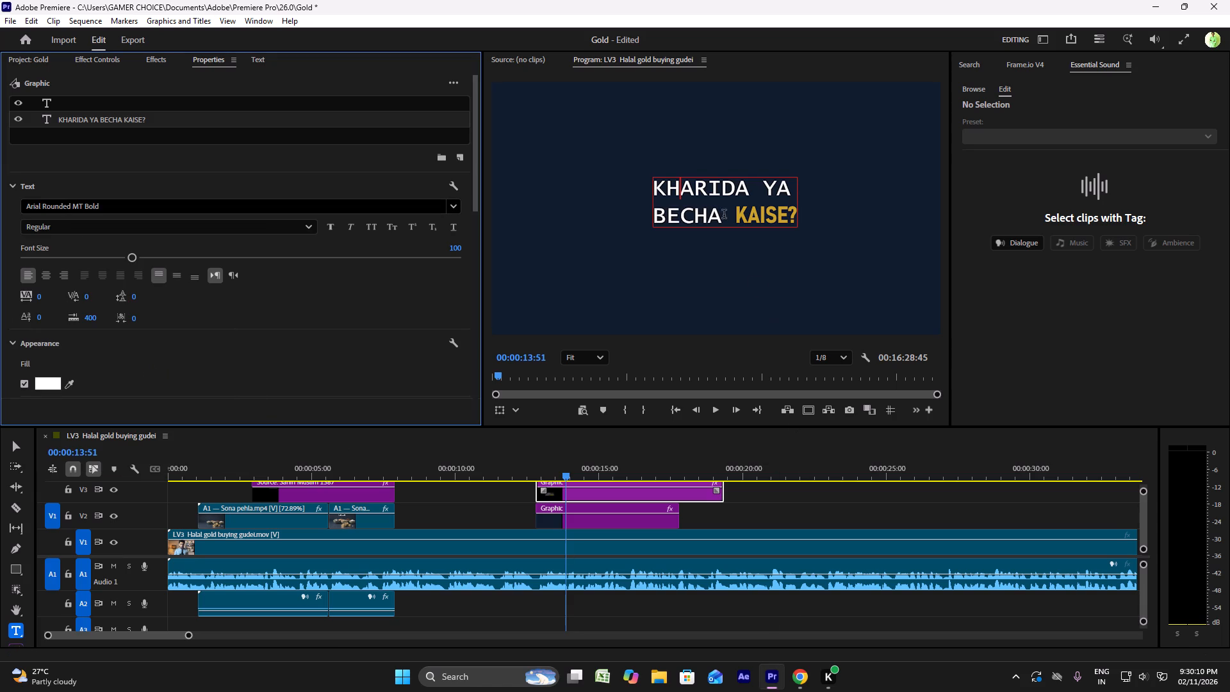
pyautogui.click(796, 671)
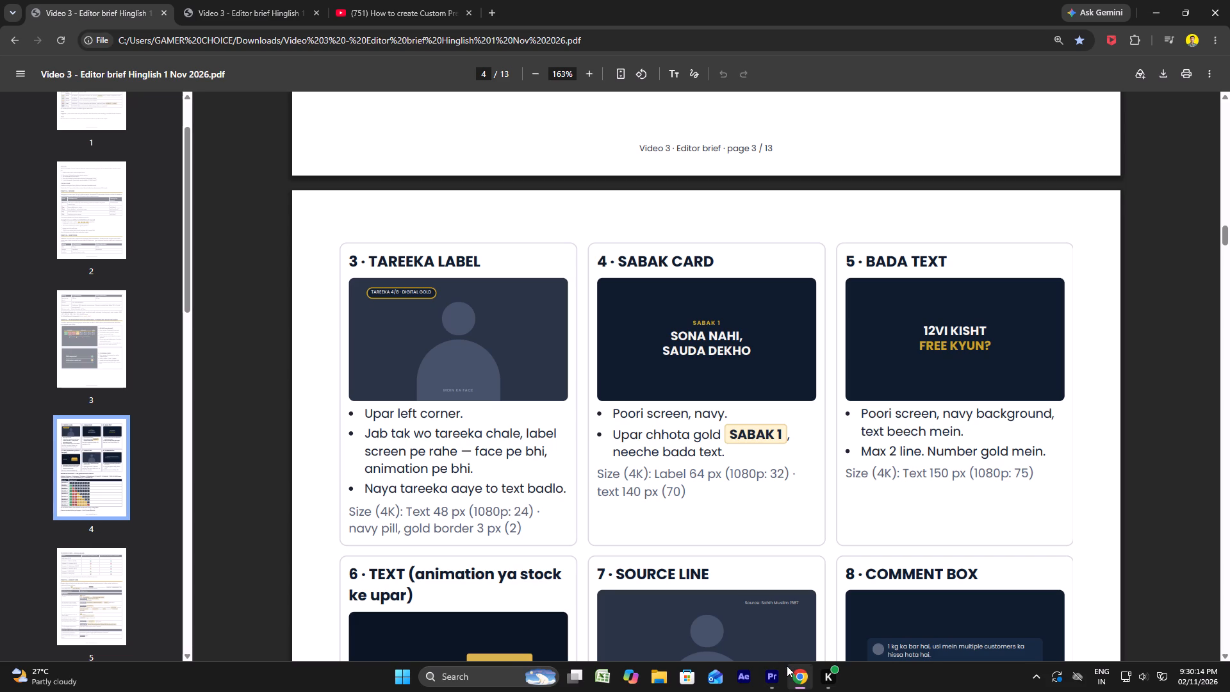
pyautogui.click(780, 670)
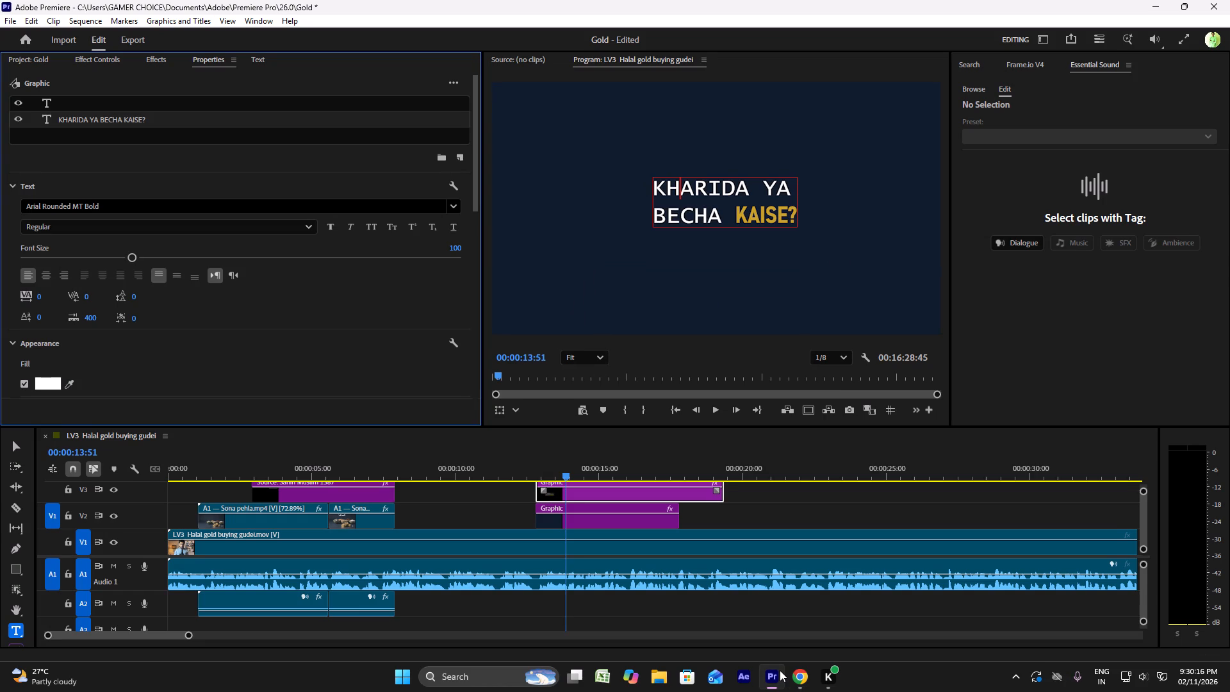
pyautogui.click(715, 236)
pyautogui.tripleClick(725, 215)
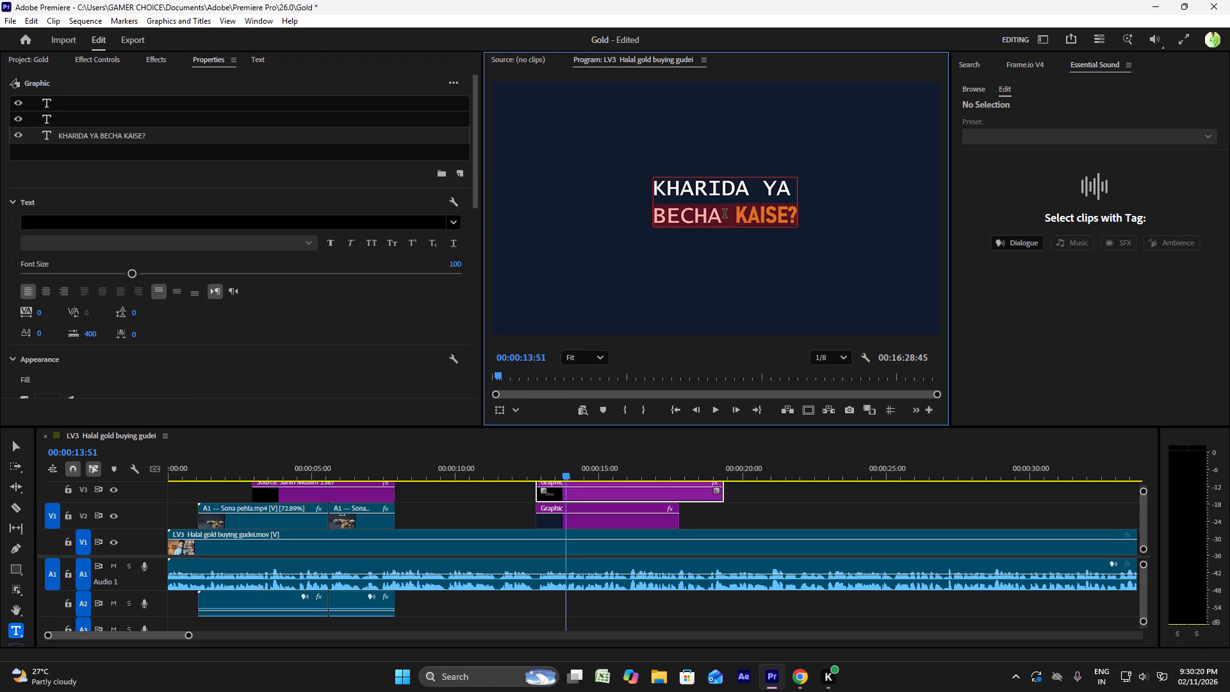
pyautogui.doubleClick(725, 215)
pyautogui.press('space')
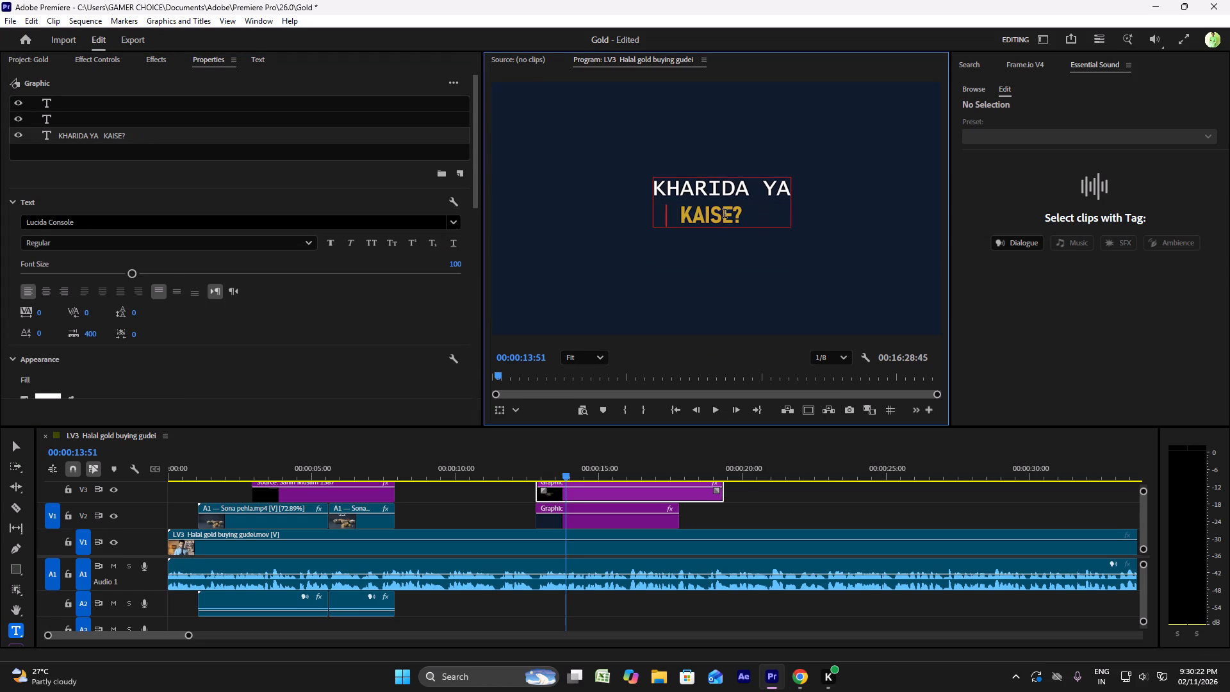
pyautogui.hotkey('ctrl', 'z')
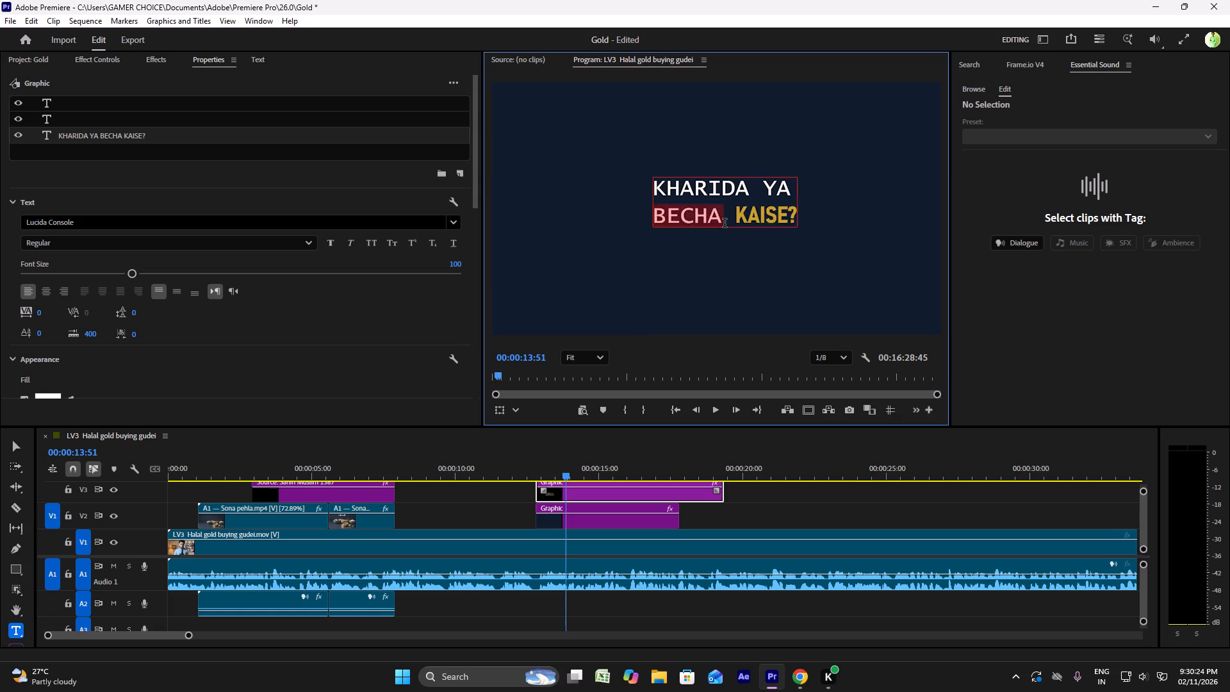
# Add a Y after BECHA in the title and compare it with the BADA TEXT card in the Chrome brief.
pyautogui.click(742, 220)
pyautogui.click(728, 216)
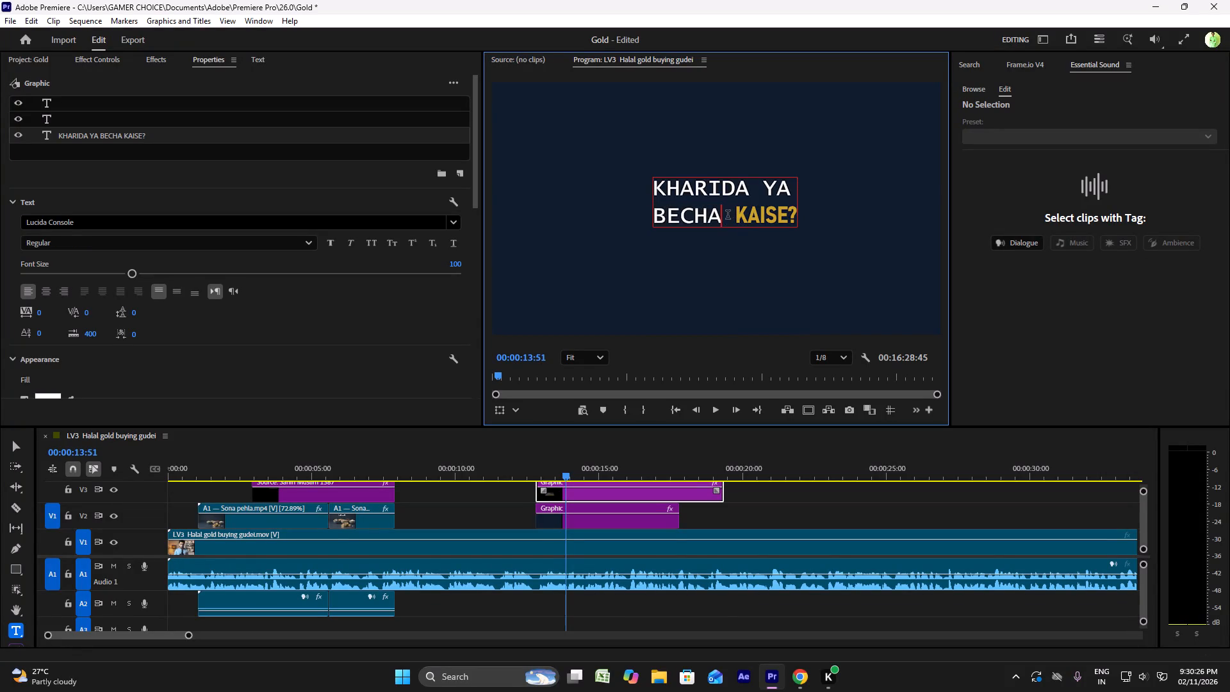
pyautogui.press('space')
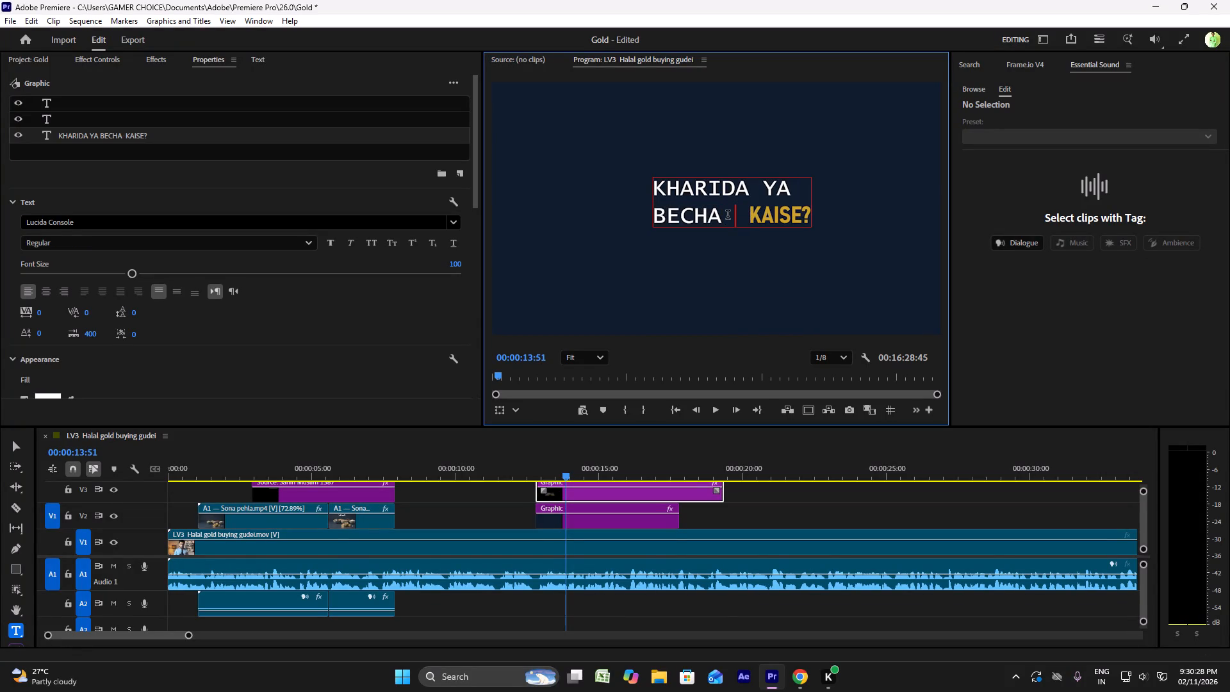
pyautogui.press('e')
pyautogui.press('BackSpace')
pyautogui.hotkey('shift', 'y')
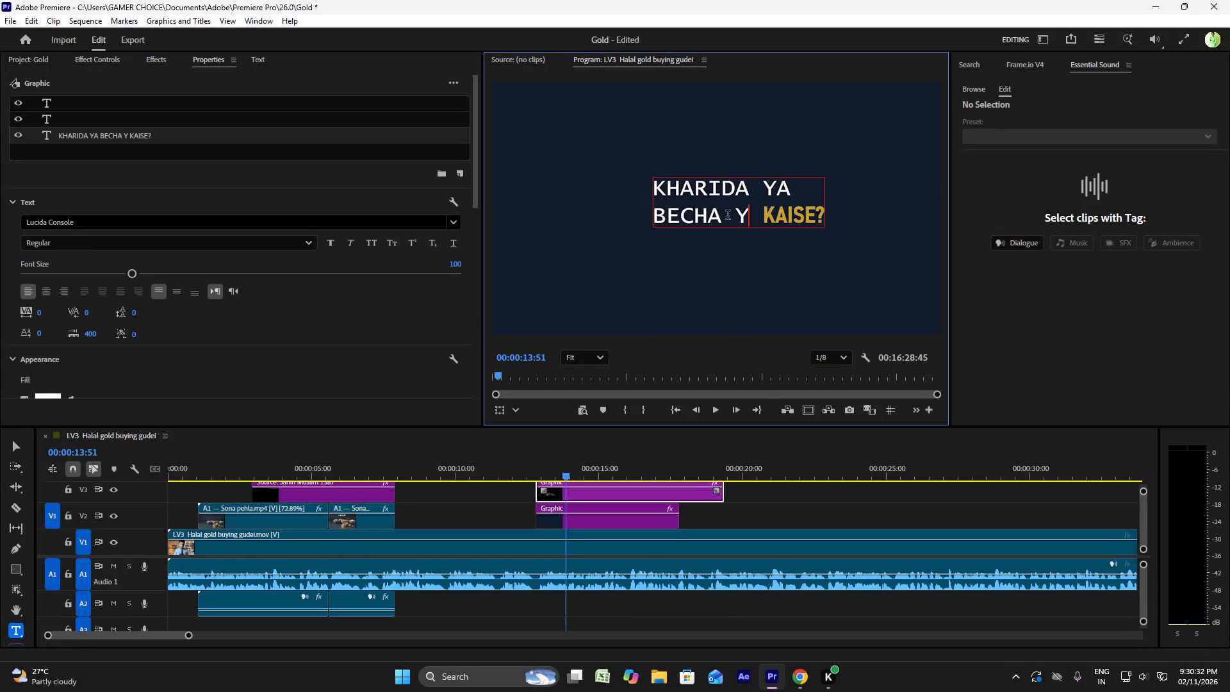
pyautogui.click(794, 671)
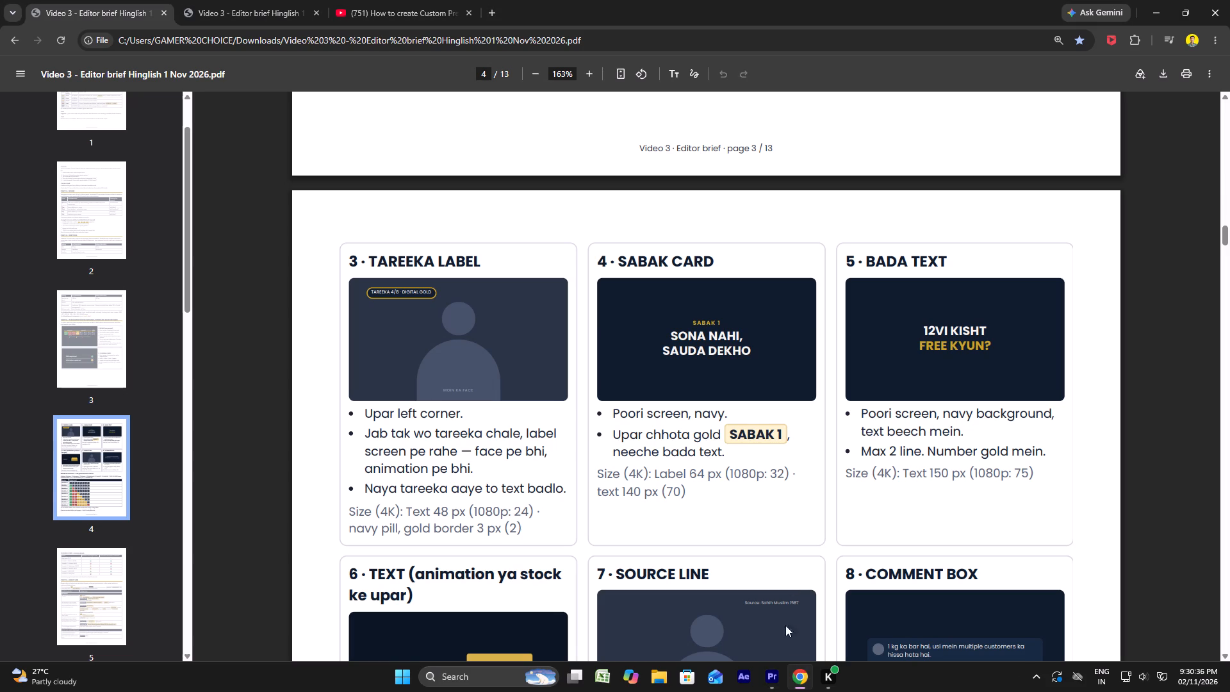
pyautogui.click(768, 682)
pyautogui.click(798, 676)
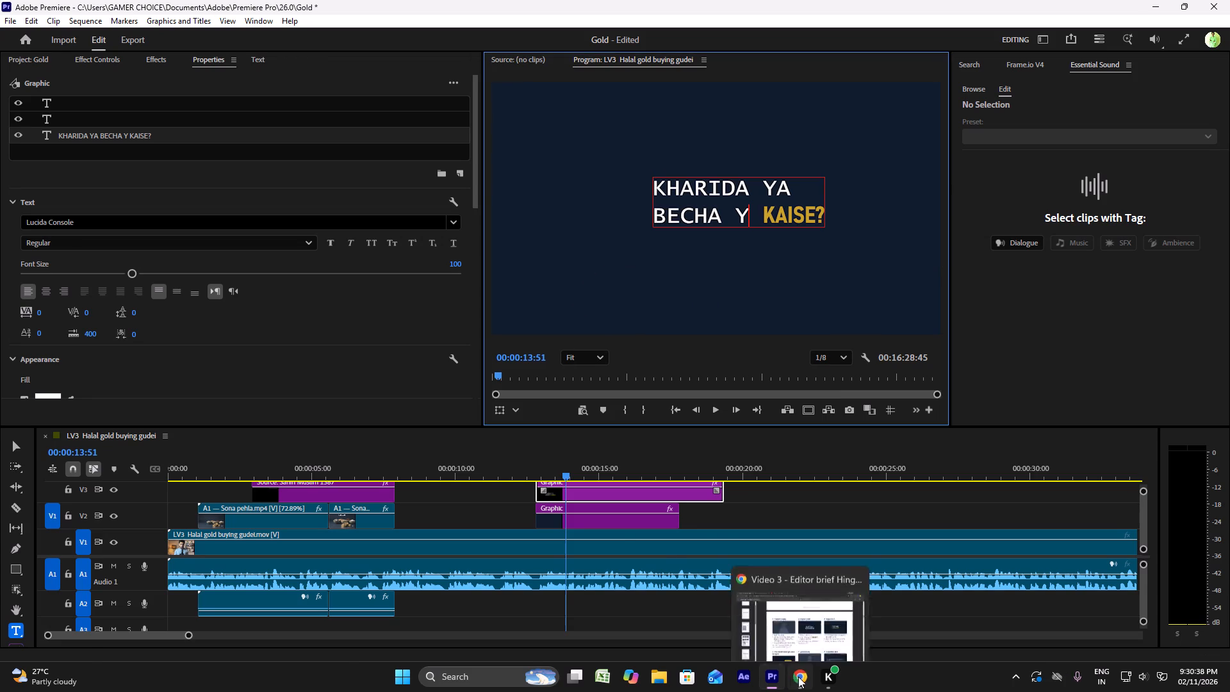
pyautogui.click(778, 675)
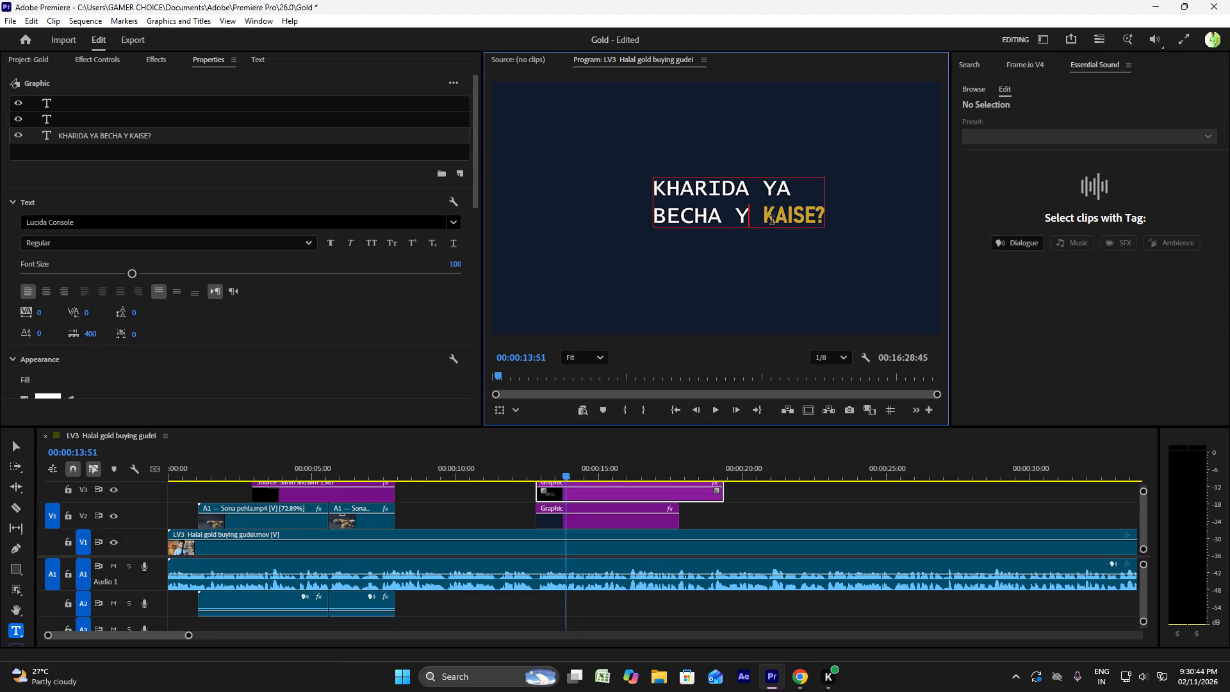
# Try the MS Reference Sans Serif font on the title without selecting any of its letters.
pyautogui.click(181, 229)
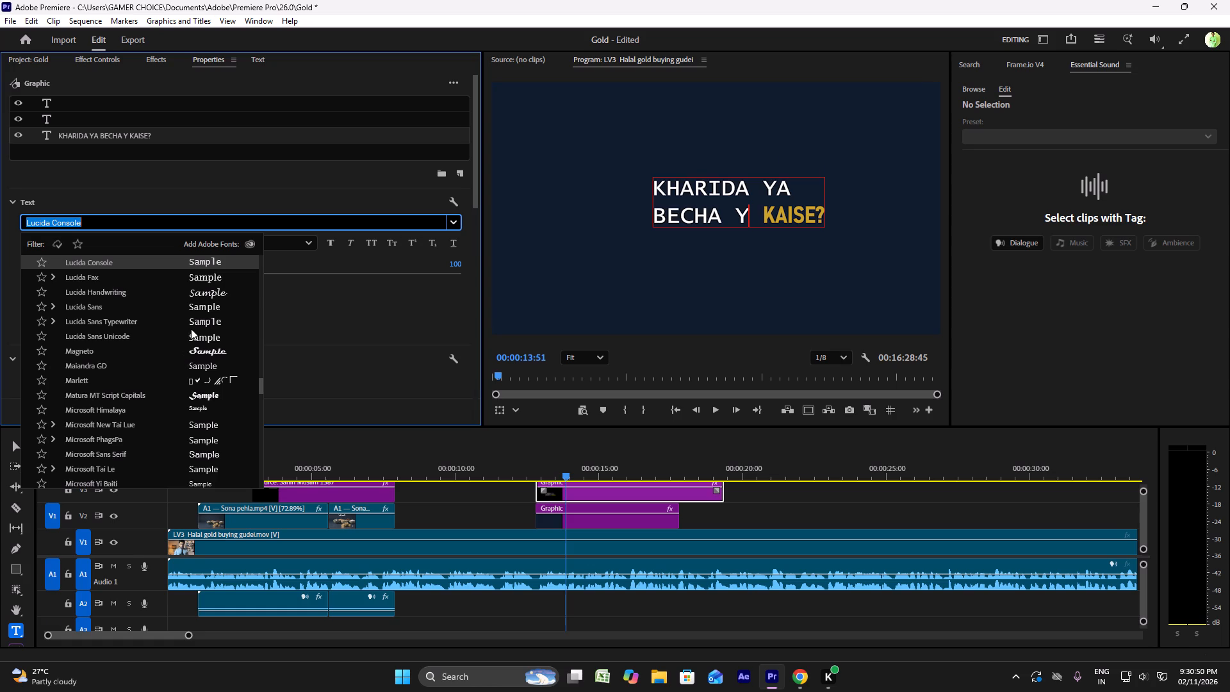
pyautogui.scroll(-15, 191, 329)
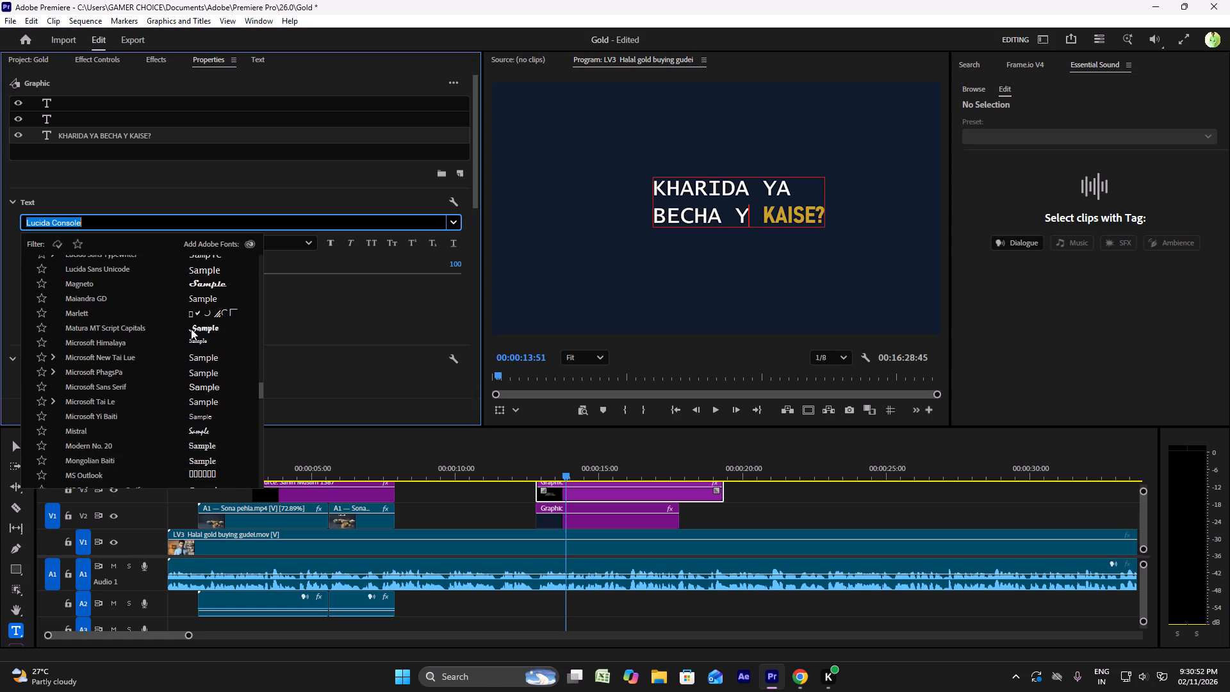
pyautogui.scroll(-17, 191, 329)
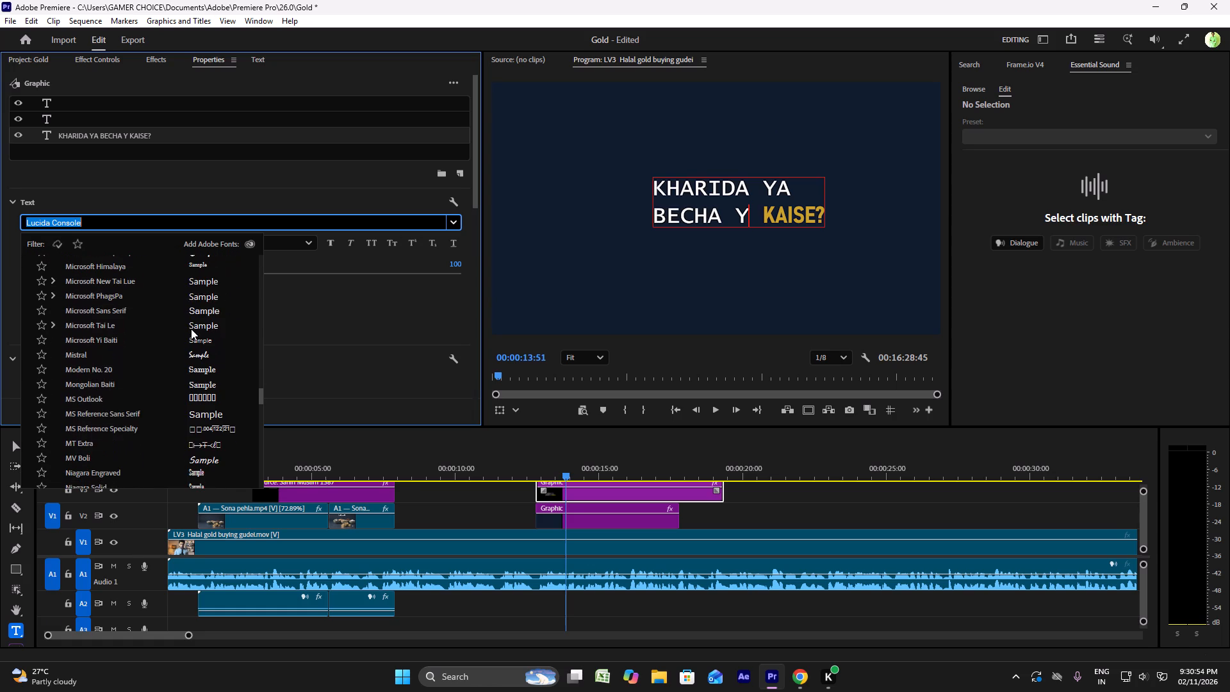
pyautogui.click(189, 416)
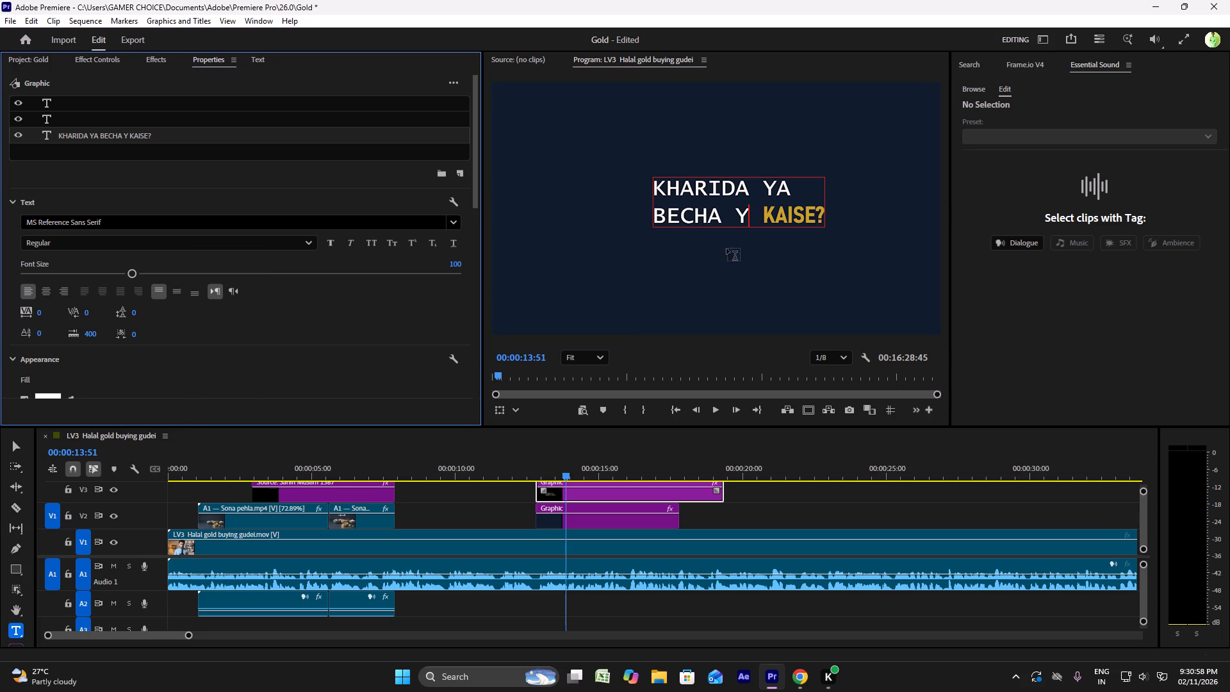
# Set the font of only the white words KHARIDA YA BECHA Y in the title to MS Reference Sans Serif.
pyautogui.tripleClick(736, 220)
pyautogui.click(736, 220)
pyautogui.click(732, 202)
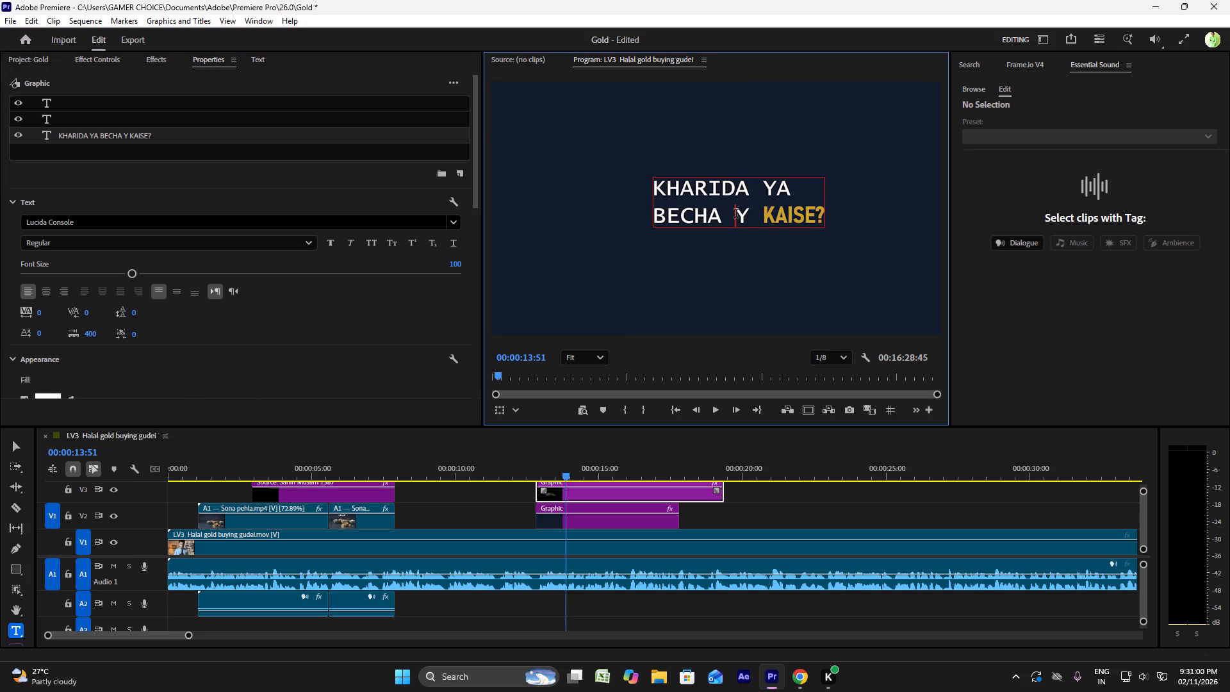
pyautogui.click(739, 215)
pyautogui.moveTo(746, 215); pyautogui.dragTo(632, 173)
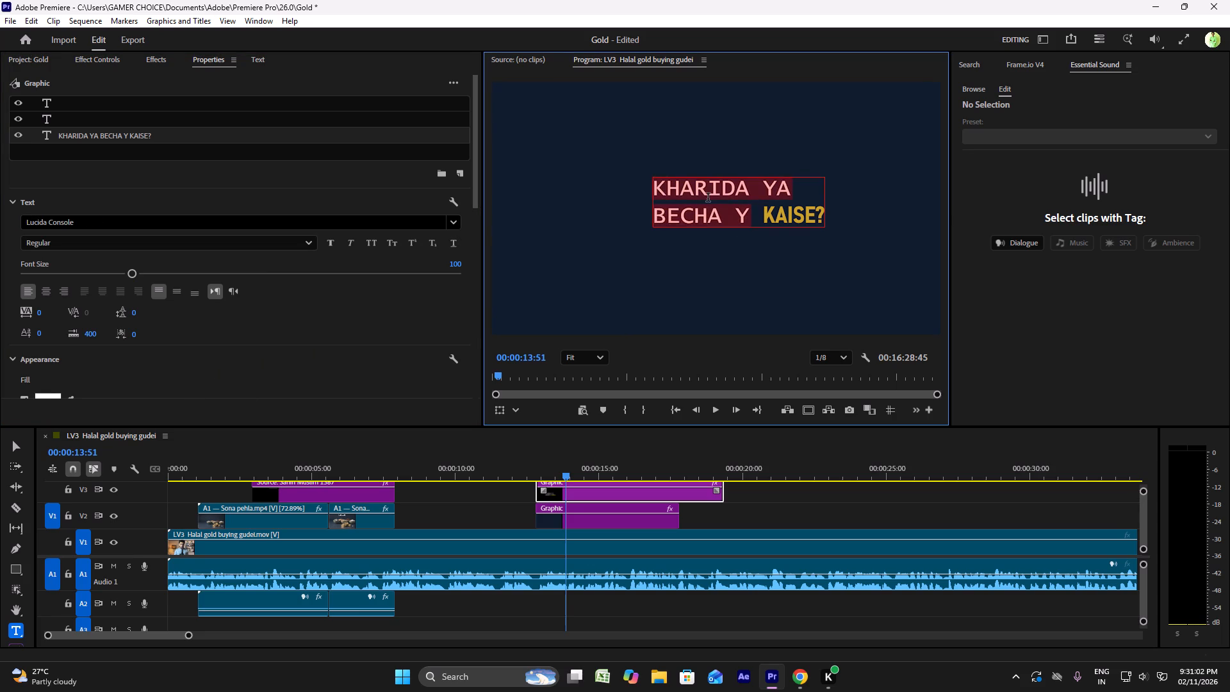
pyautogui.click(80, 227)
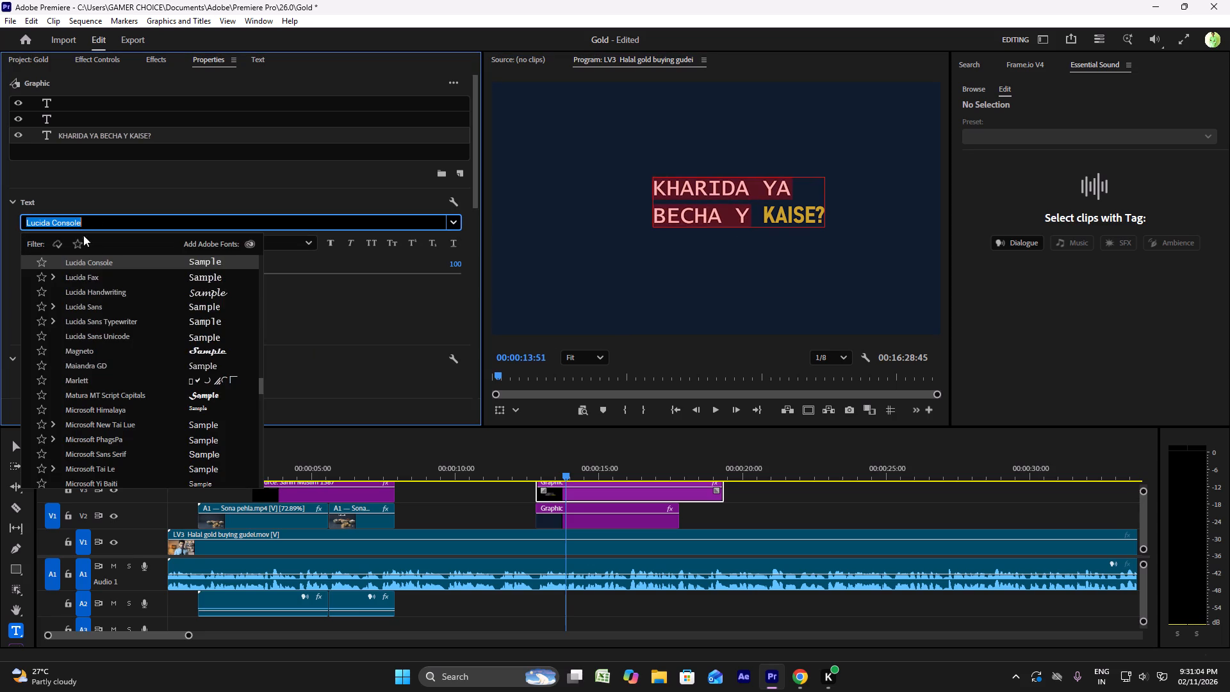
pyautogui.scroll(-14, 146, 344)
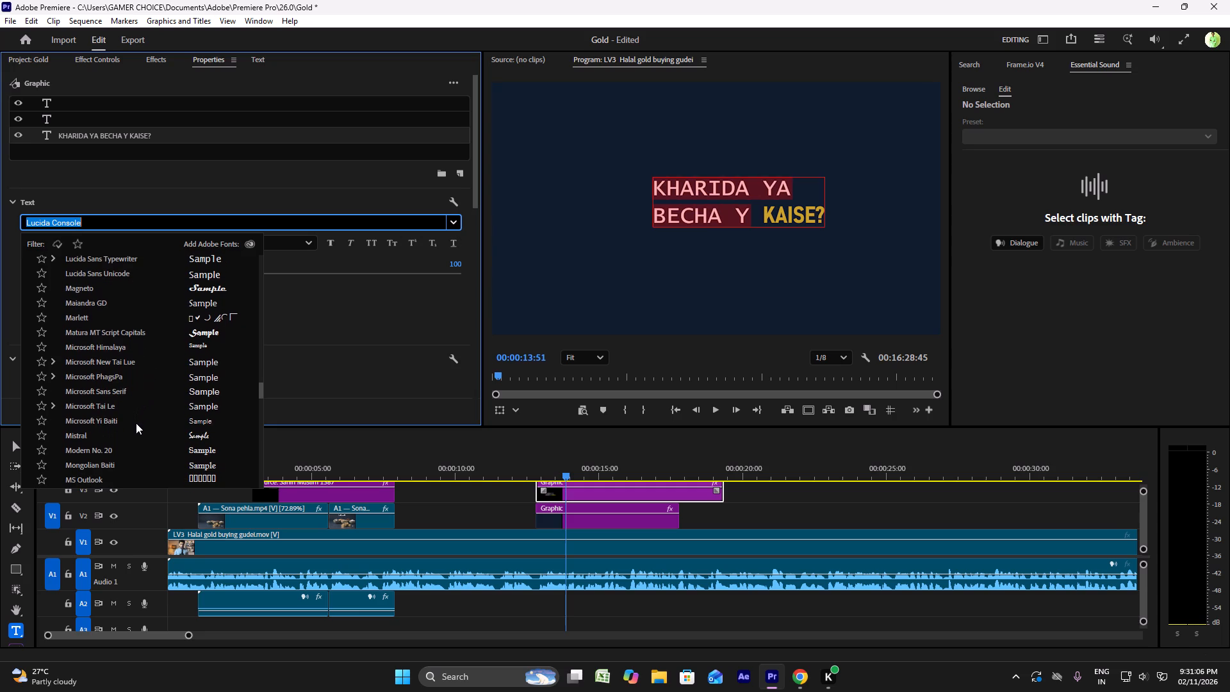
pyautogui.scroll(-5, 135, 426)
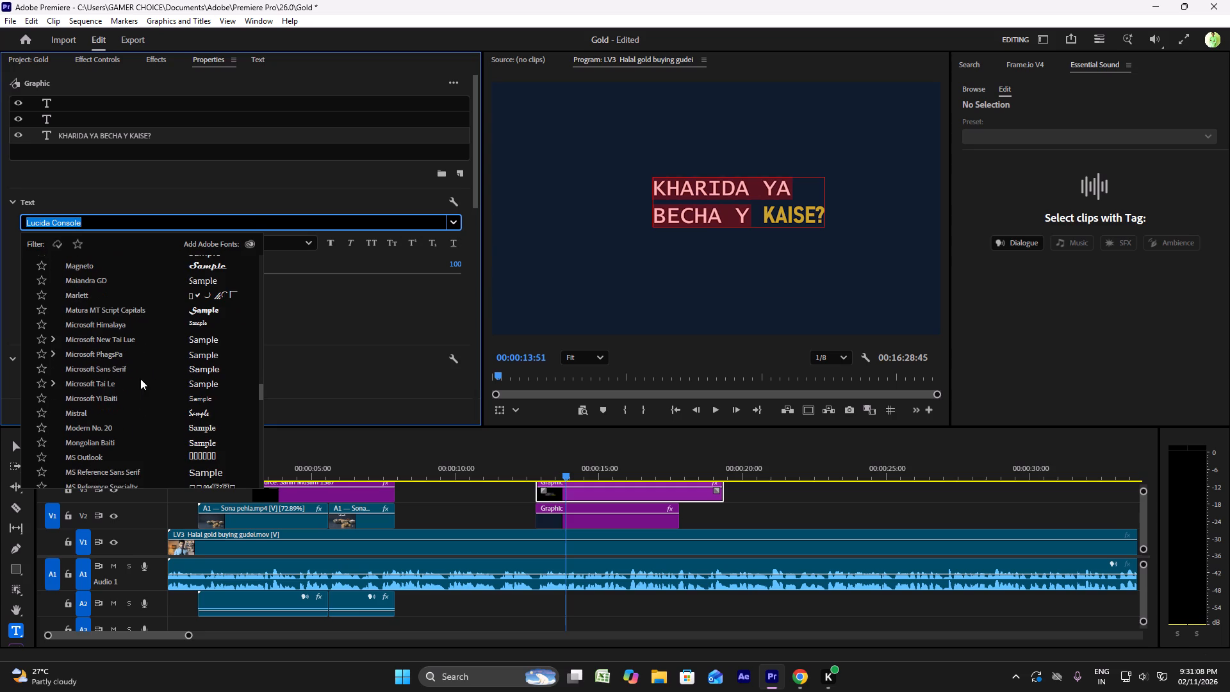
pyautogui.scroll(-5, 143, 372)
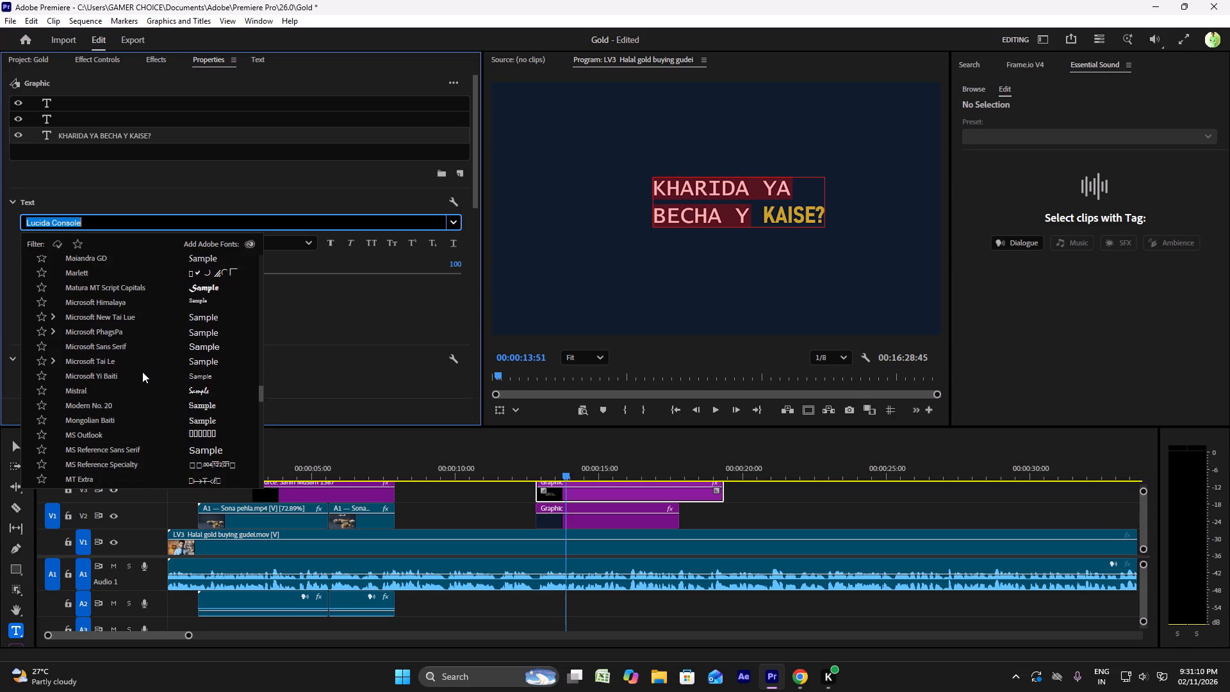
pyautogui.scroll(-5, 142, 372)
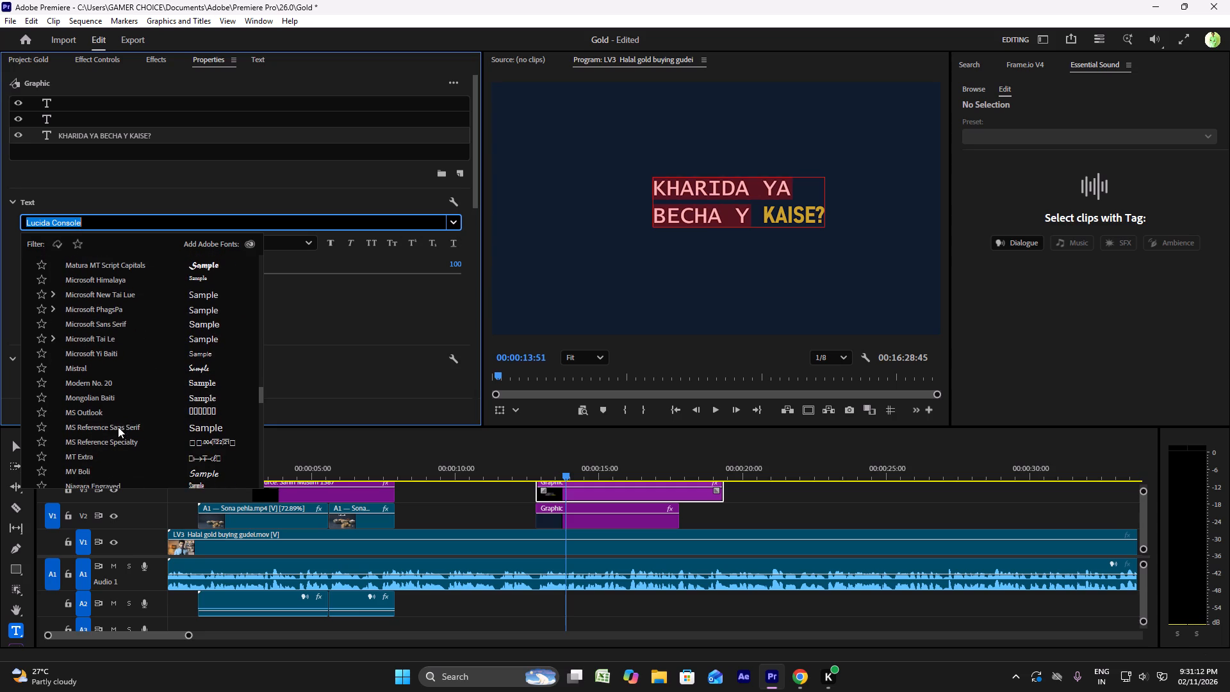
pyautogui.click(118, 427)
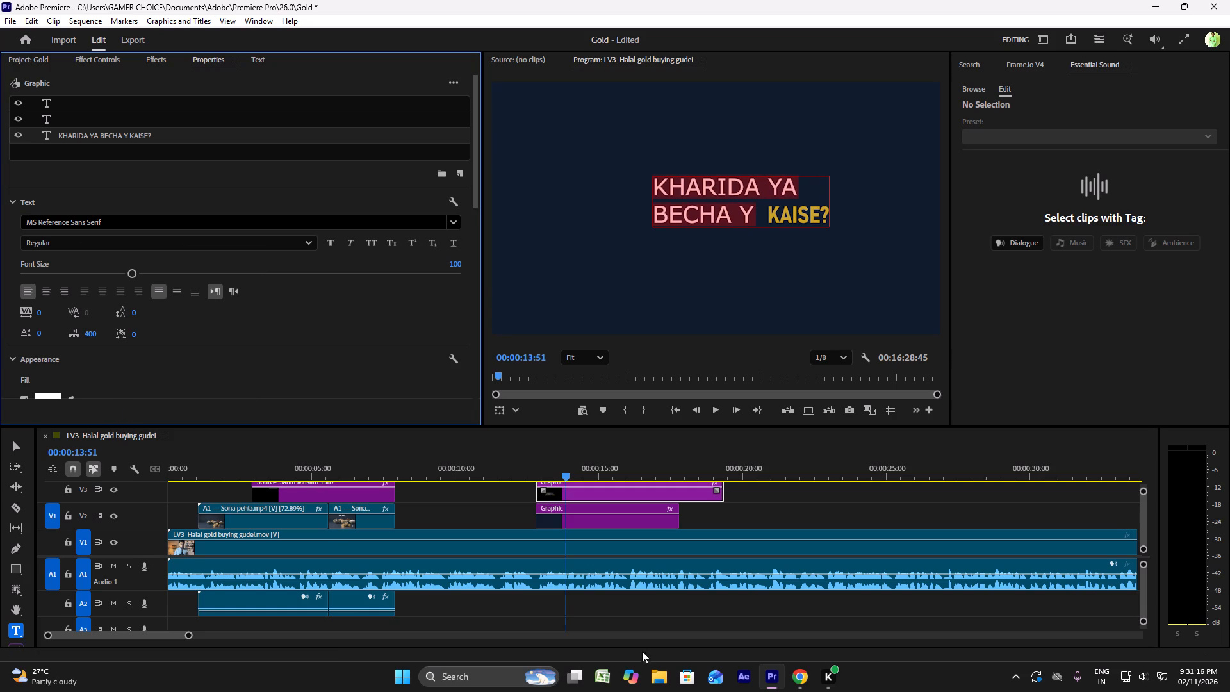
# Switch to Chrome, check the BADA TEXT card against the title in Premiere, and open a new browser tab.
pyautogui.click(796, 681)
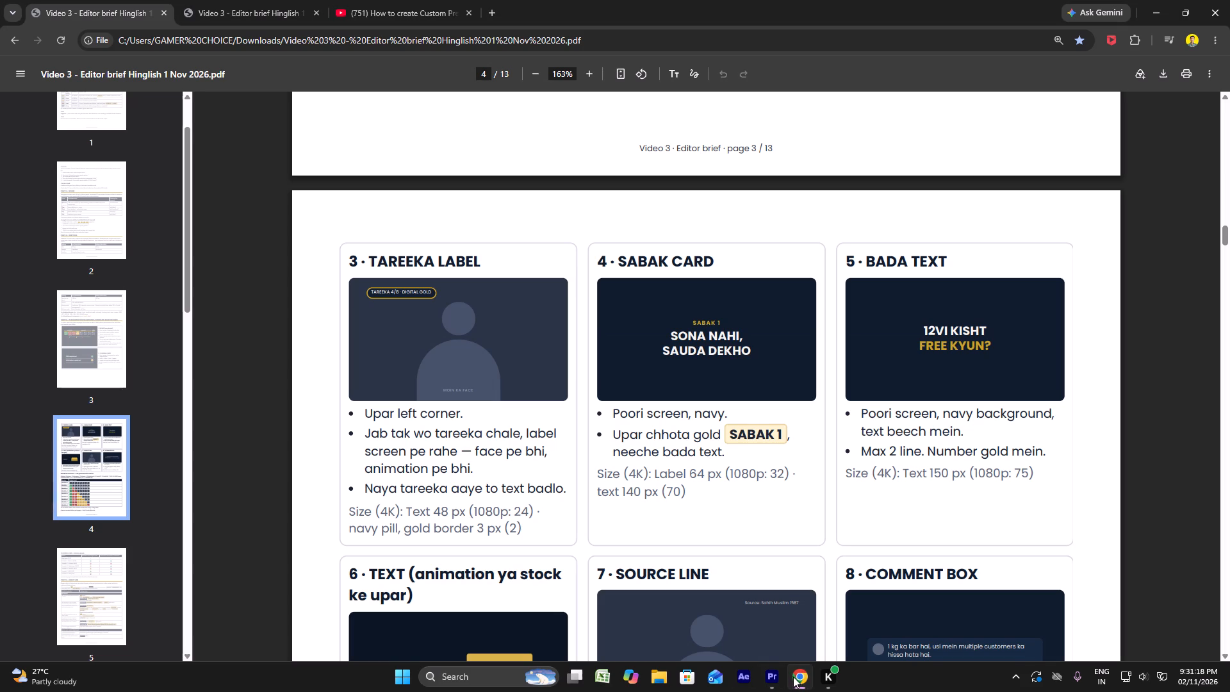
pyautogui.click(488, 12)
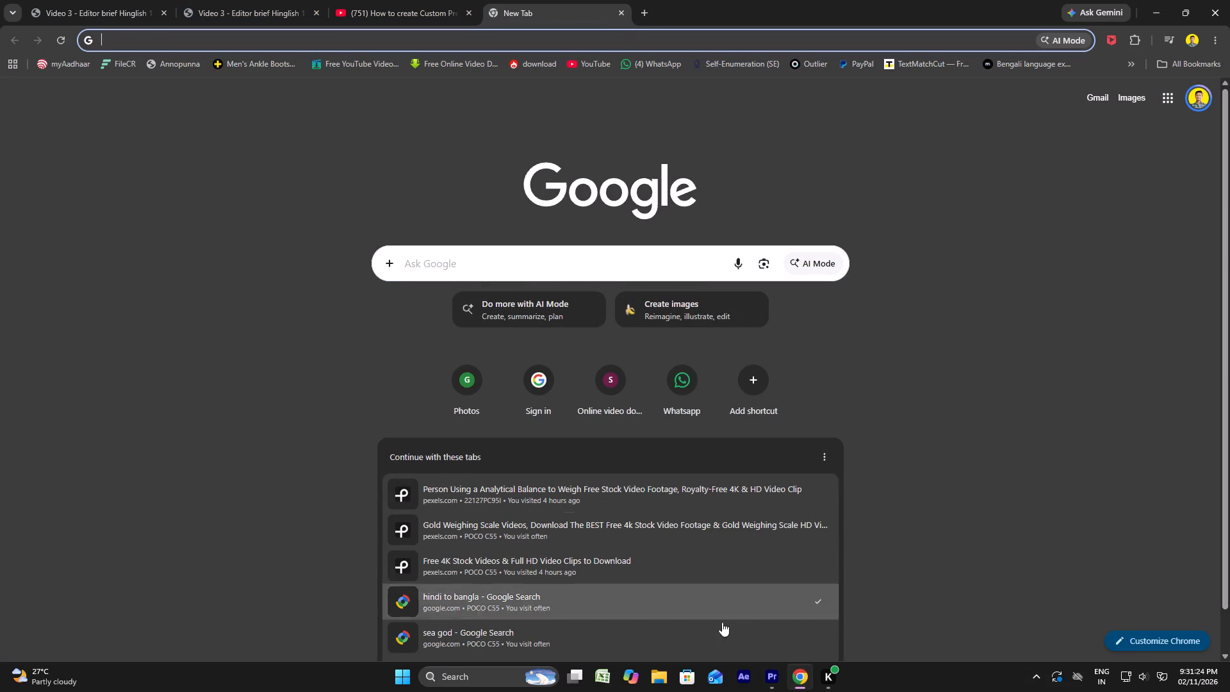
pyautogui.click(780, 679)
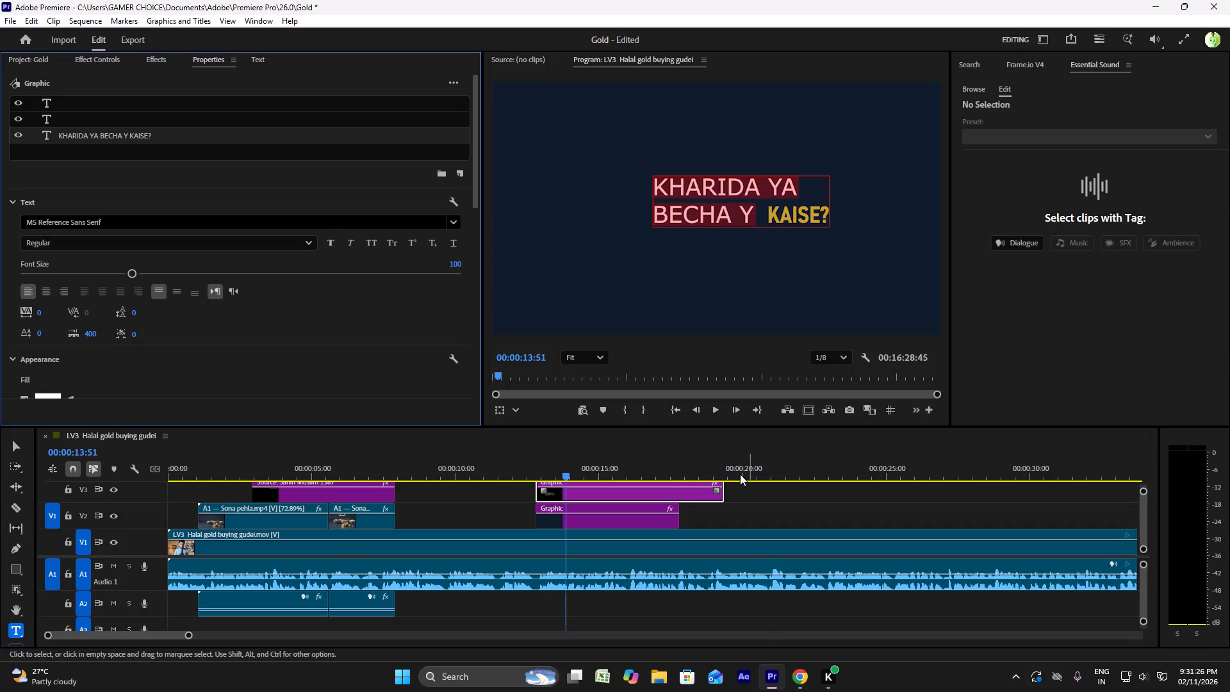
pyautogui.click(786, 679)
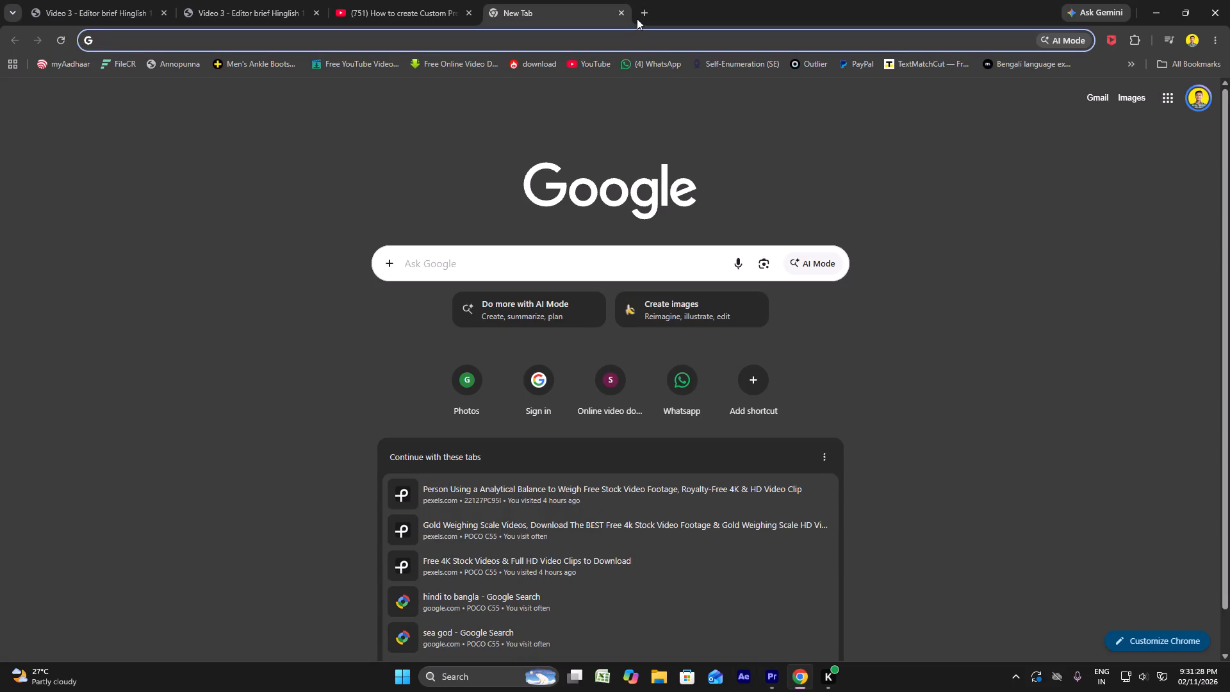
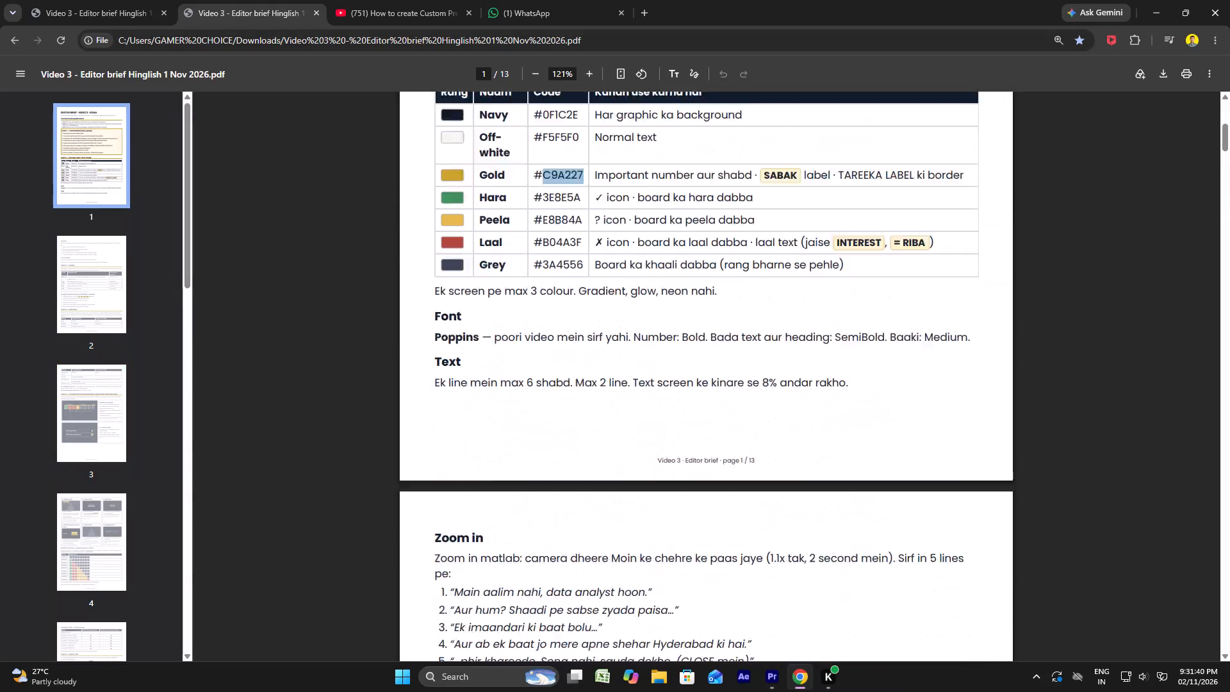
# Copy the font name Poppins from the Font section of the editor brief and read the weight rules beside it.
pyautogui.scroll(5, 557, 304)
pyautogui.scroll(-6, 557, 303)
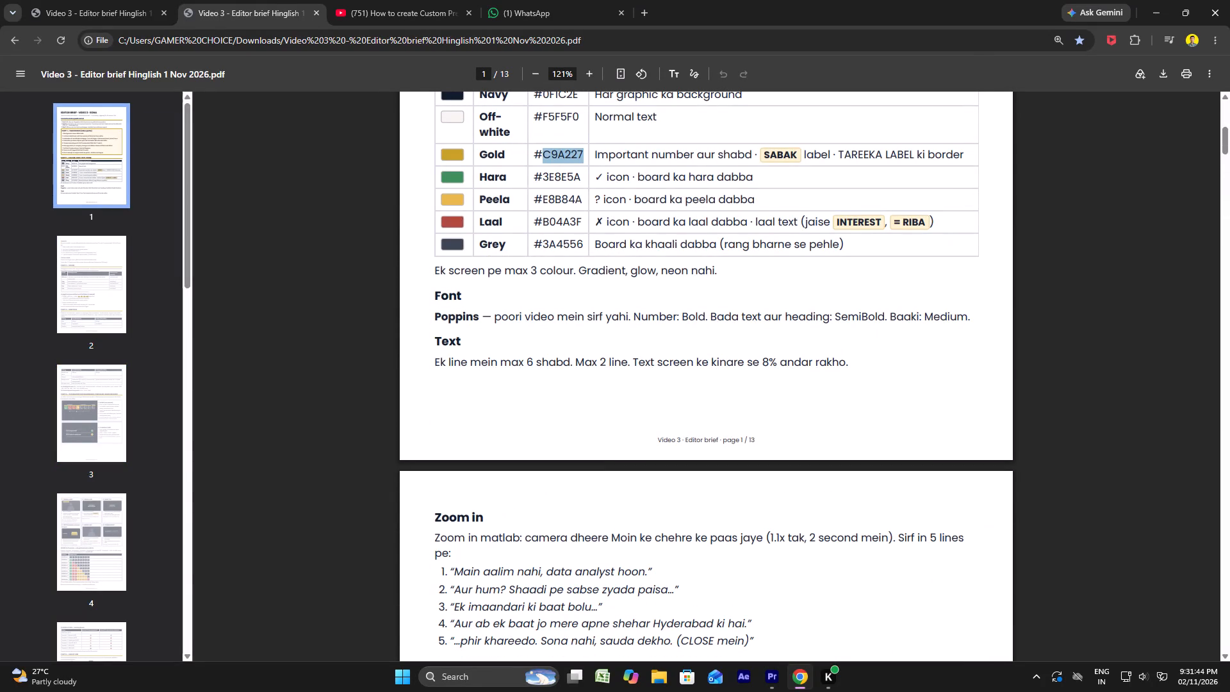
pyautogui.moveTo(479, 317); pyautogui.dragTo(436, 318)
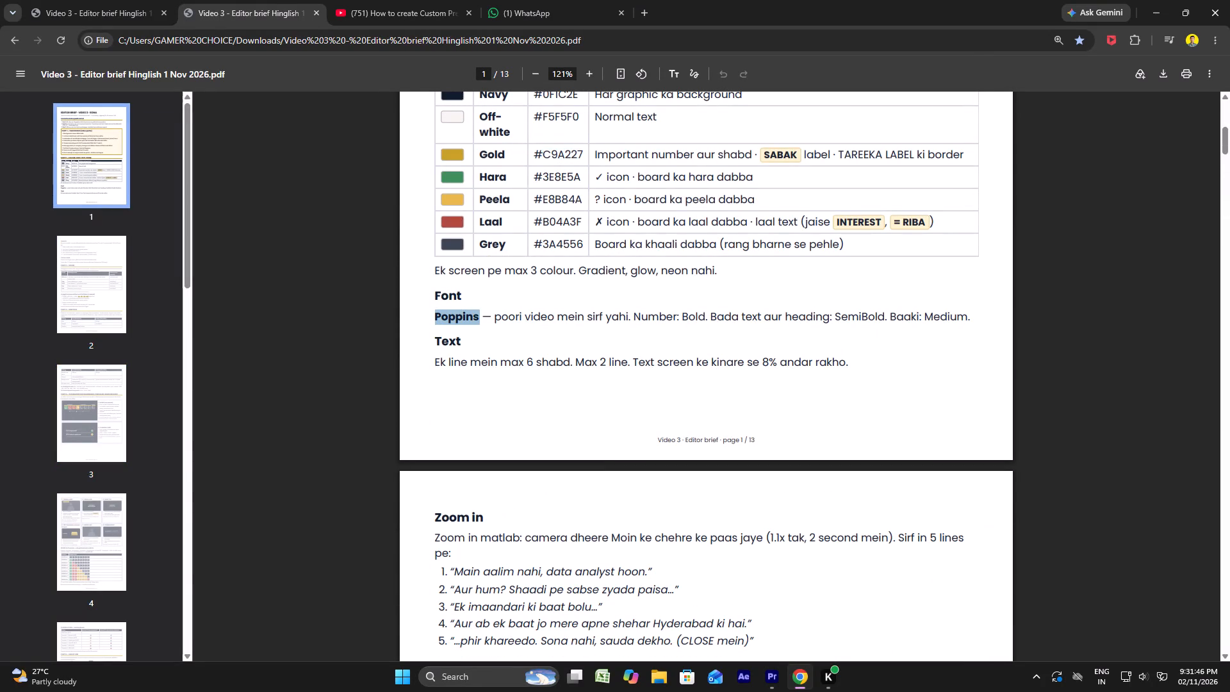
pyautogui.rightClick(461, 316)
pyautogui.click(478, 331)
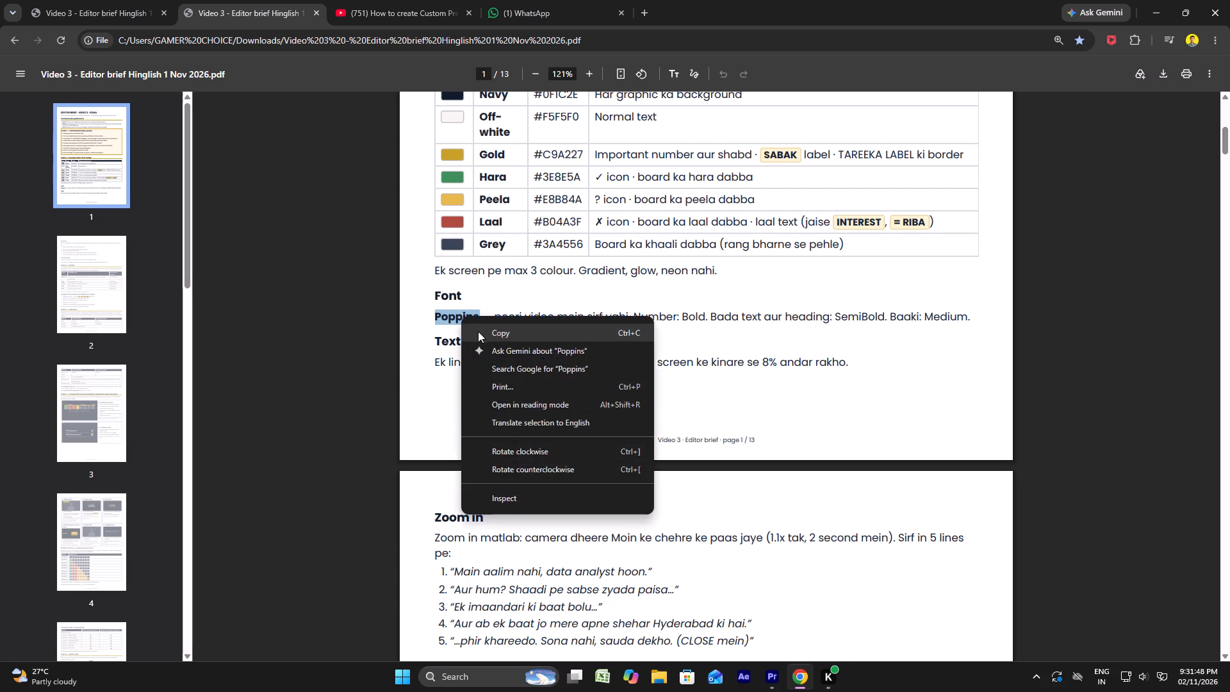
pyautogui.moveTo(495, 318); pyautogui.dragTo(637, 322)
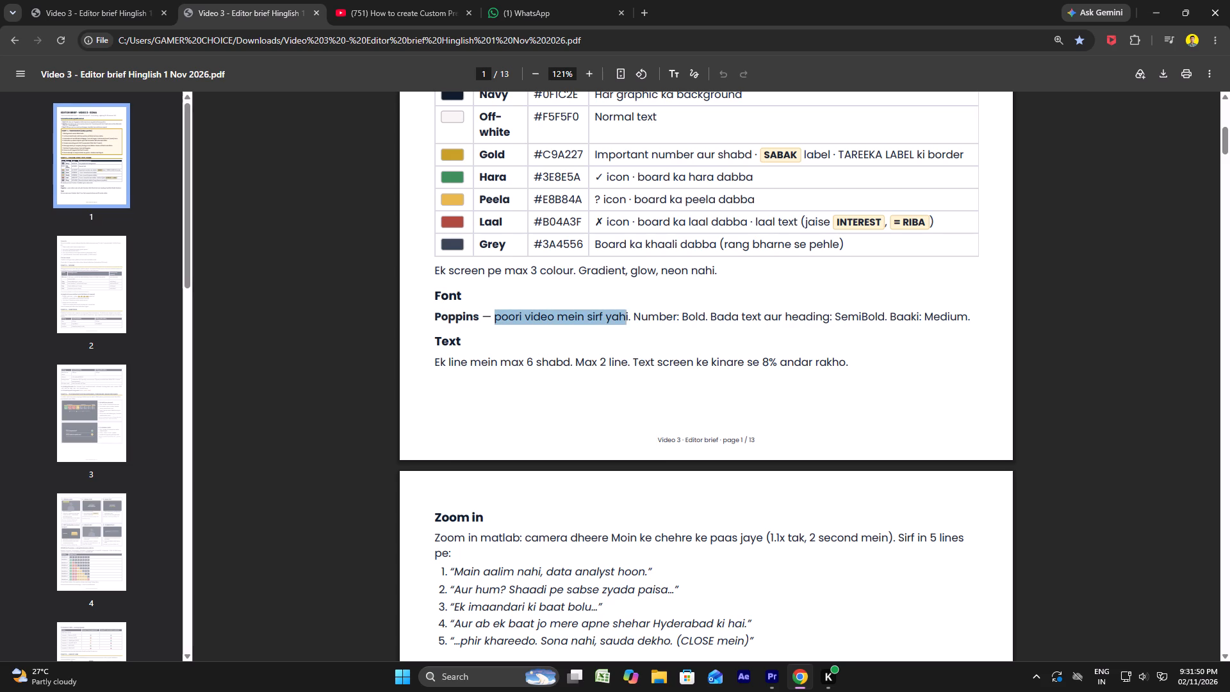
pyautogui.moveTo(637, 322); pyautogui.dragTo(955, 322)
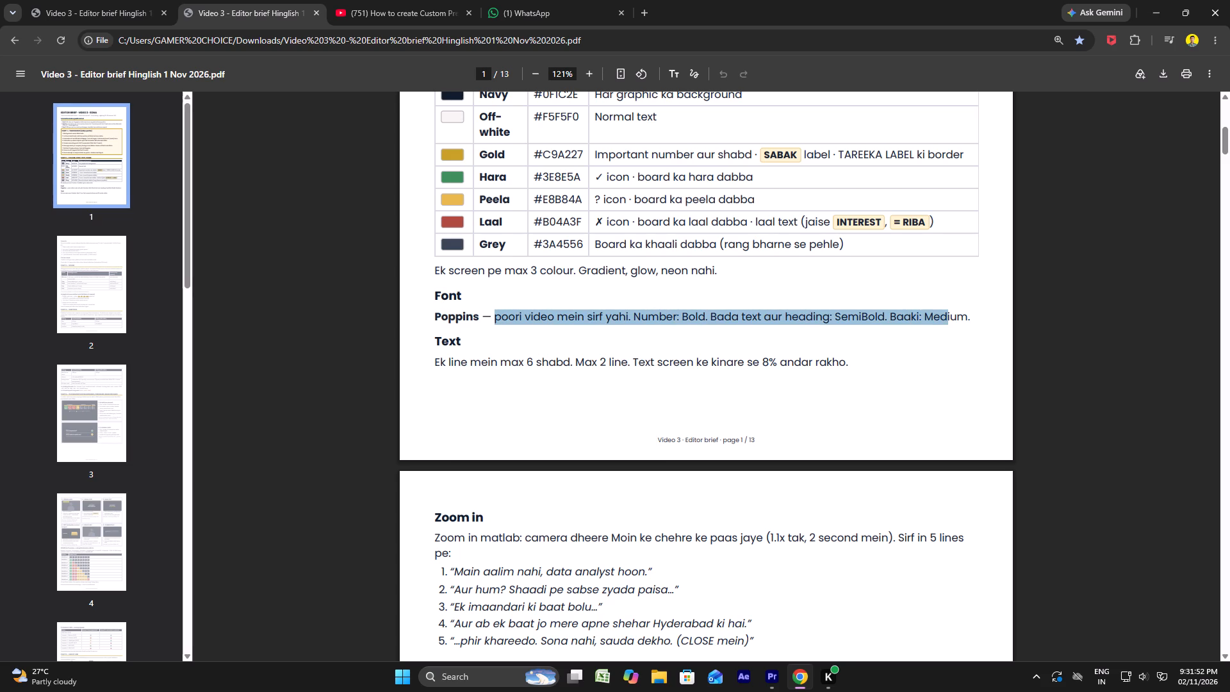
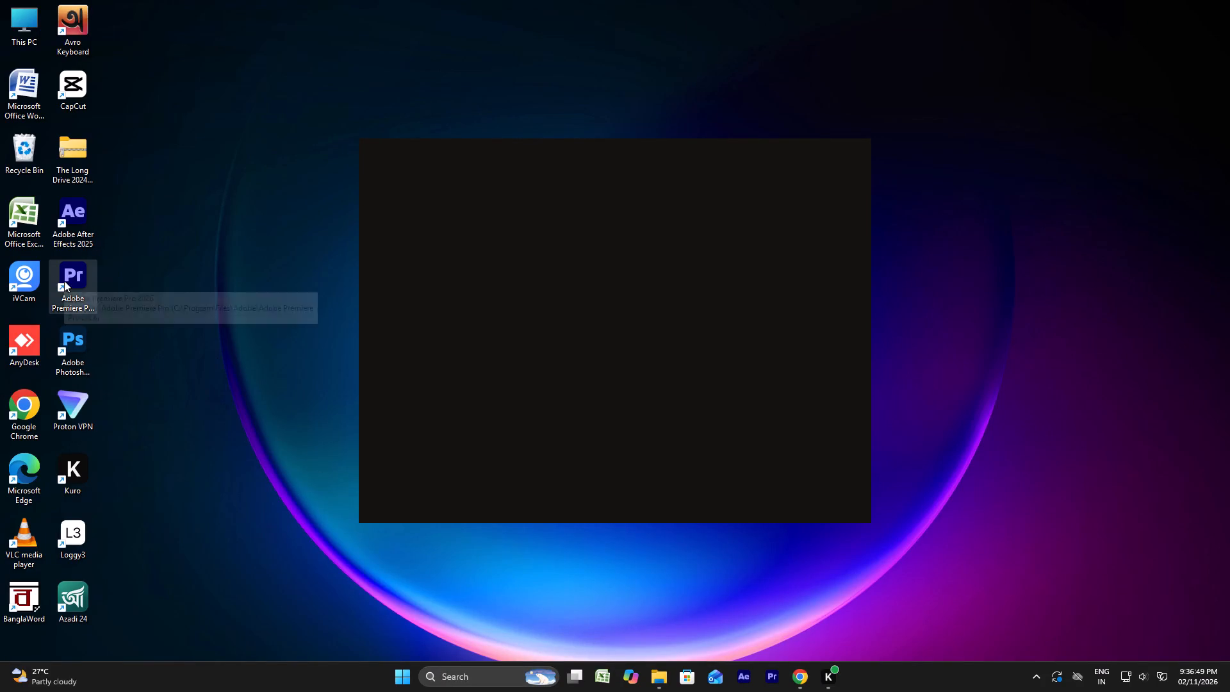
# Relaunch Premiere Pro and open the recent Gold project.
pyautogui.doubleClick(81, 277)
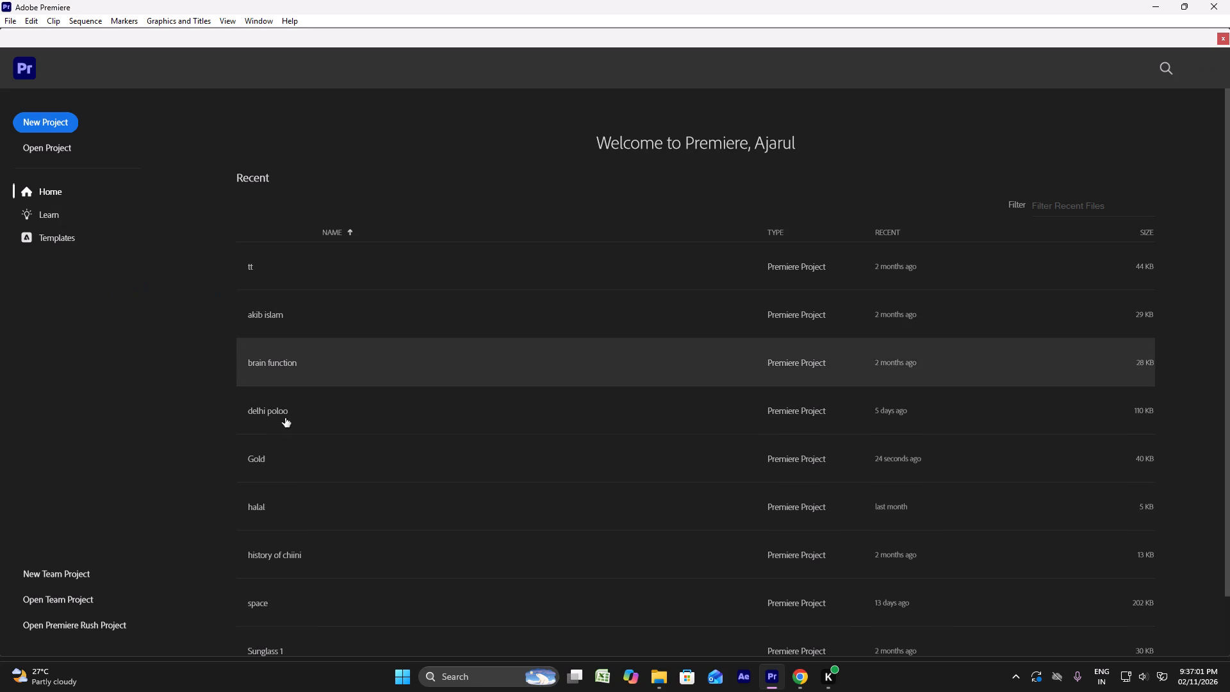
pyautogui.click(297, 477)
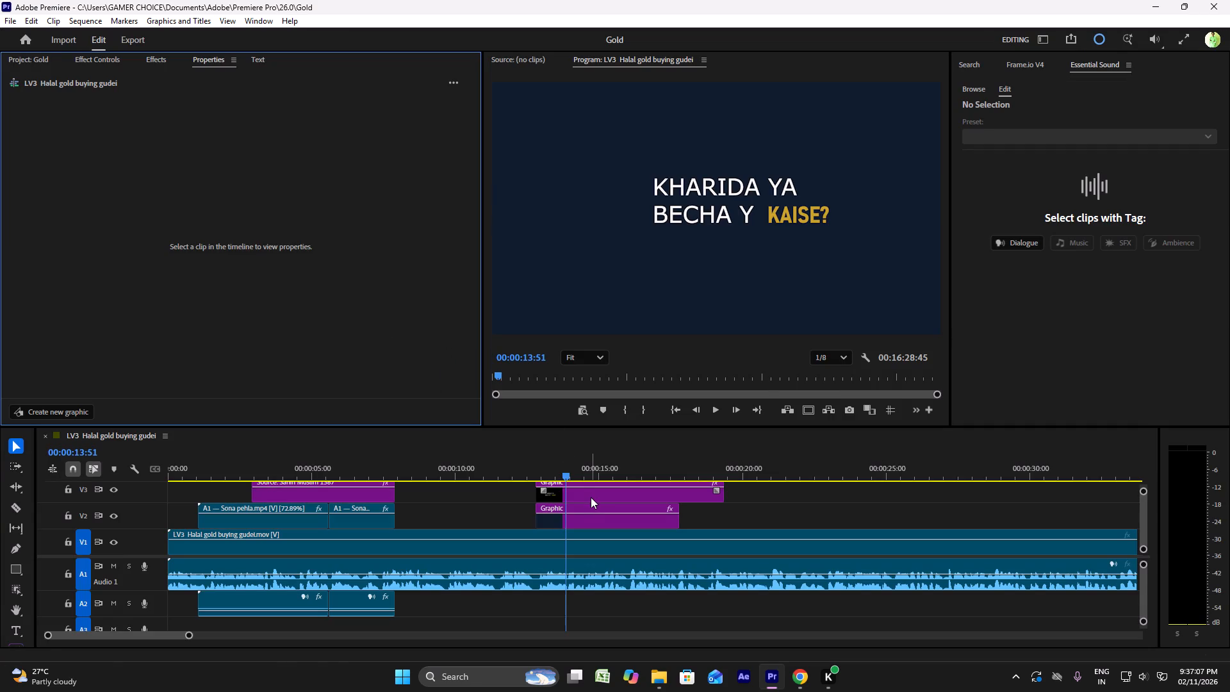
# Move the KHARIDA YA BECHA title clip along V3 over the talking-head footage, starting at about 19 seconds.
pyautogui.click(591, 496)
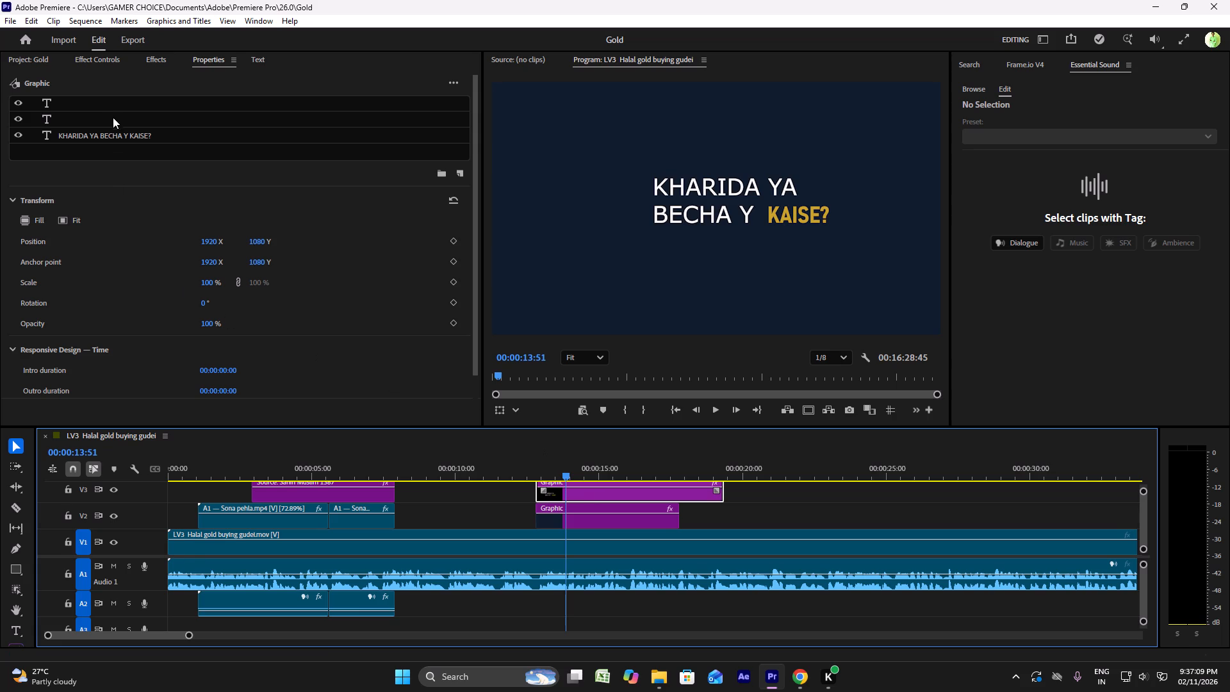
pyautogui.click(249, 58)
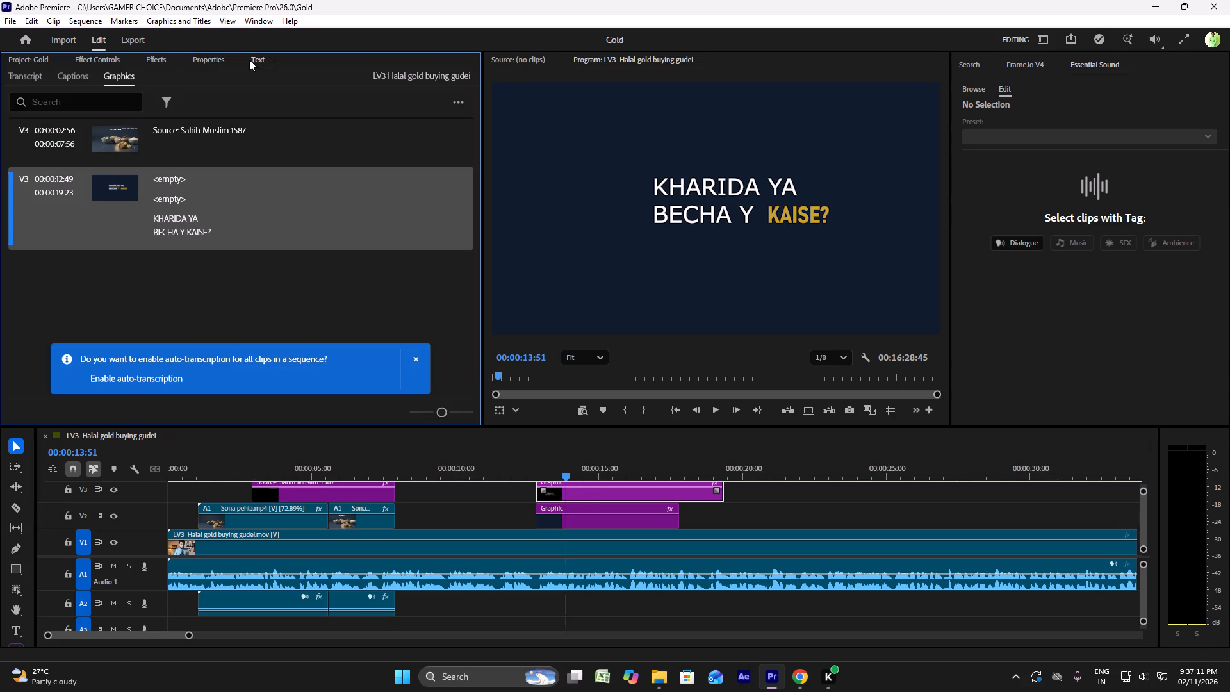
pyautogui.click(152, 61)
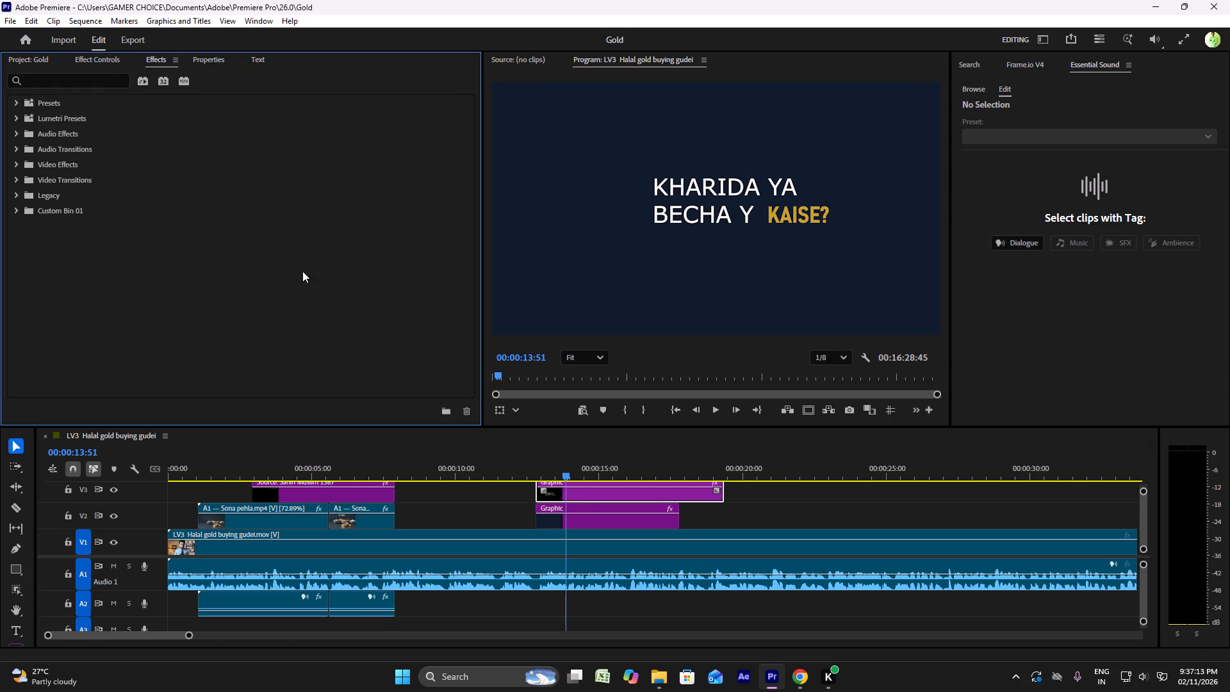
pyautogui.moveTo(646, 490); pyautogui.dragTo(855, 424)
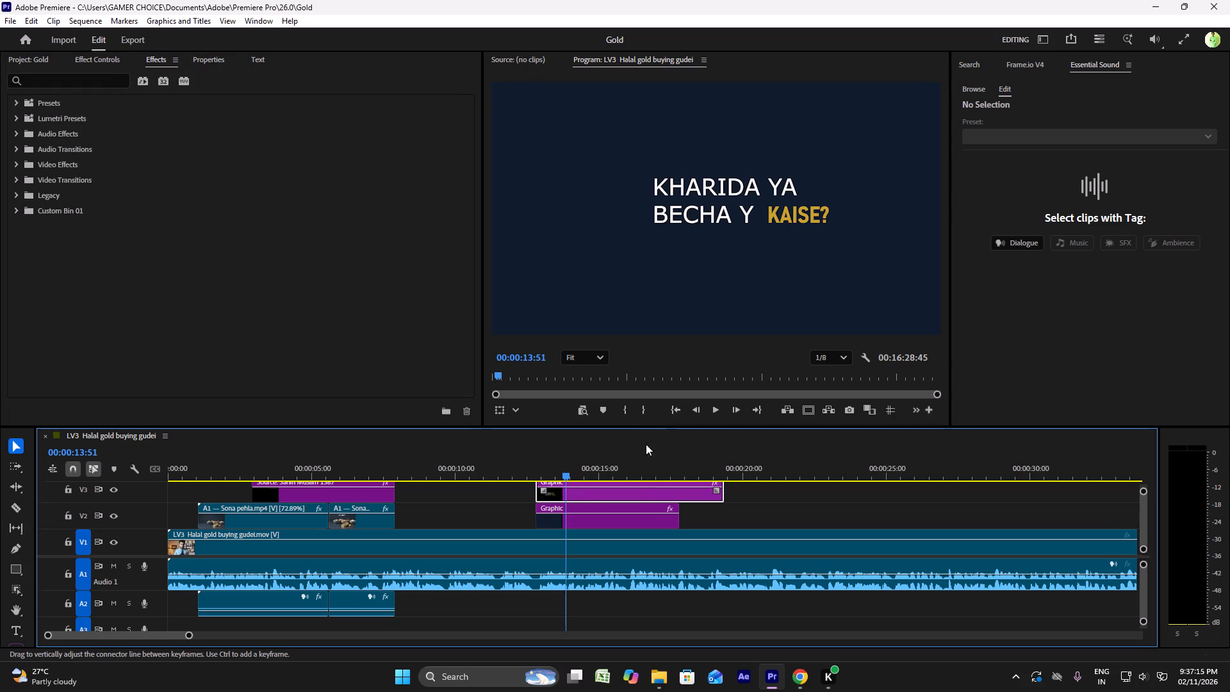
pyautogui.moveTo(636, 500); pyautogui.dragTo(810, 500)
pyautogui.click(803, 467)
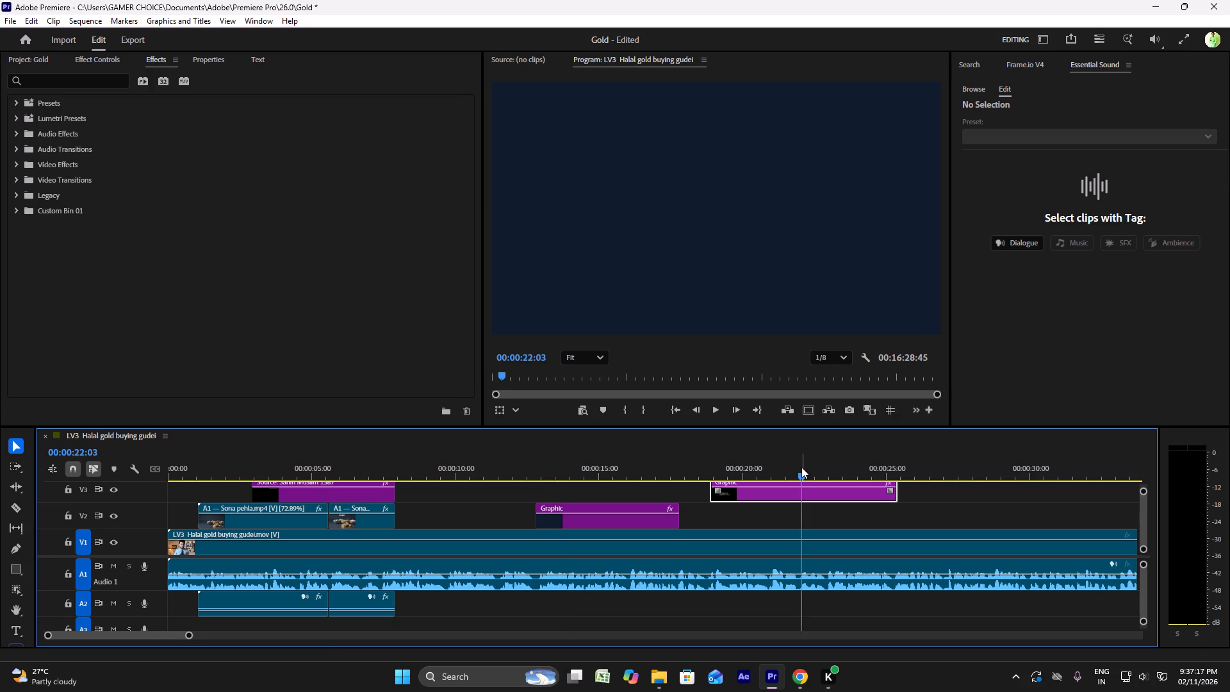
# Select the KHARIDA YA BECHA Y KAISE? text layer and set its font to Poppins Medium by searching for "Poppin".
pyautogui.click(43, 59)
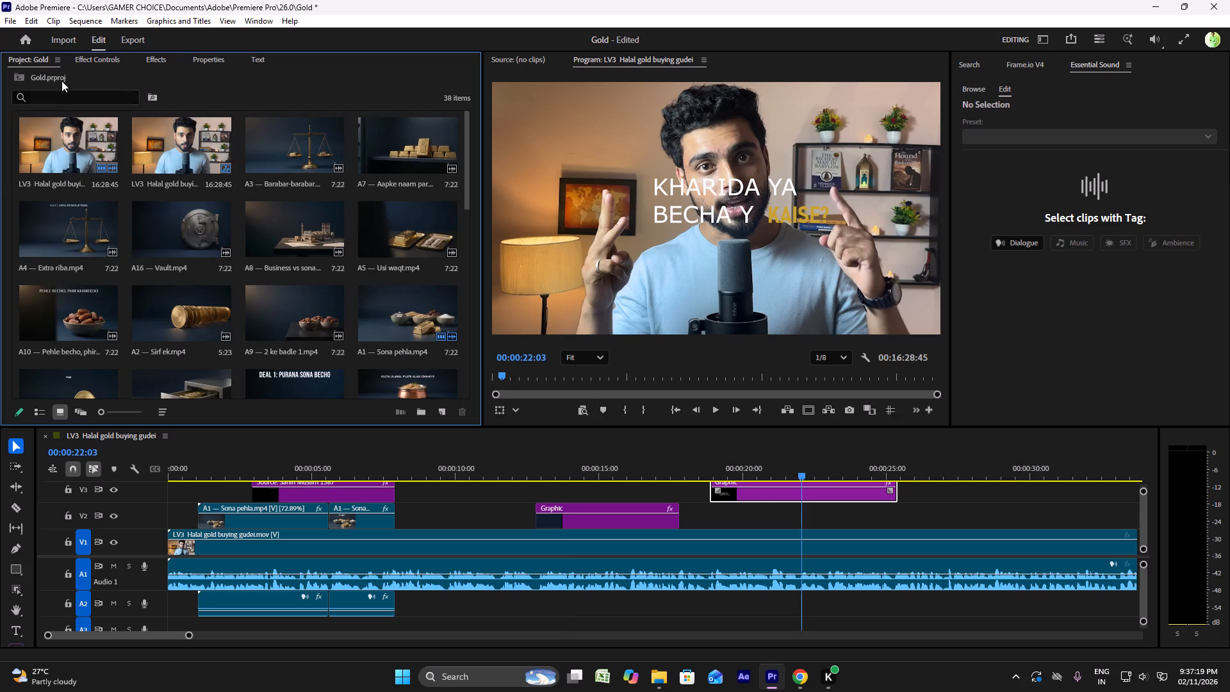
pyautogui.click(755, 464)
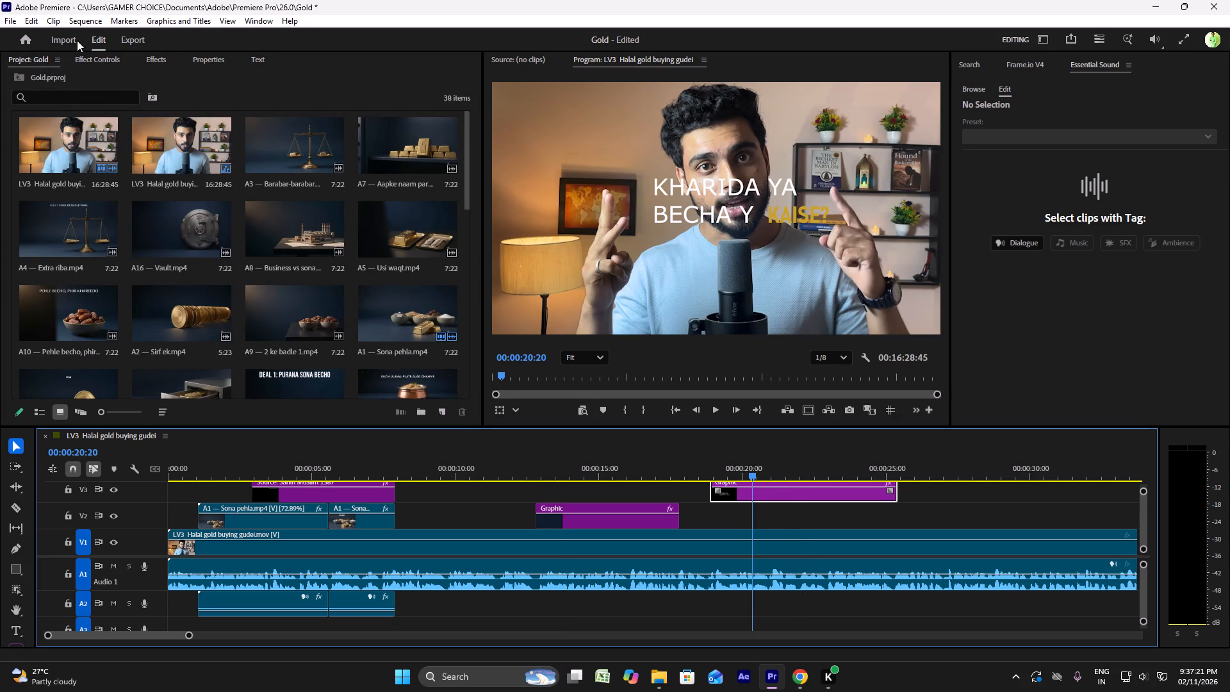
pyautogui.click(85, 61)
pyautogui.click(149, 66)
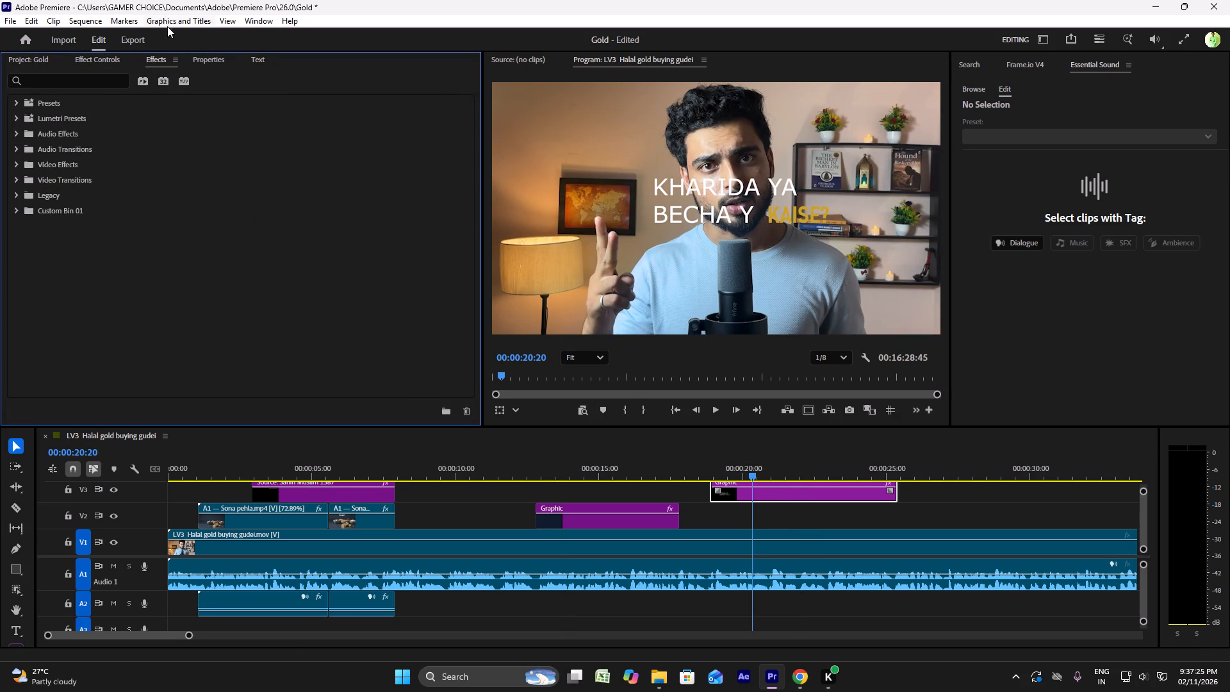
pyautogui.click(219, 65)
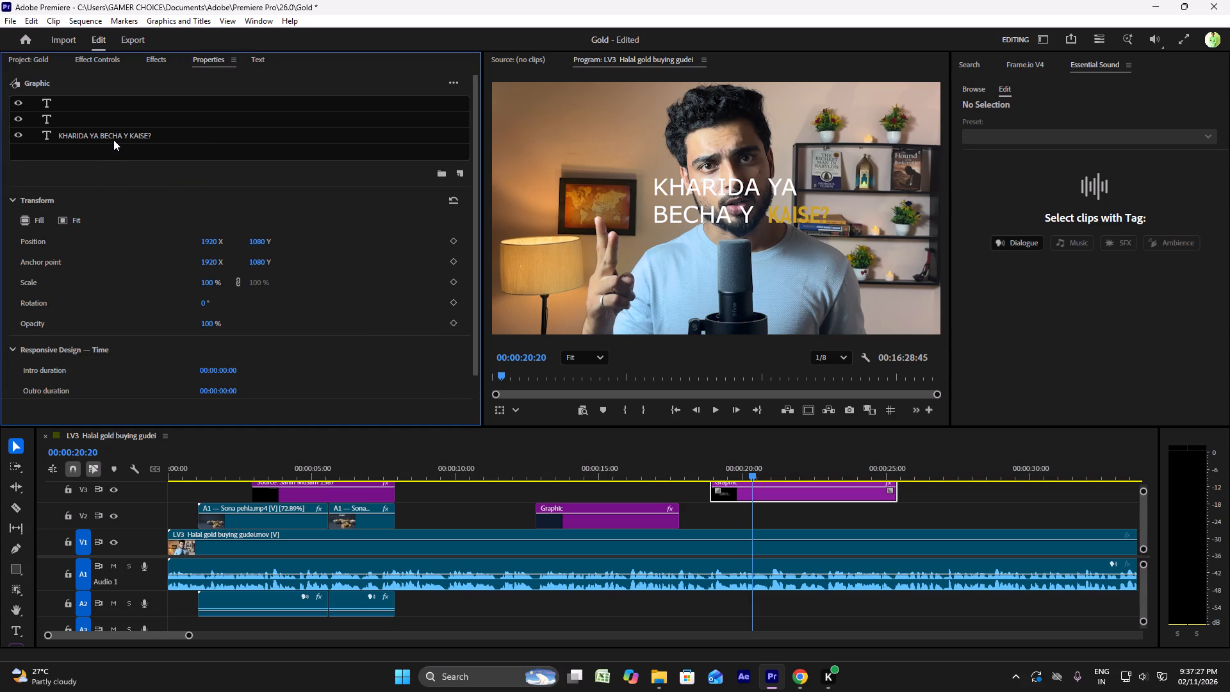
pyautogui.doubleClick(115, 136)
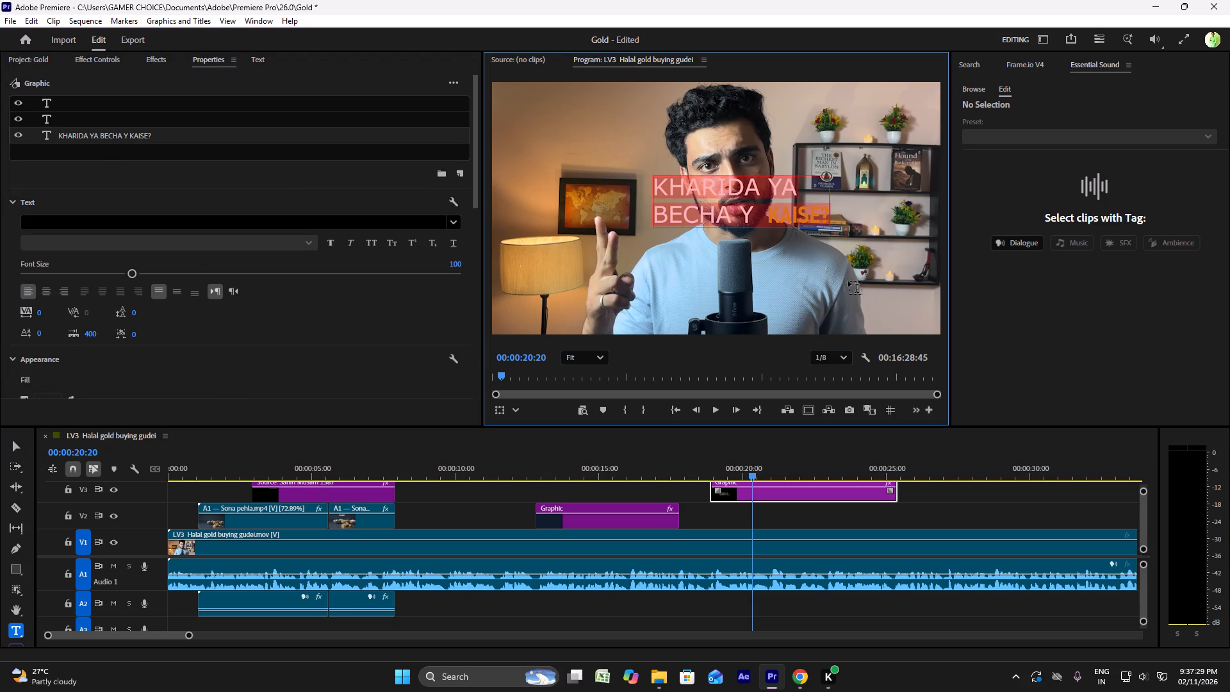
pyautogui.click(152, 229)
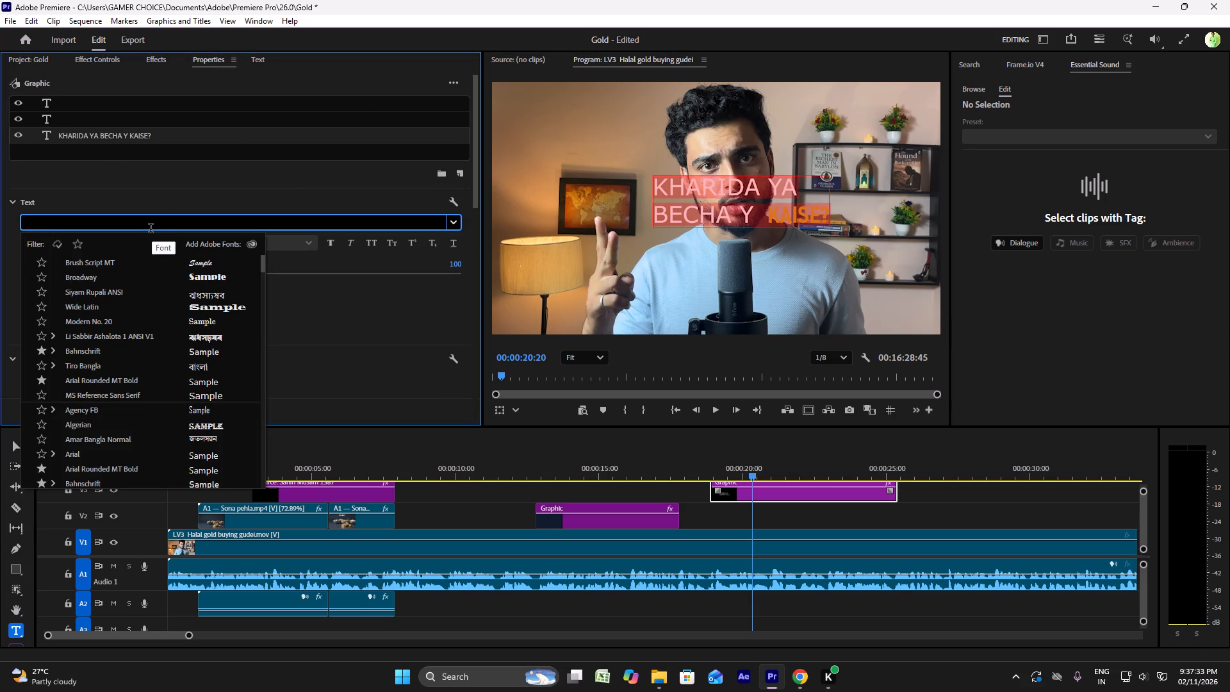
pyautogui.hotkey('ctrl', 'v')
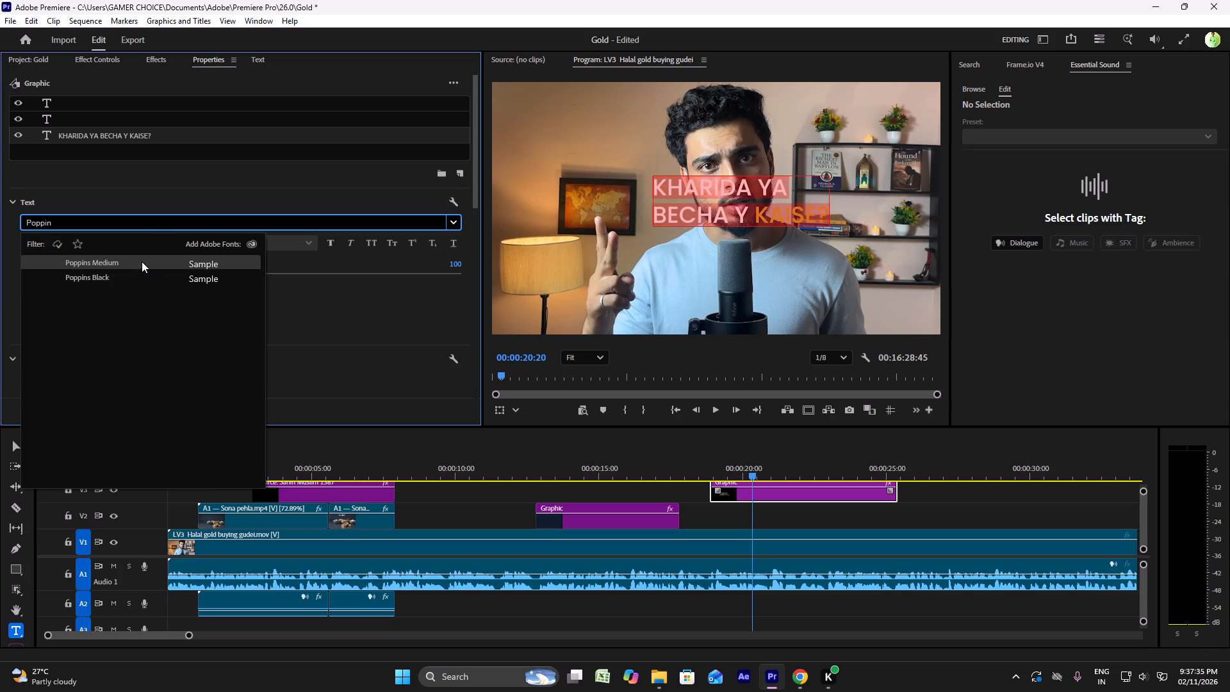
pyautogui.click(142, 263)
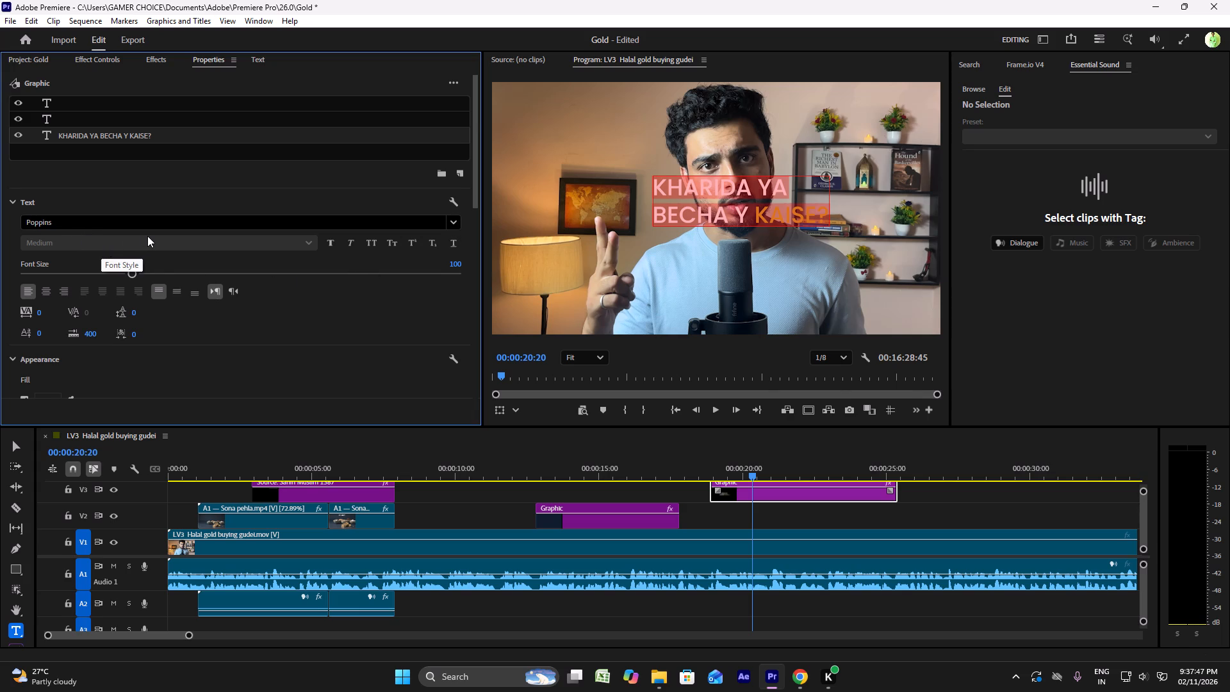
# Change the KHARIDA YA BECHA Y KAISE? text's font style to Poppins Black.
pyautogui.click(183, 222)
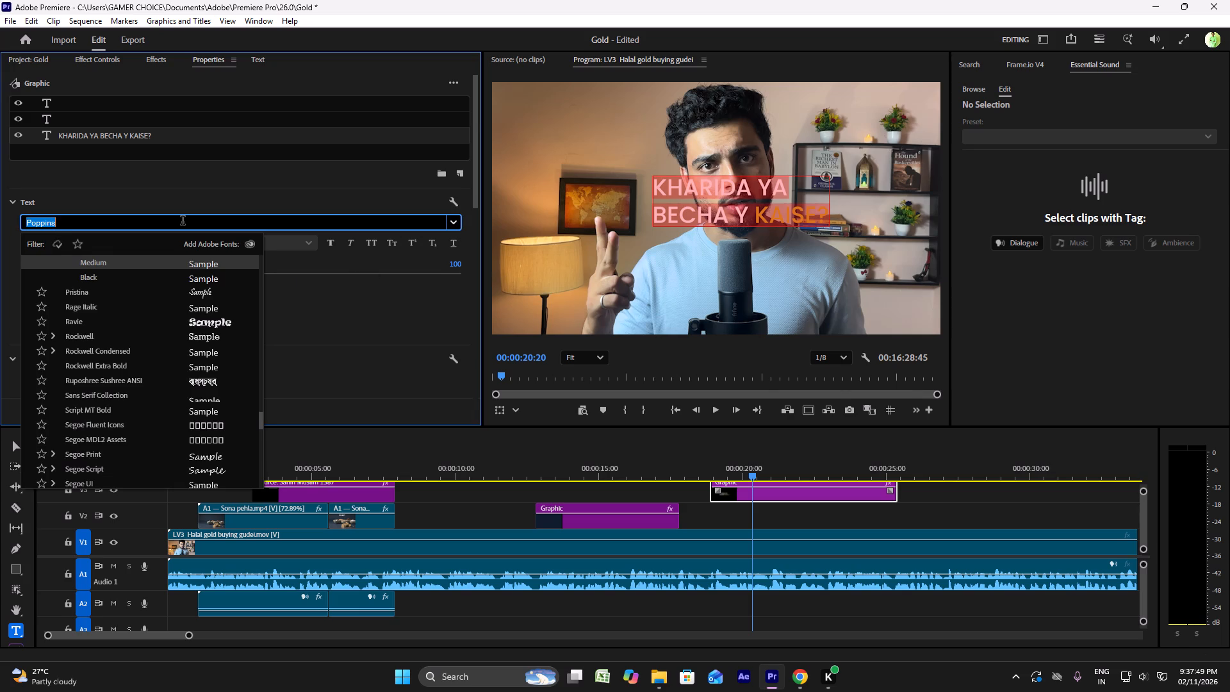
pyautogui.click(183, 222)
pyautogui.click(452, 219)
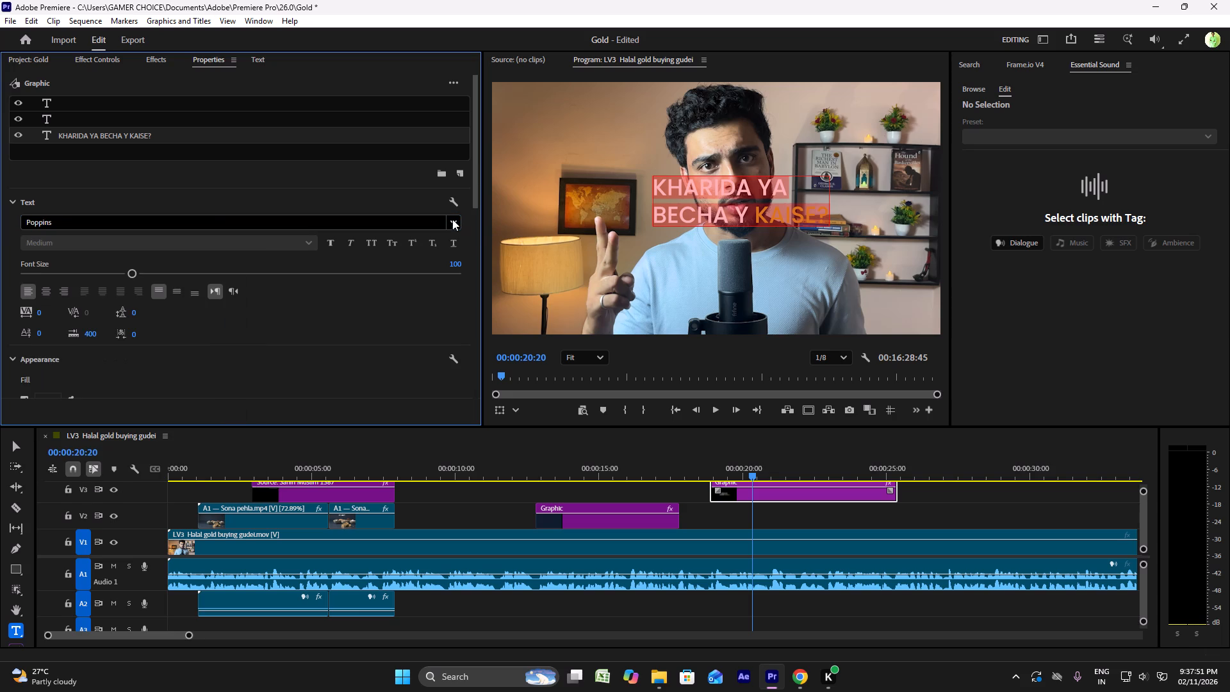
pyautogui.click(452, 219)
pyautogui.click(452, 219)
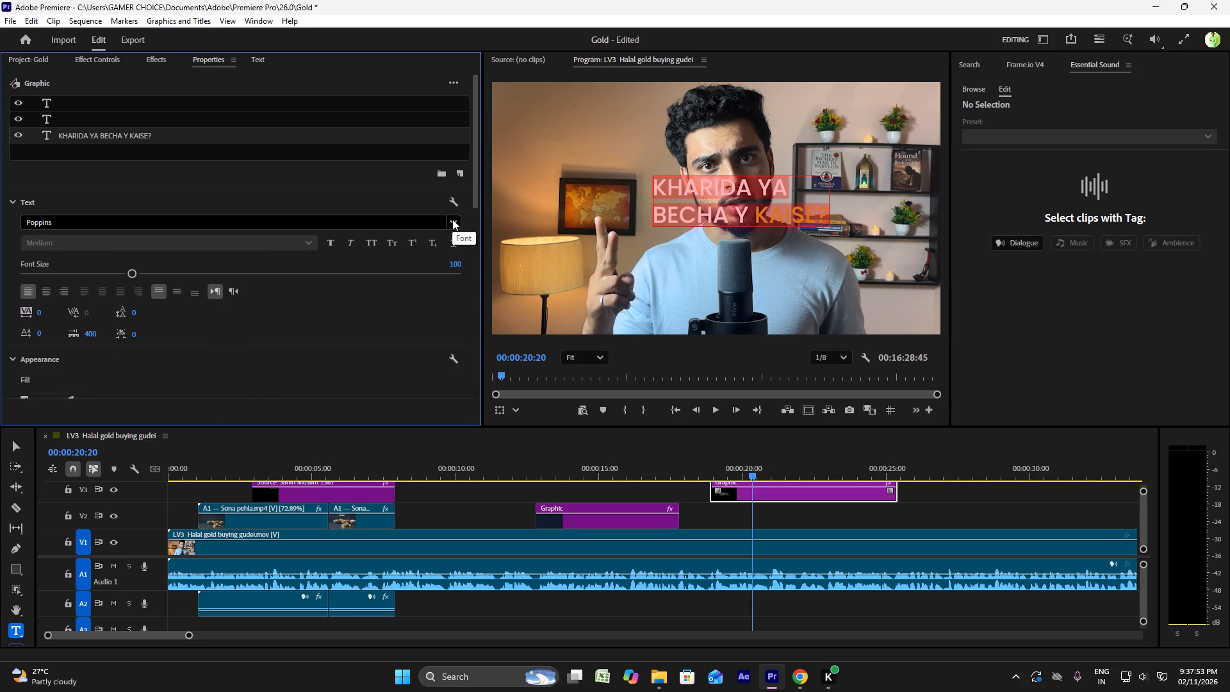
pyautogui.click(452, 219)
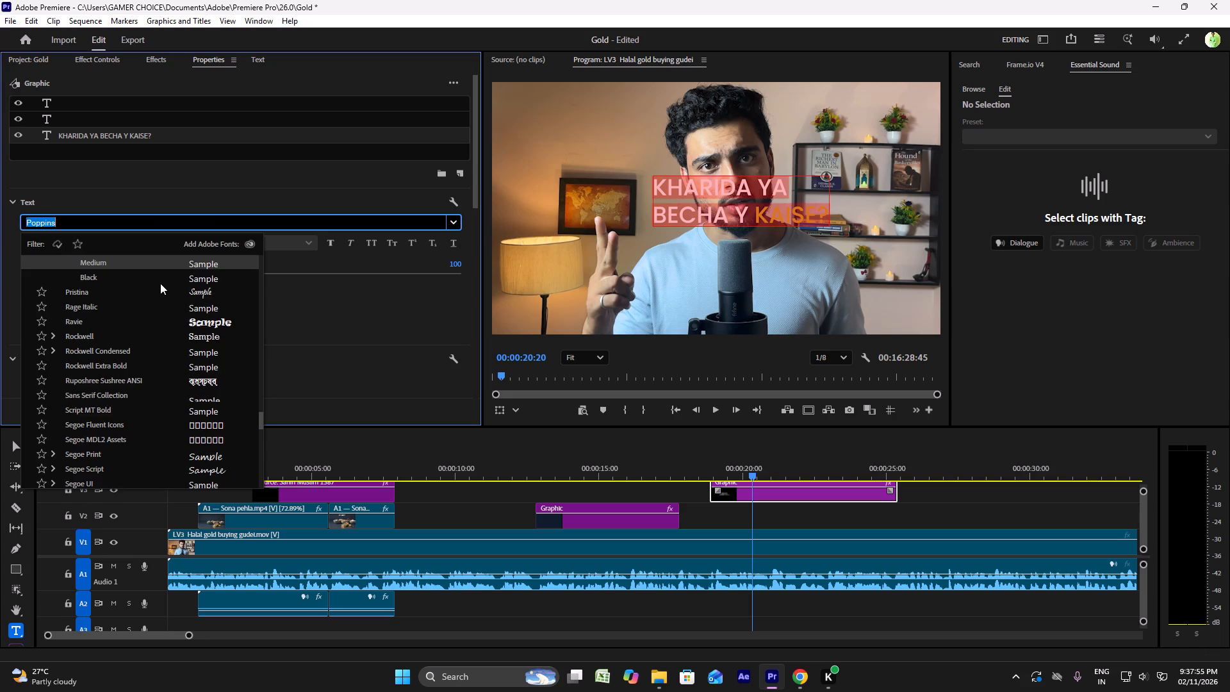
pyautogui.click(160, 283)
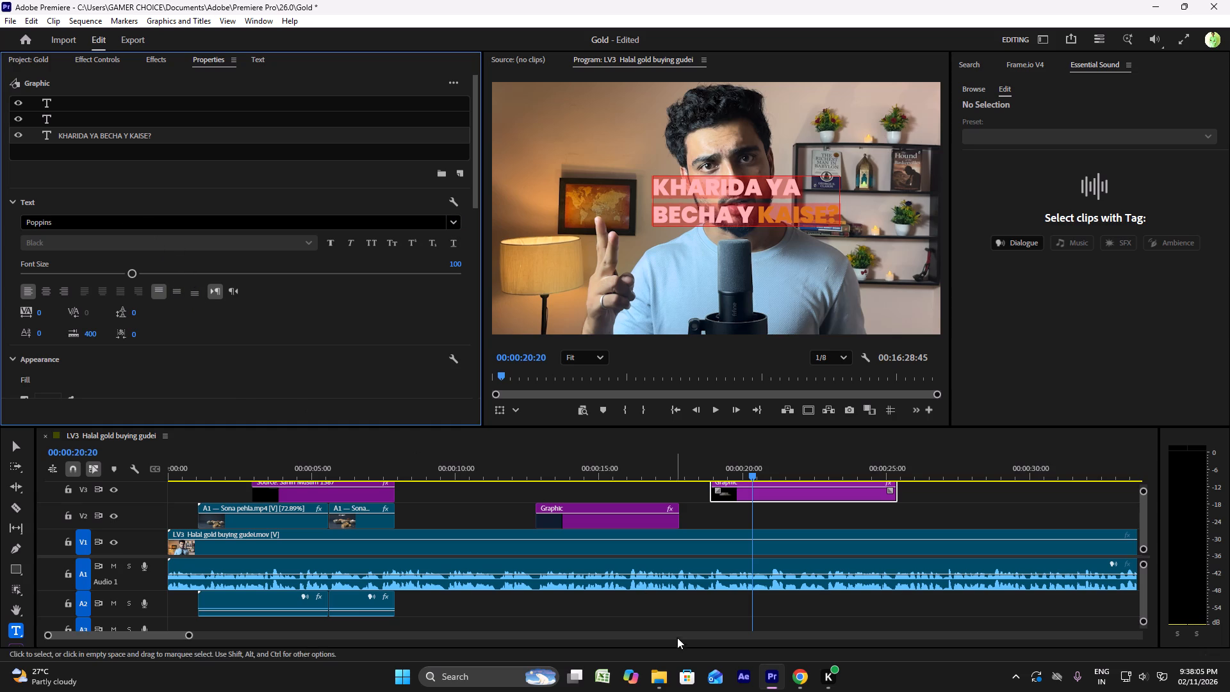
pyautogui.click(660, 678)
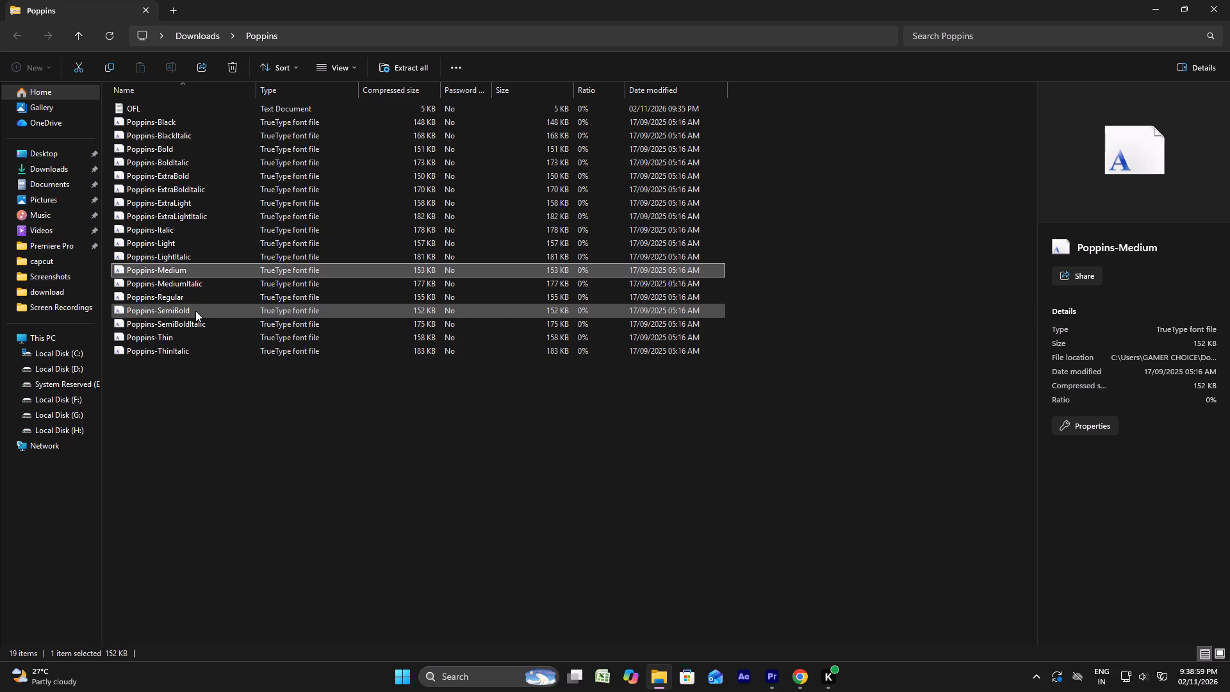
pyautogui.doubleClick(195, 311)
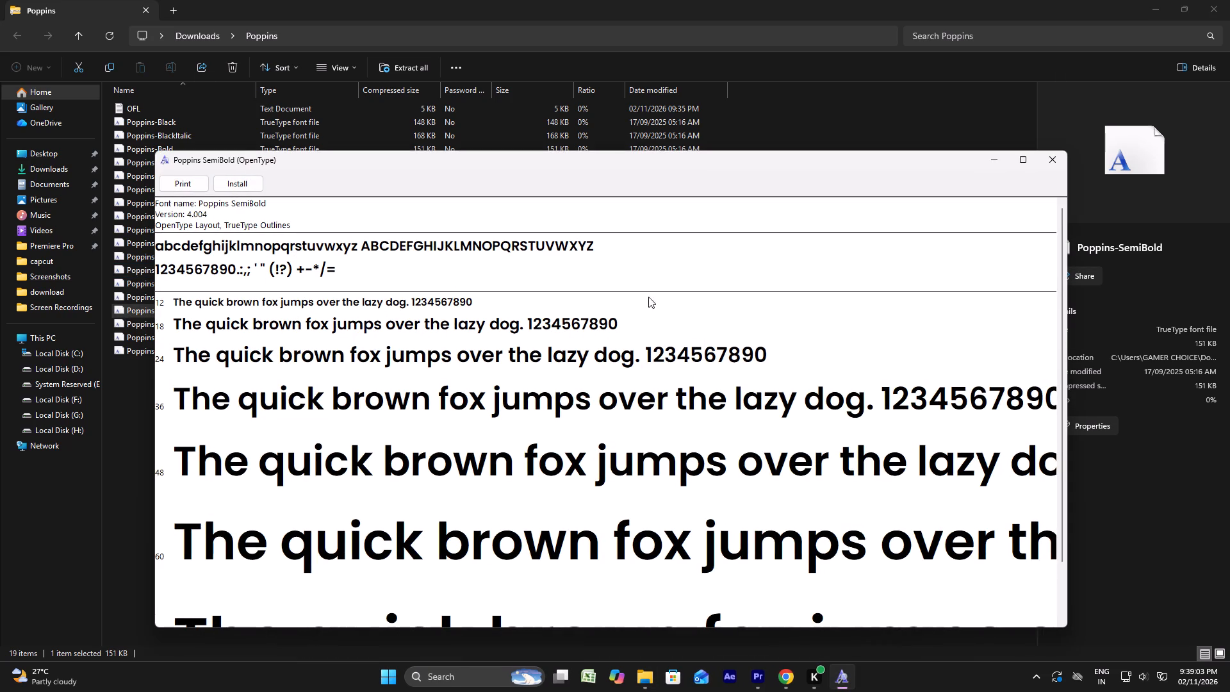
pyautogui.click(1050, 156)
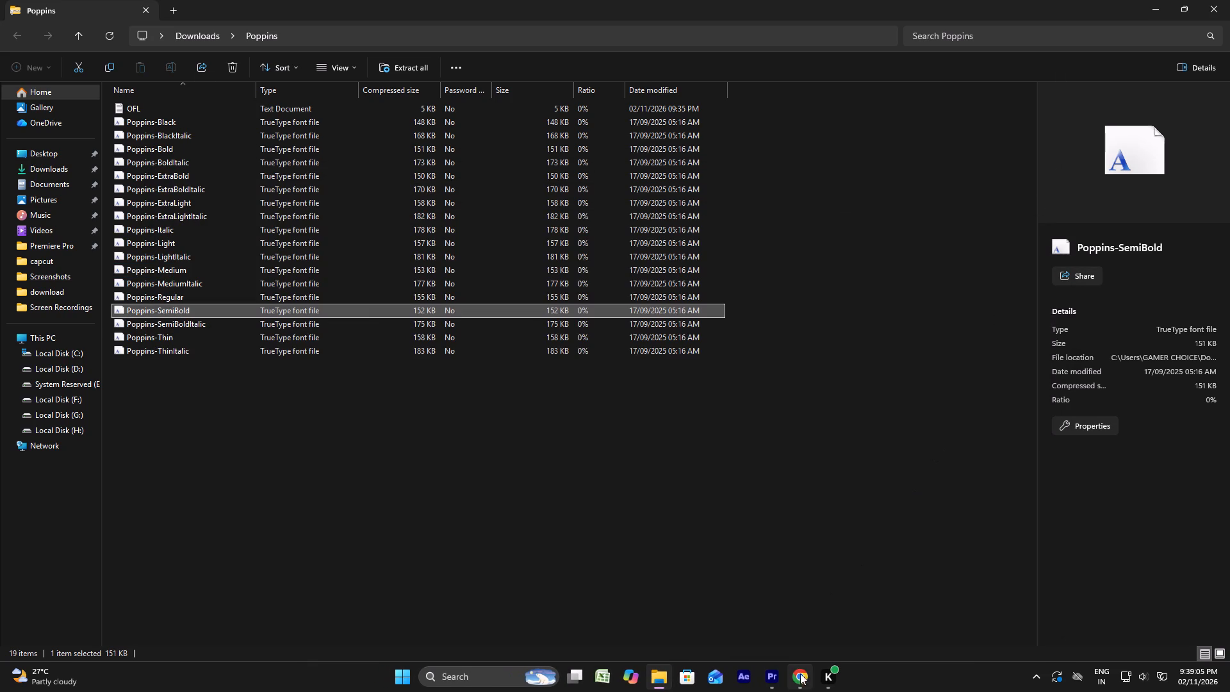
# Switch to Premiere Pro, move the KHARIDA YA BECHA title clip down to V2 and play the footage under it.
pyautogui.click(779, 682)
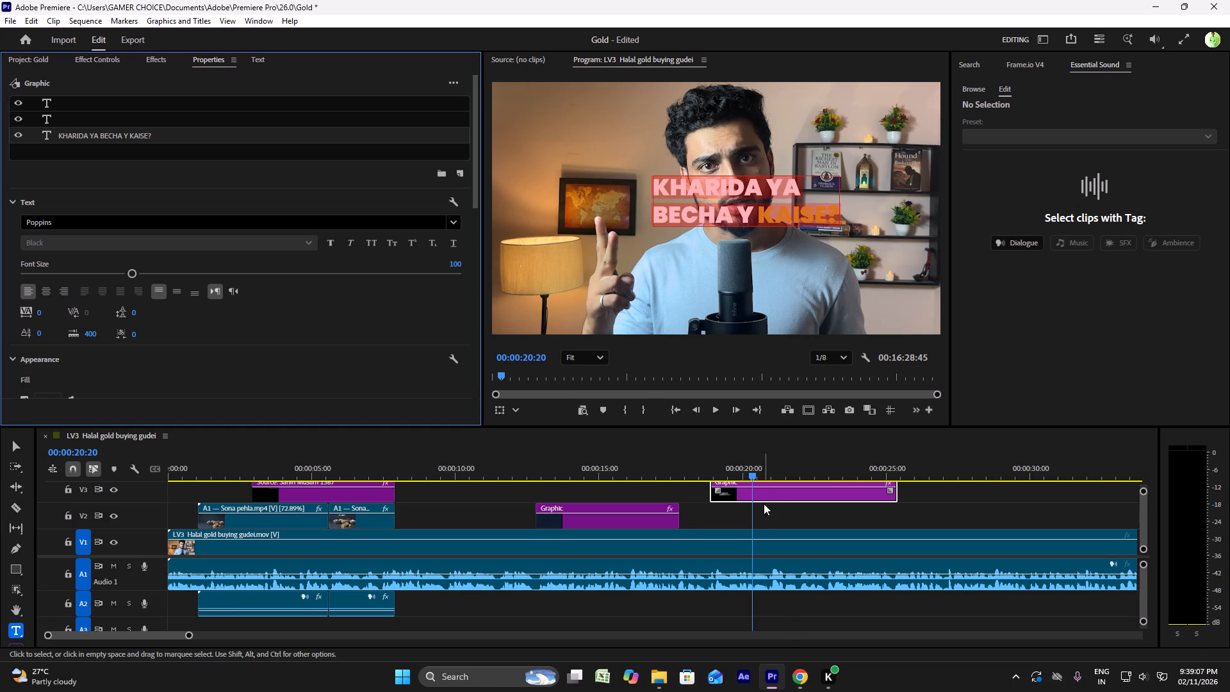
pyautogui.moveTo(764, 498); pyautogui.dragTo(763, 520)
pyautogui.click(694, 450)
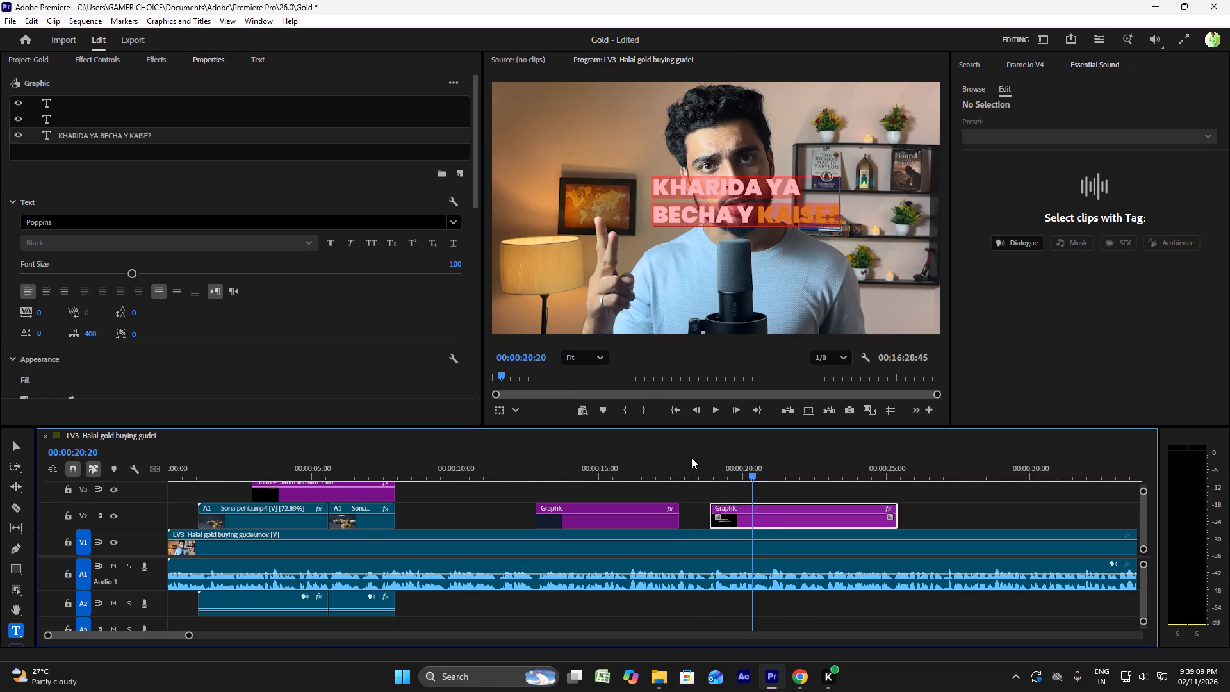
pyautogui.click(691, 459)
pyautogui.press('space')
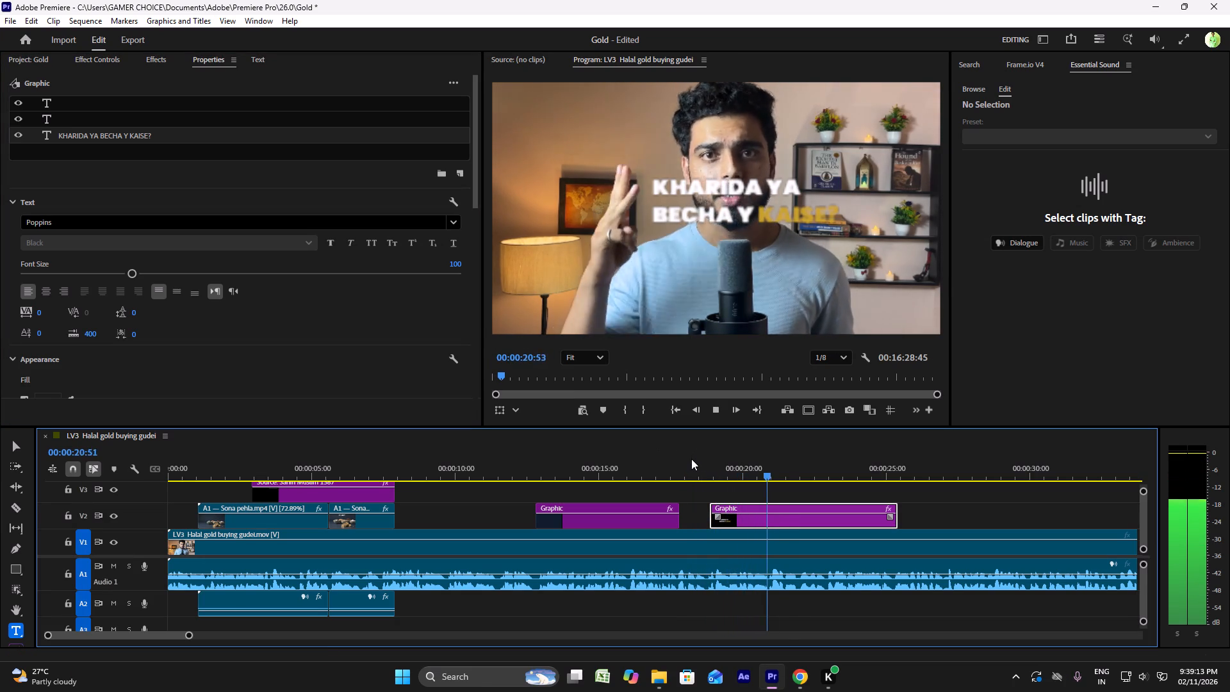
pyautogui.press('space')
# Move the title clip to V3 above the navy background graphic, starting at 00:00:12:49, and play the section.
pyautogui.moveTo(739, 523); pyautogui.dragTo(648, 488)
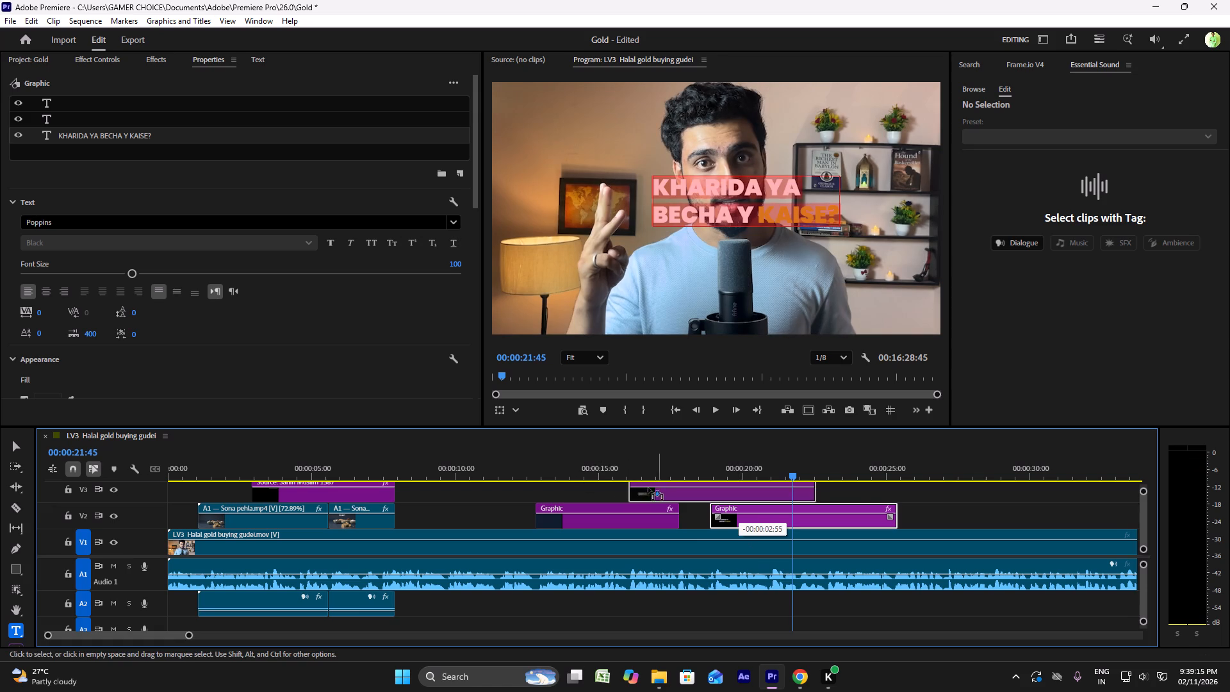
pyautogui.moveTo(648, 488); pyautogui.dragTo(563, 490)
pyautogui.click(532, 472)
pyautogui.press('space')
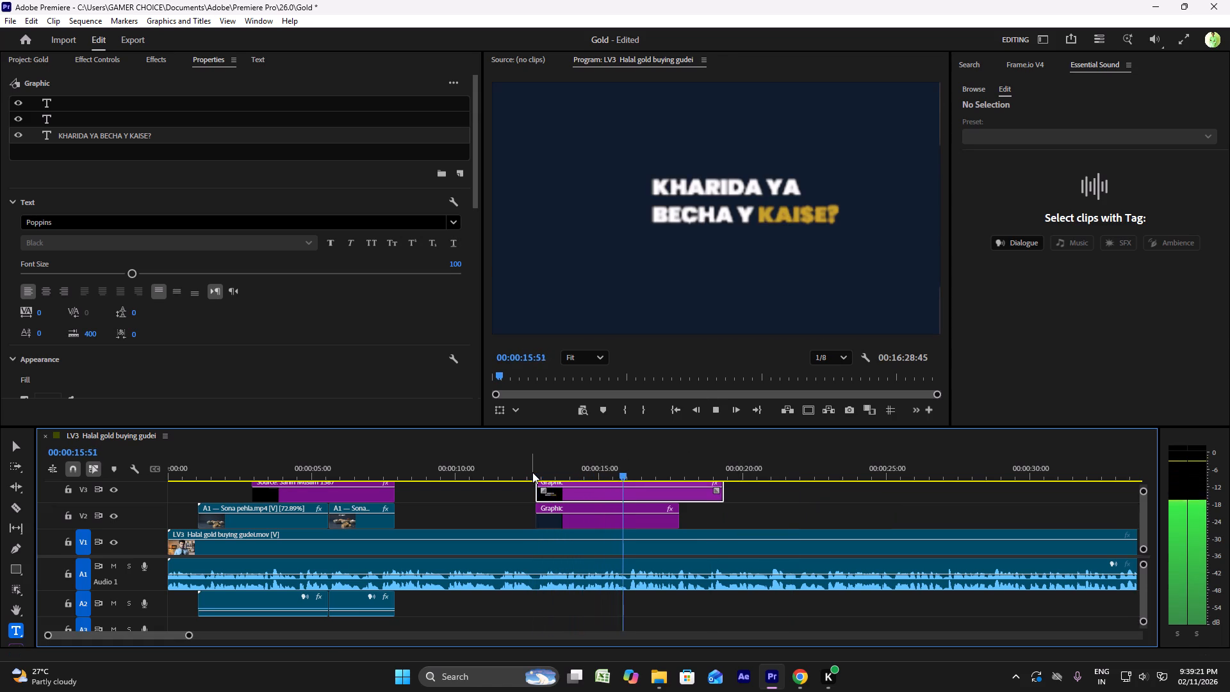
pyautogui.press('space')
# Remove the stray Y from the title so it reads KHARIDA YA BECHA KAISE? and play it from about 00:00:12:28.
pyautogui.click(253, 62)
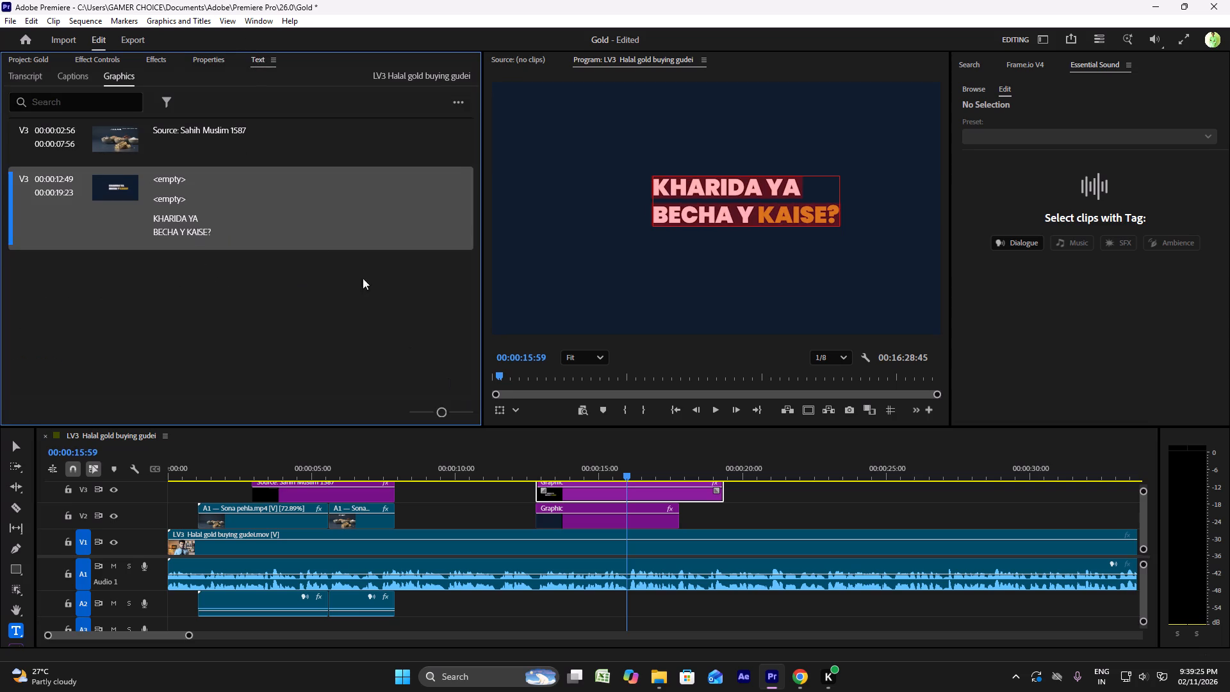
pyautogui.doubleClick(183, 230)
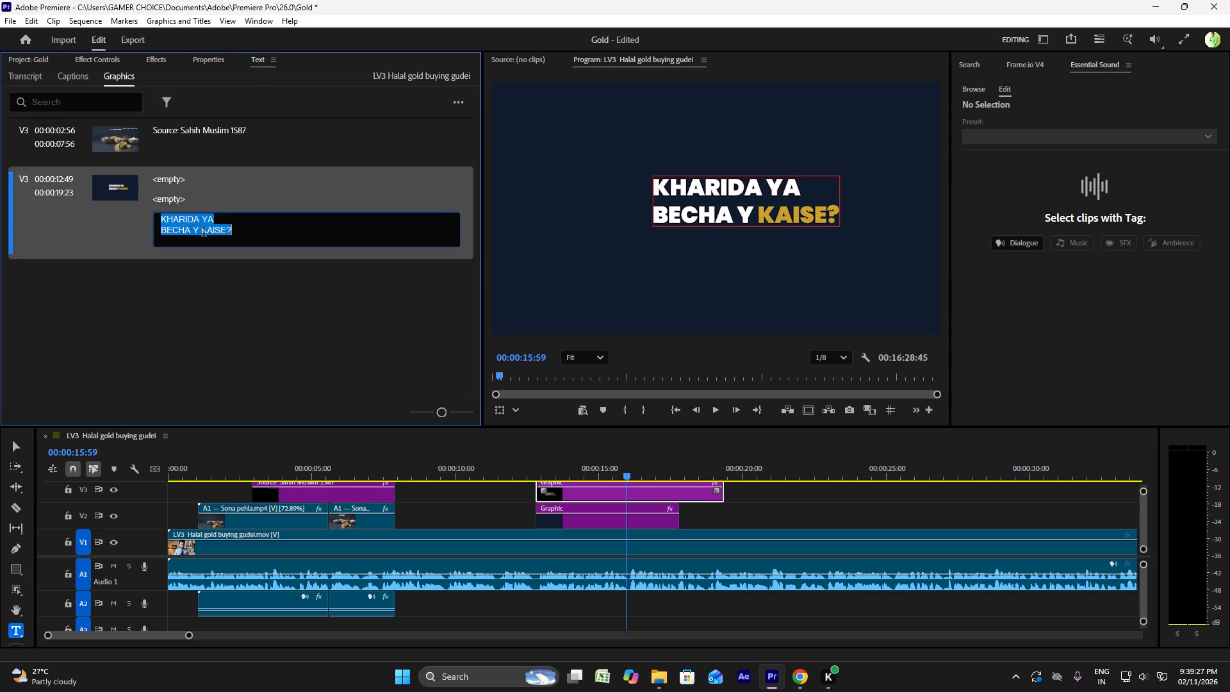
pyautogui.click(205, 233)
pyautogui.click(201, 230)
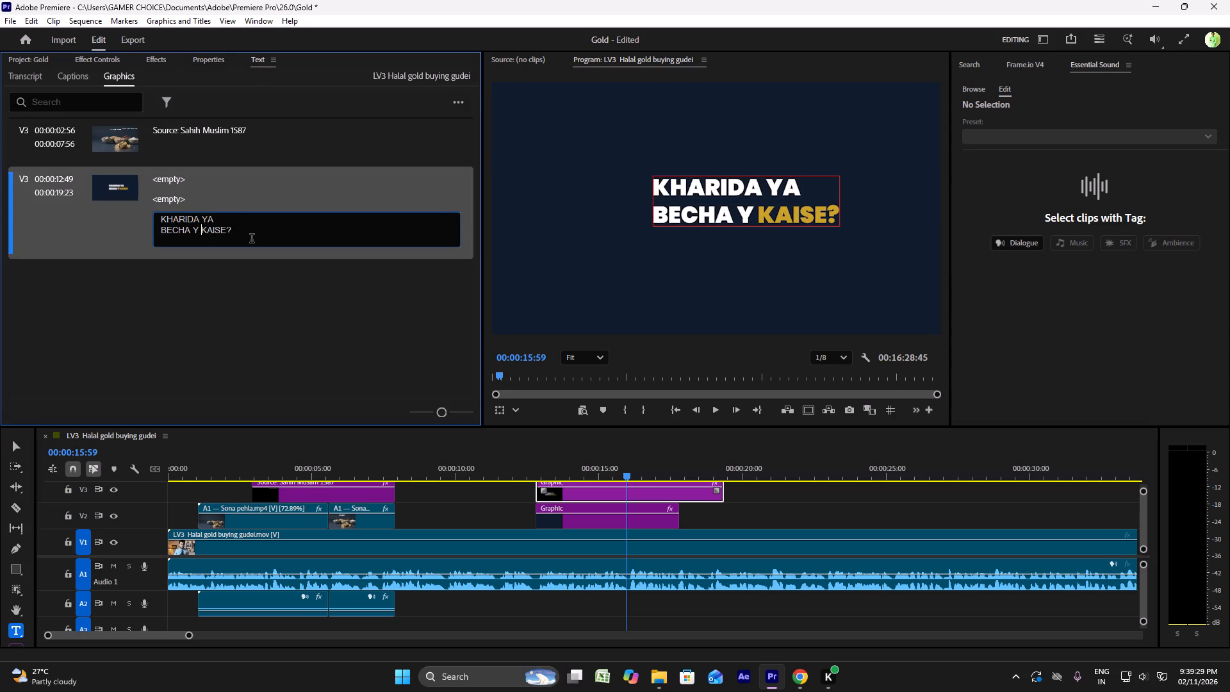
pyautogui.press('BackSpace')
pyautogui.press('BackSpace')
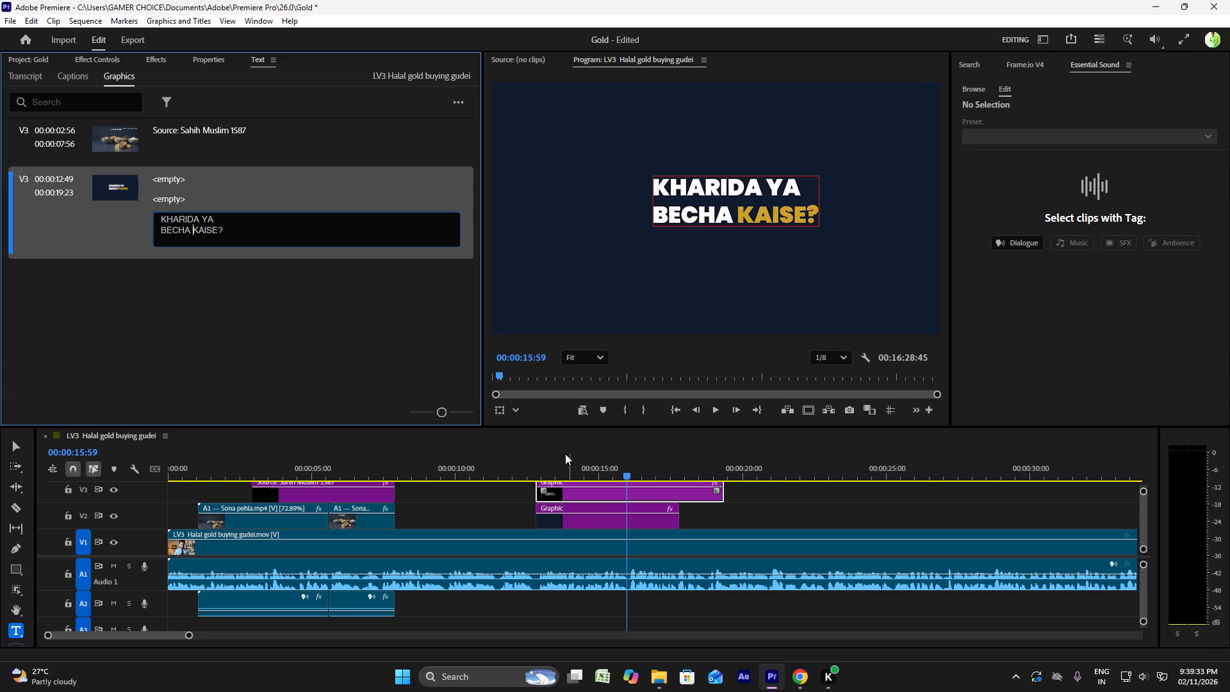
pyautogui.click(527, 474)
pyautogui.press('space')
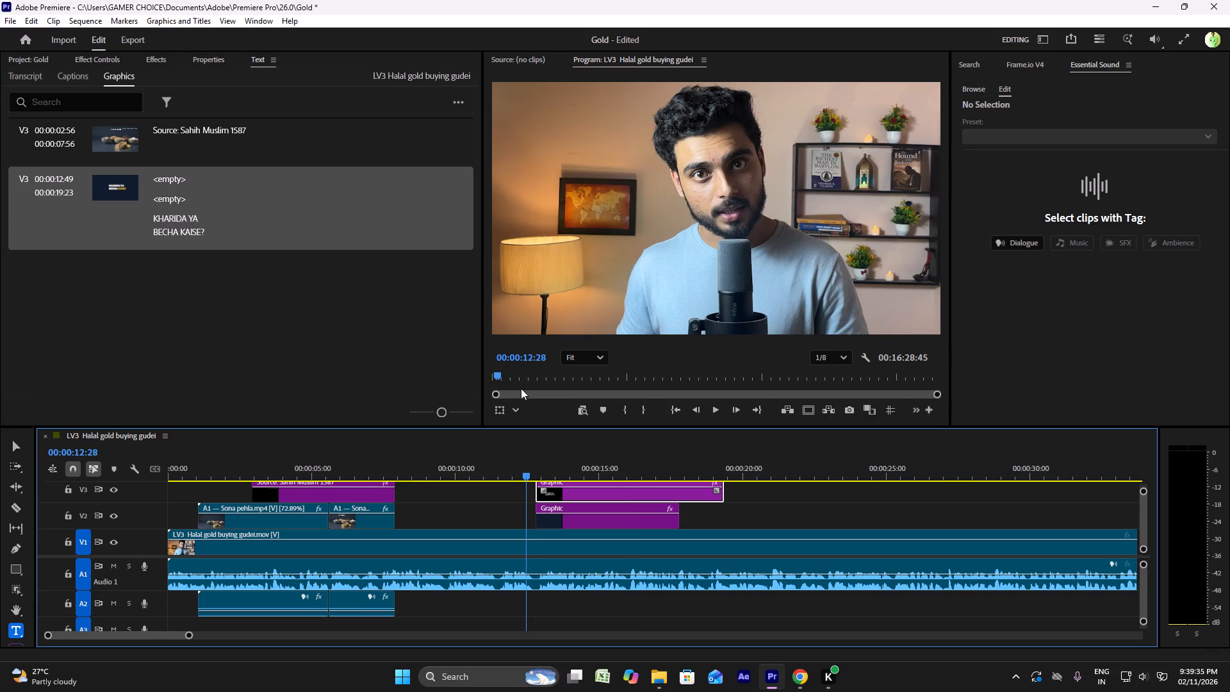
pyautogui.press('space')
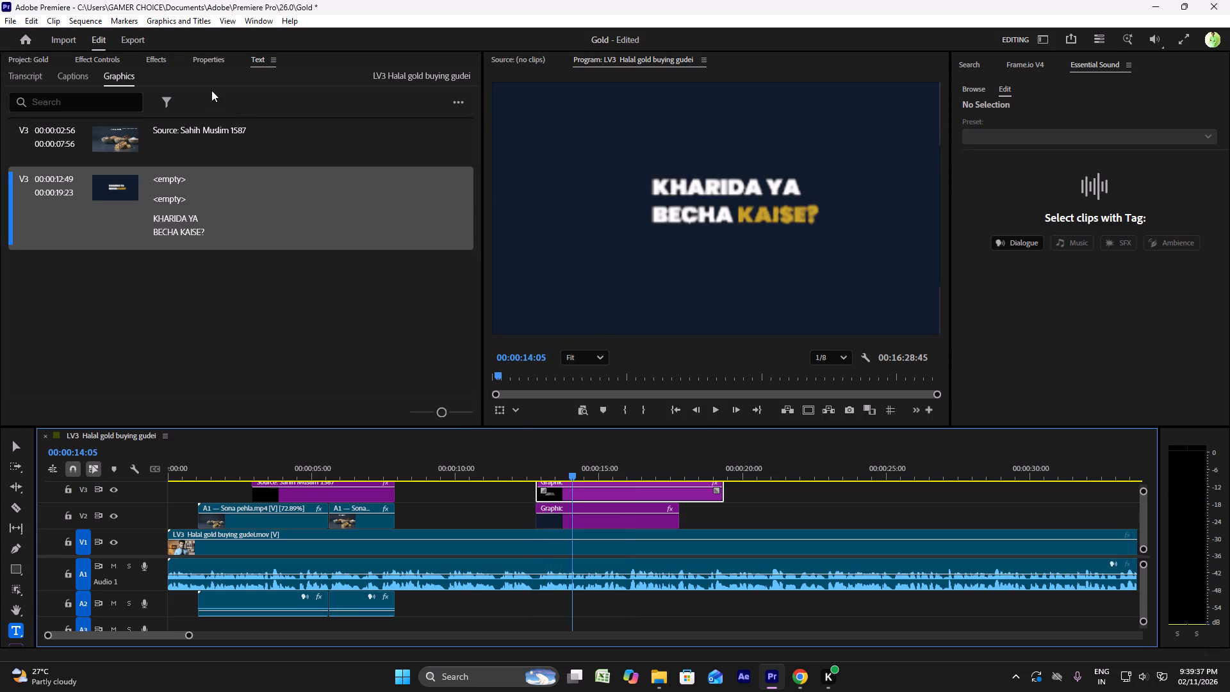
# Shift the KHARIDA YA BECHA KAISE? title horizontally so its Motion Position X is 2739.
pyautogui.click(206, 56)
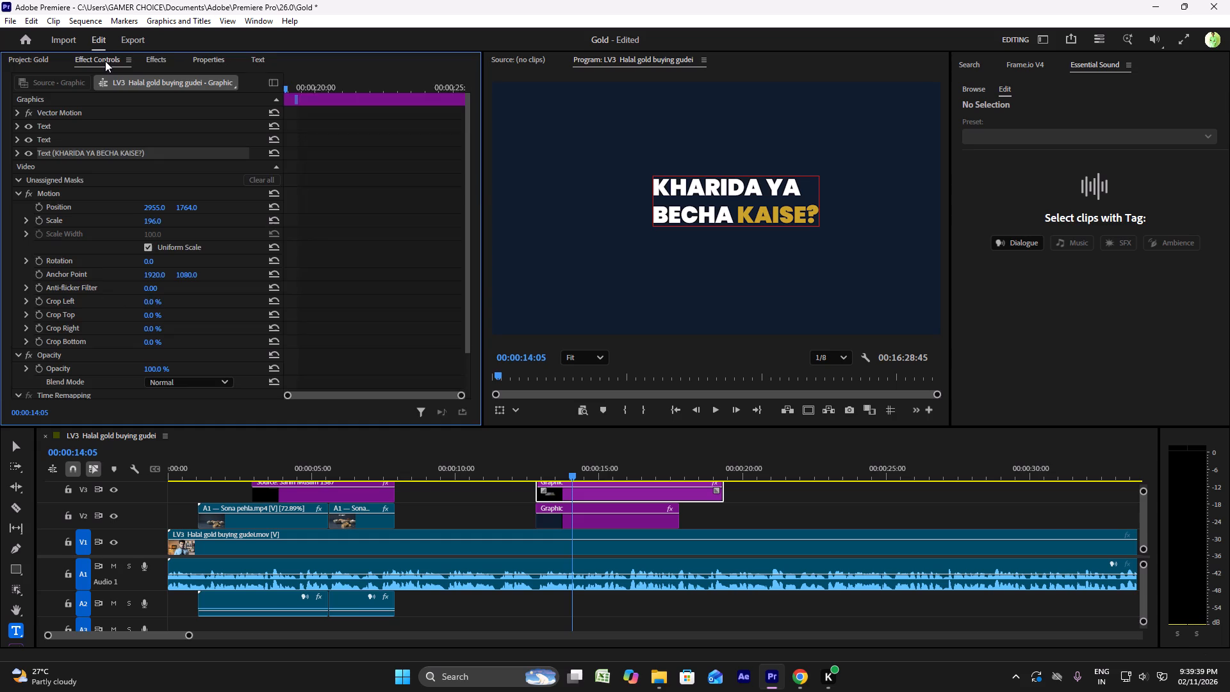
pyautogui.click(105, 61)
pyautogui.moveTo(151, 206); pyautogui.dragTo(149, 206)
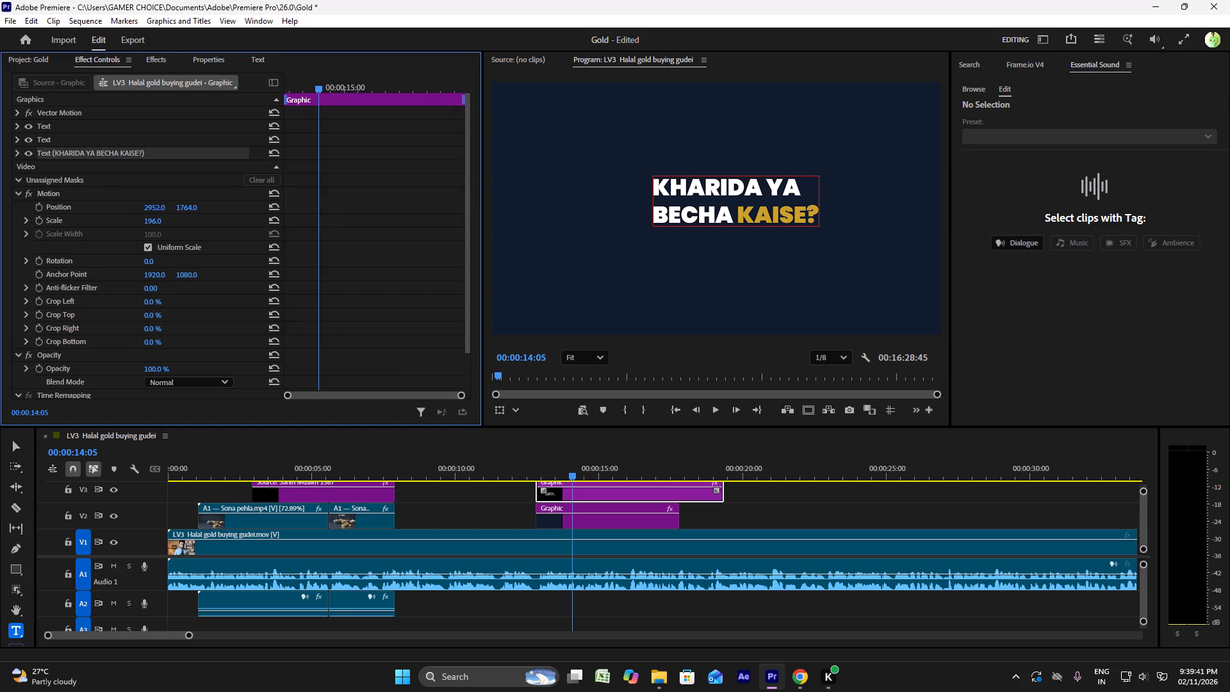
pyautogui.moveTo(149, 206); pyautogui.dragTo(154, 204)
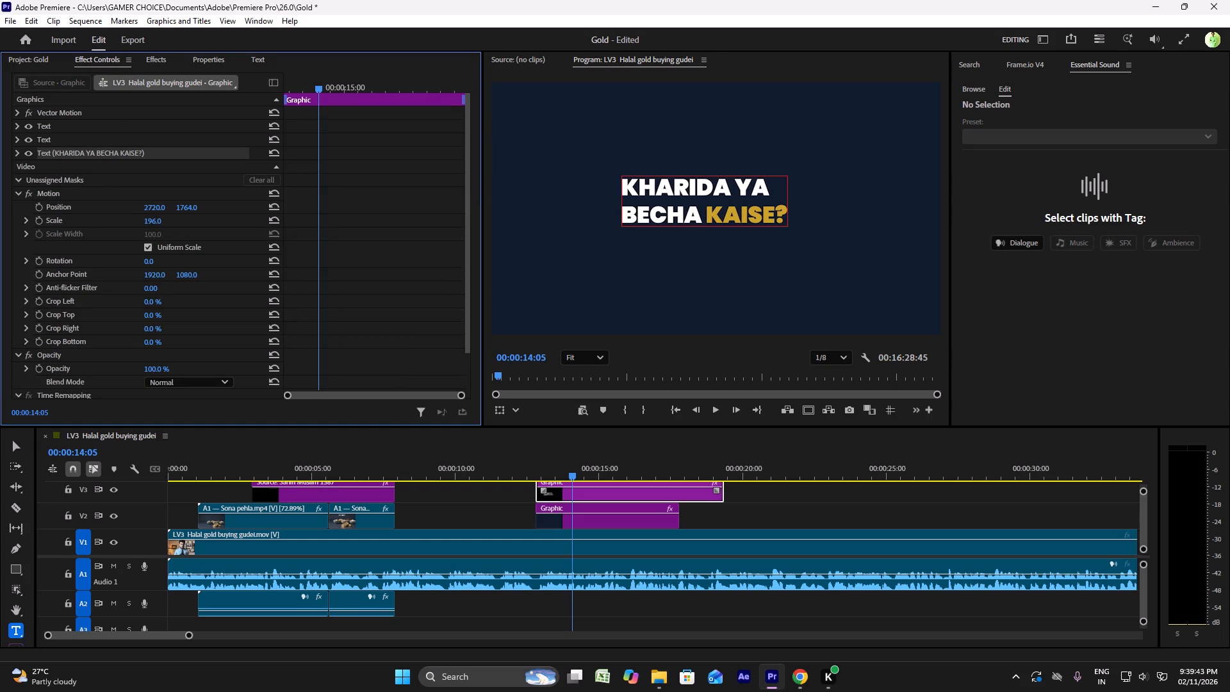
pyautogui.moveTo(154, 204); pyautogui.dragTo(164, 204)
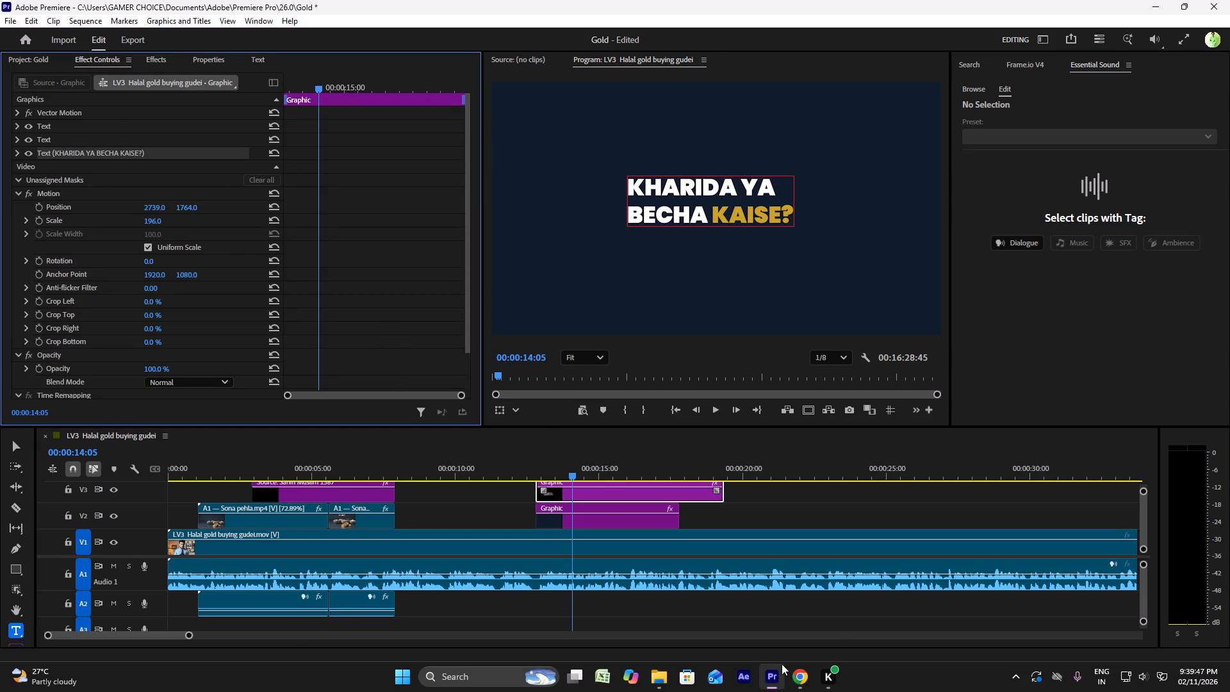
# Compare the title in Premiere Pro with the BADA TEXT sample on page 4 of the editor brief in Chrome.
pyautogui.click(801, 672)
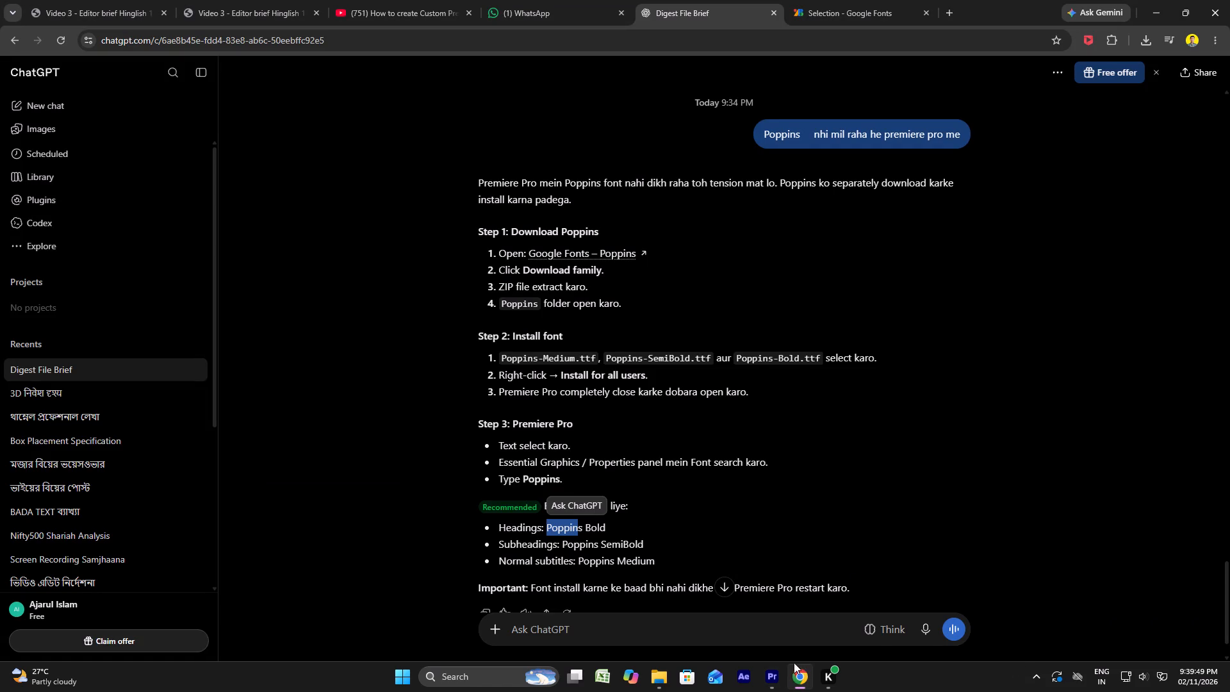
pyautogui.click(237, 0)
pyautogui.scroll(-11, 832, 296)
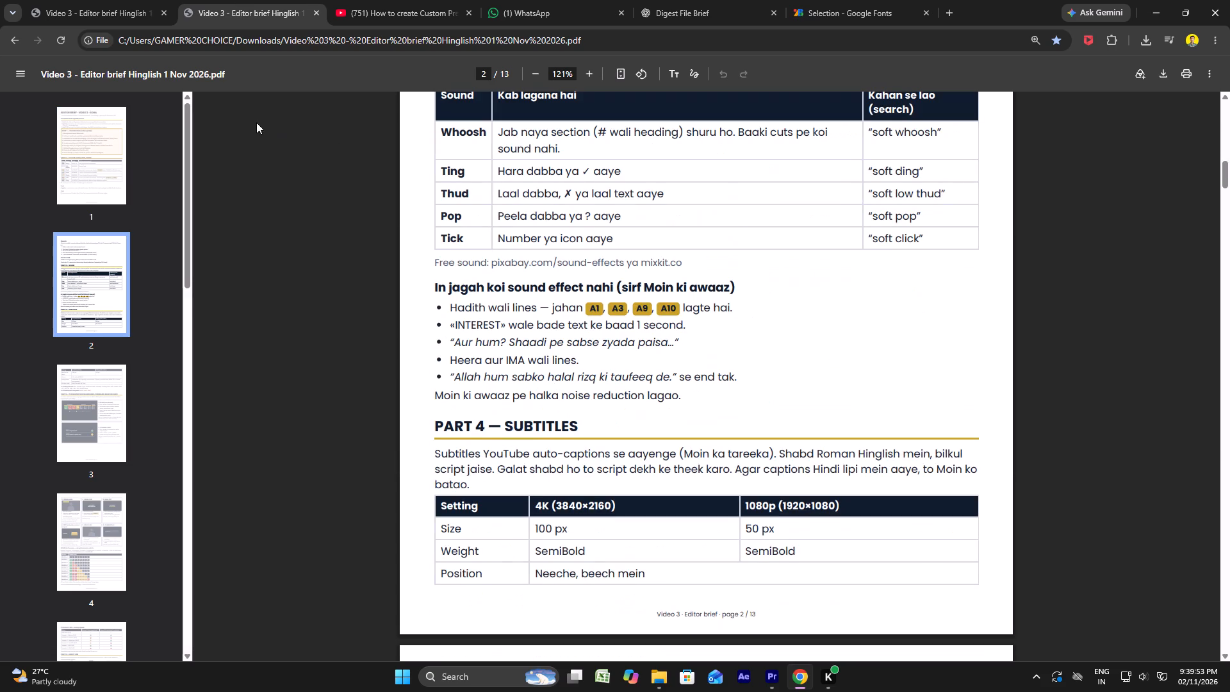
pyautogui.click(87, 0)
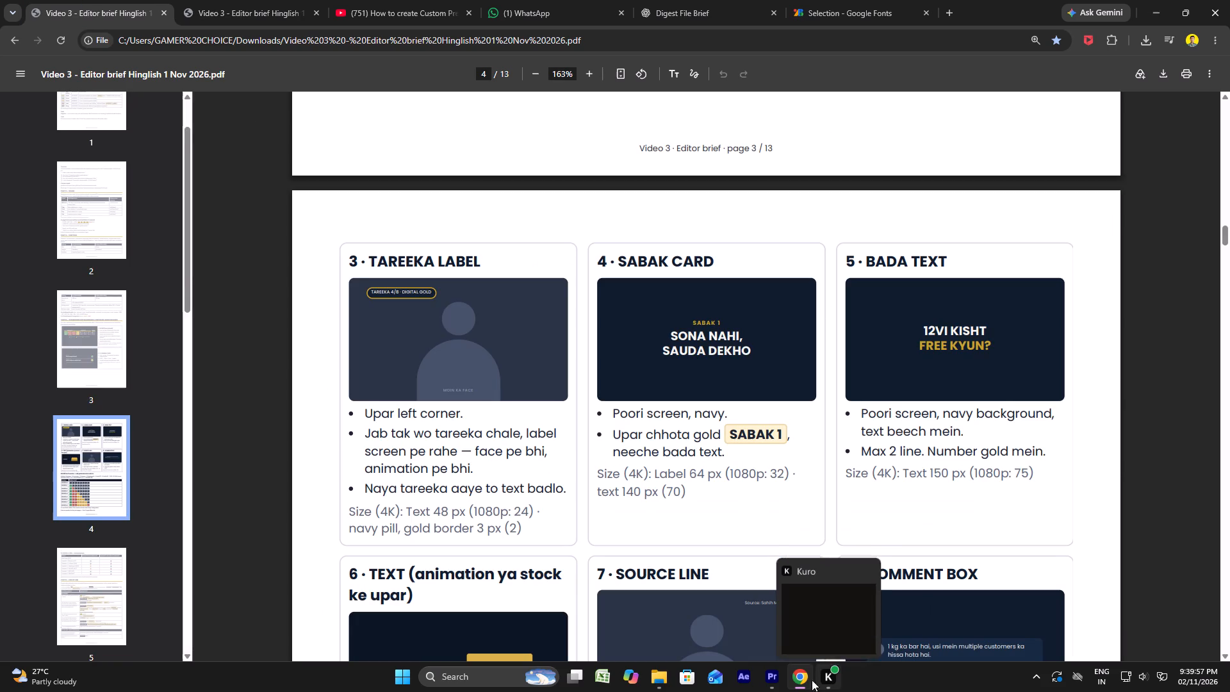
pyautogui.click(775, 679)
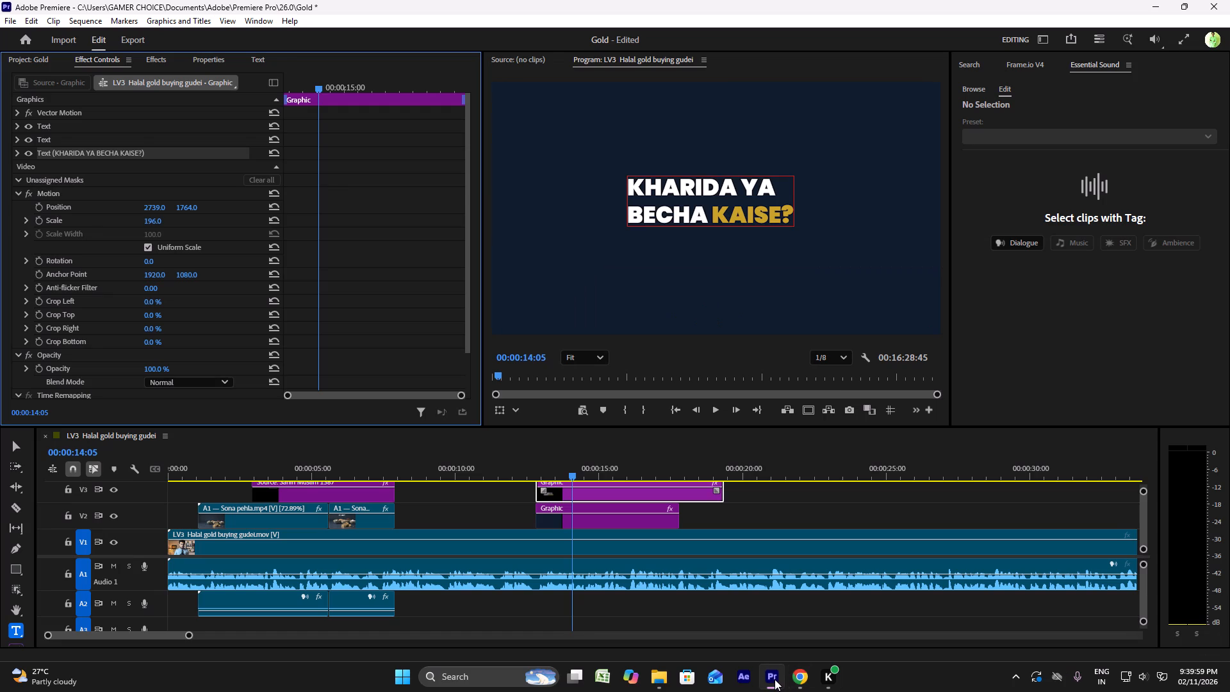
pyautogui.click(799, 677)
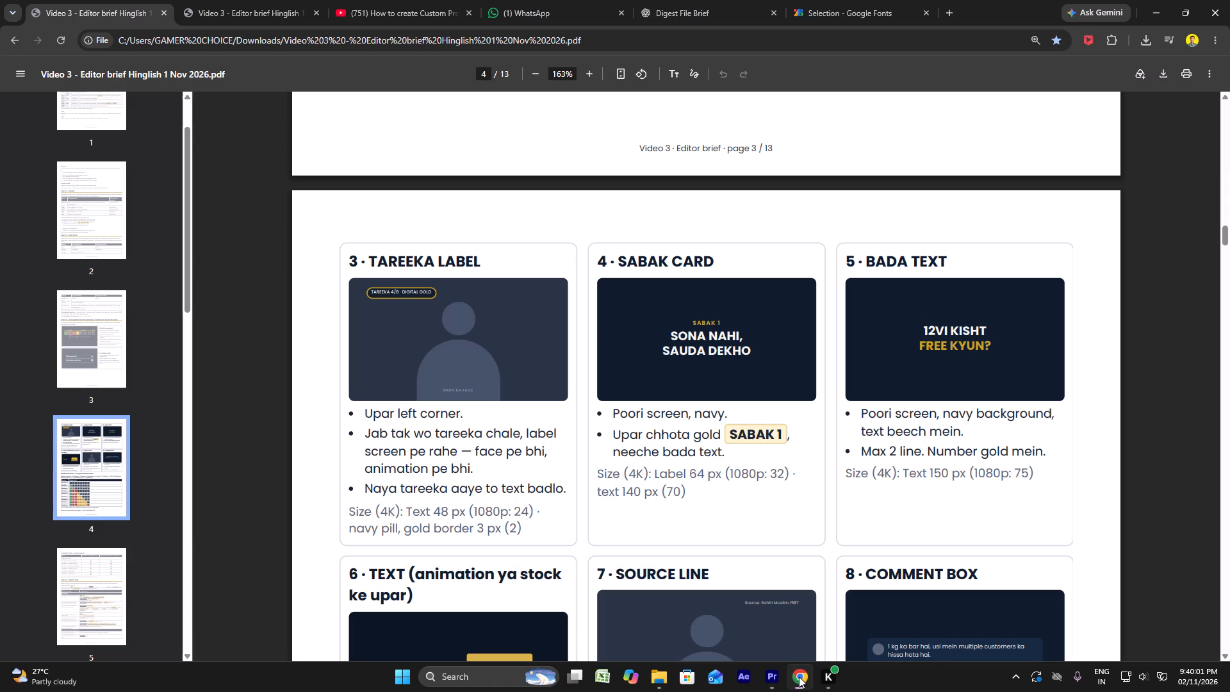
pyautogui.click(784, 677)
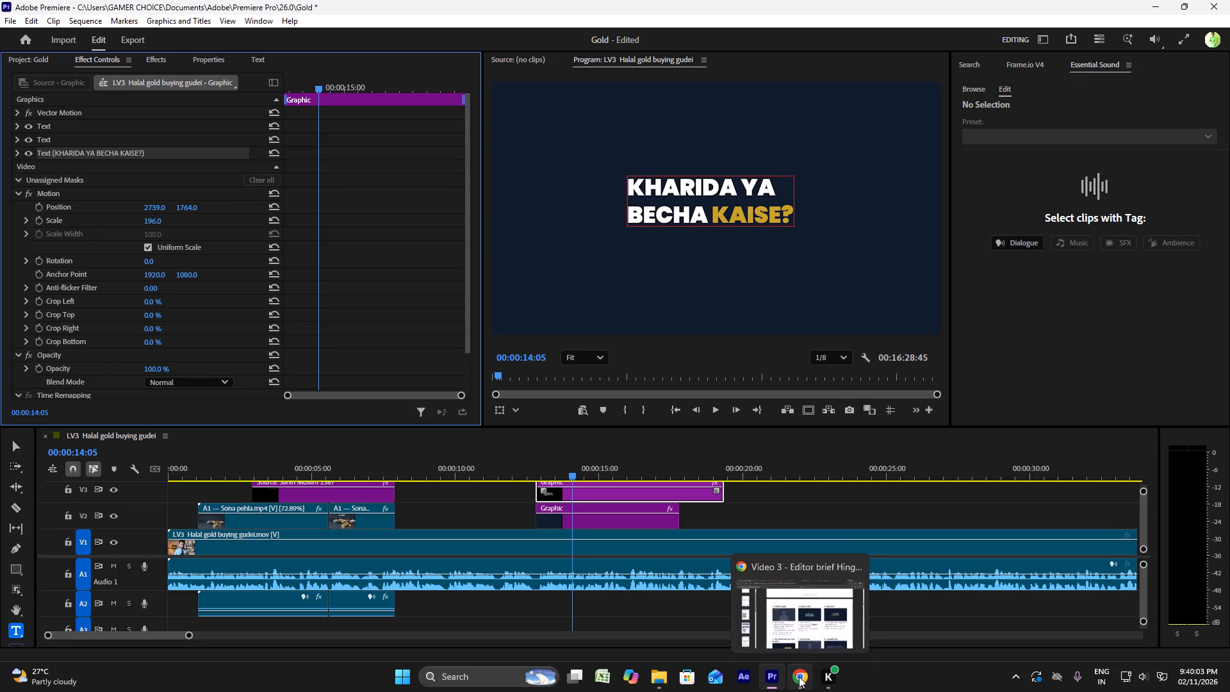
pyautogui.click(799, 677)
pyautogui.click(782, 676)
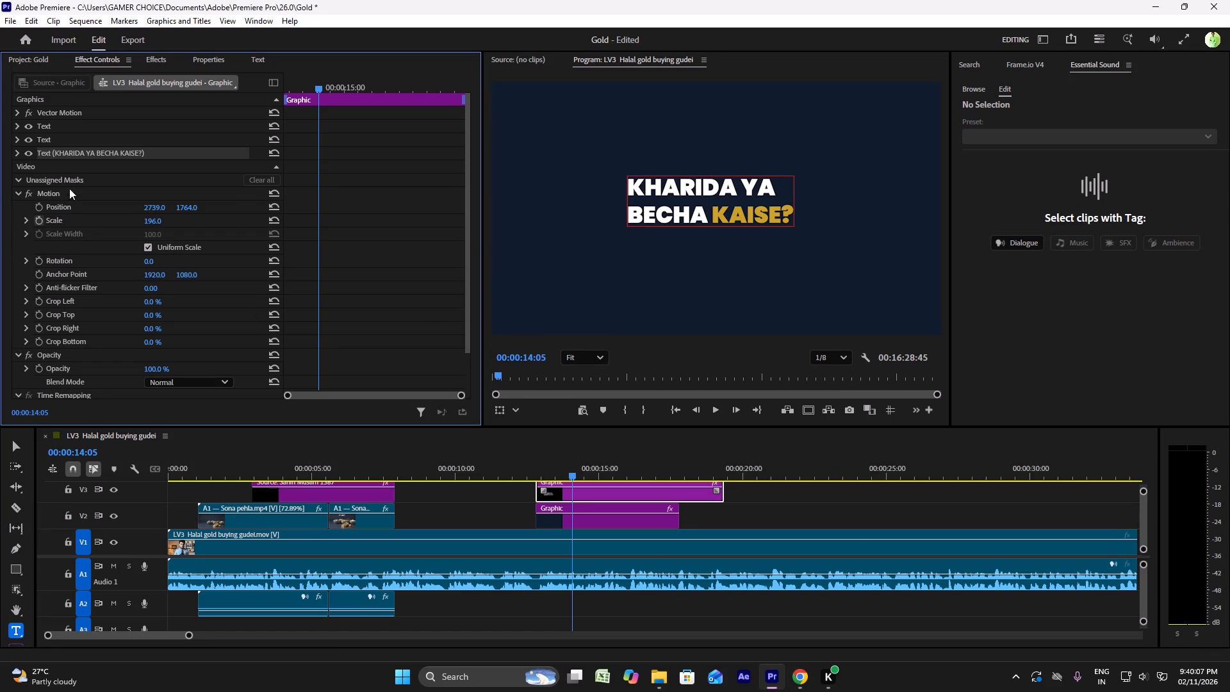
# Change the KHARIDA YA BECHA KAISE? text's font style to Poppins Medium.
pyautogui.click(210, 63)
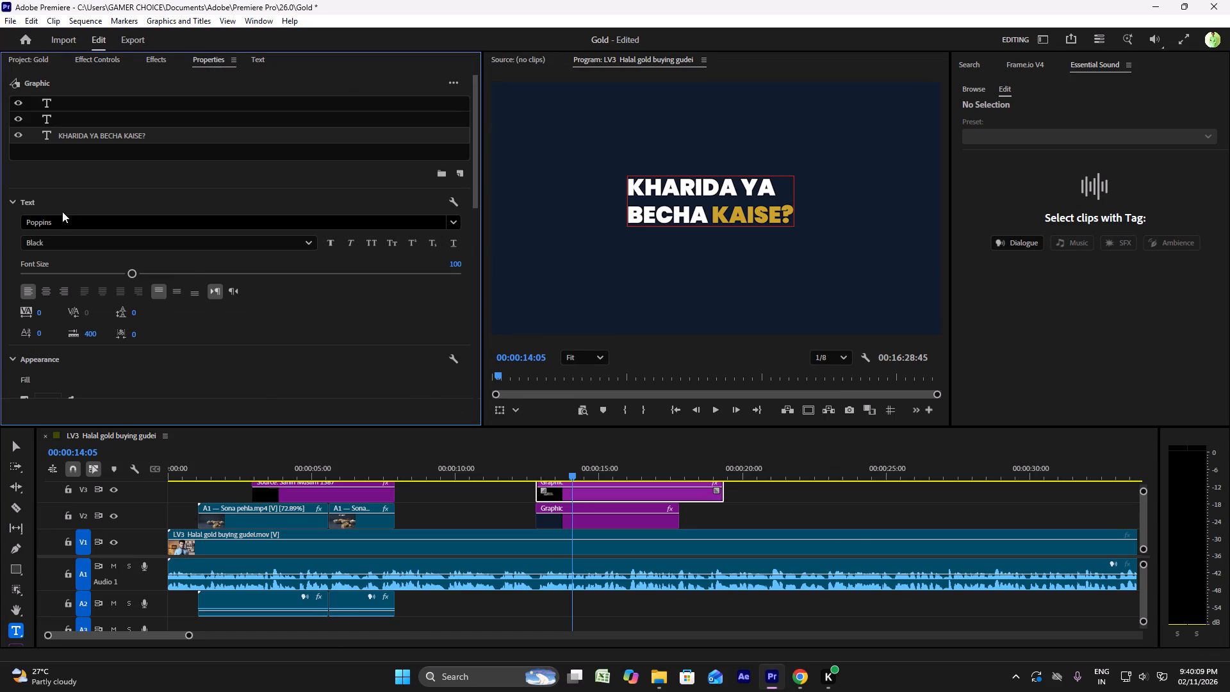
pyautogui.click(60, 226)
pyautogui.scroll(4, 100, 266)
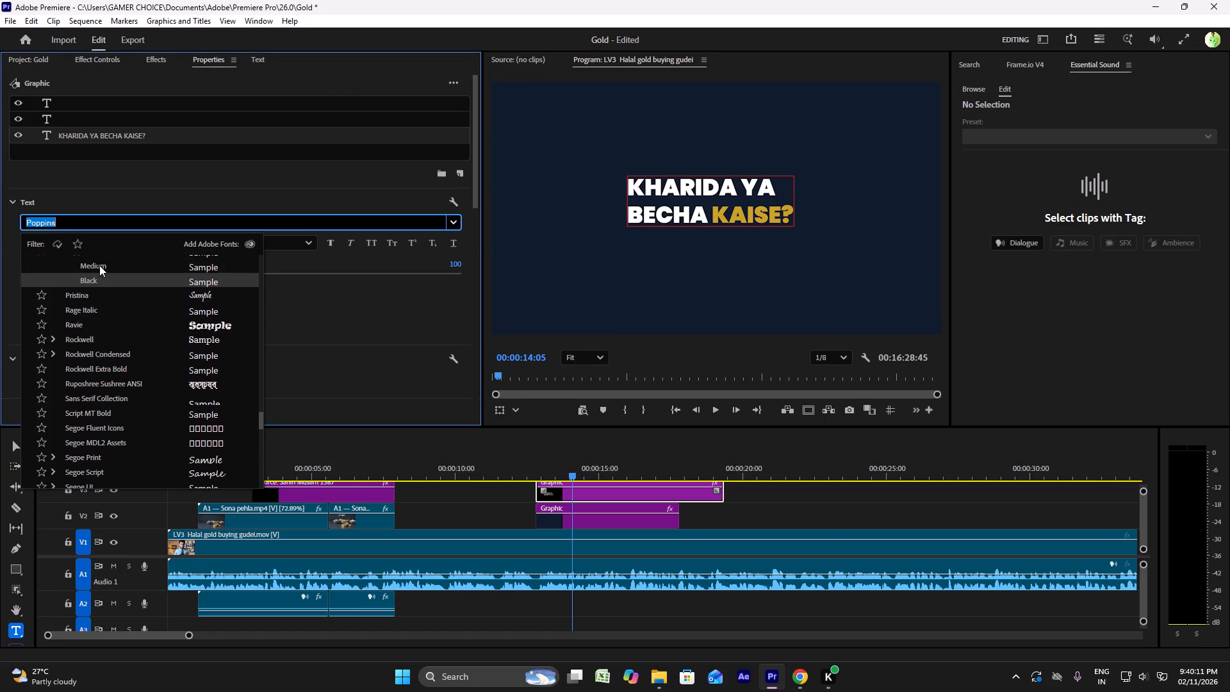
pyautogui.click(99, 267)
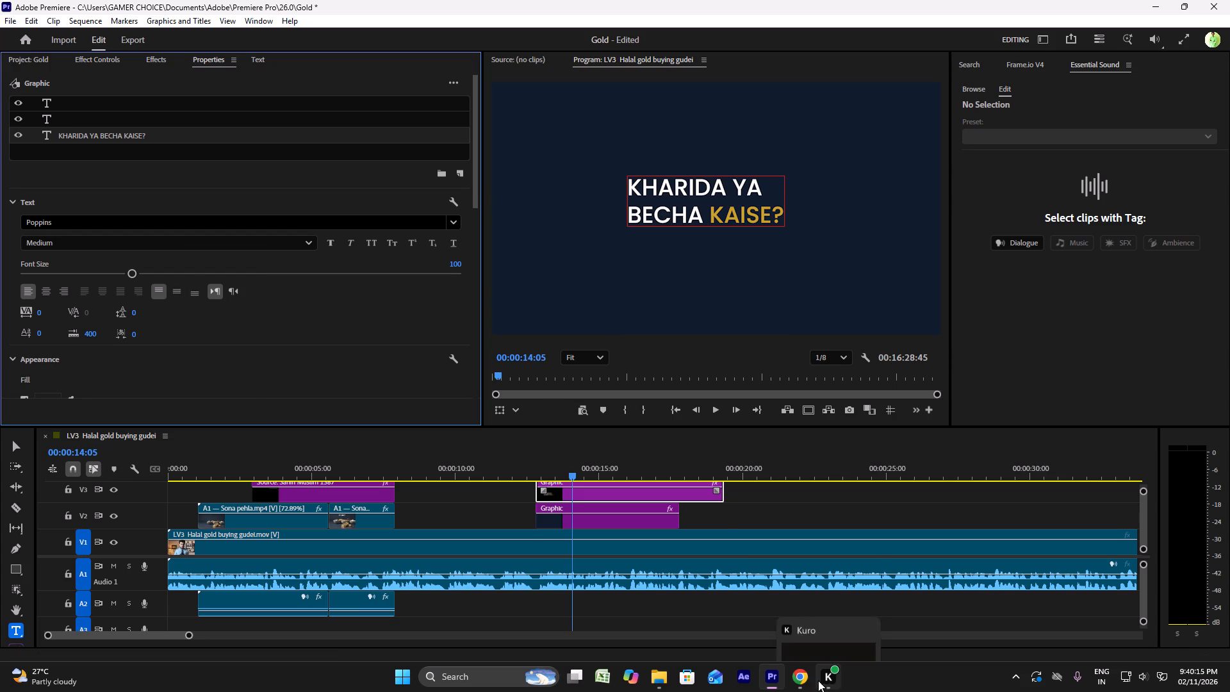
# Compare the Poppins Medium title in Premiere Pro with the brief's BADA TEXT sample again.
pyautogui.click(802, 679)
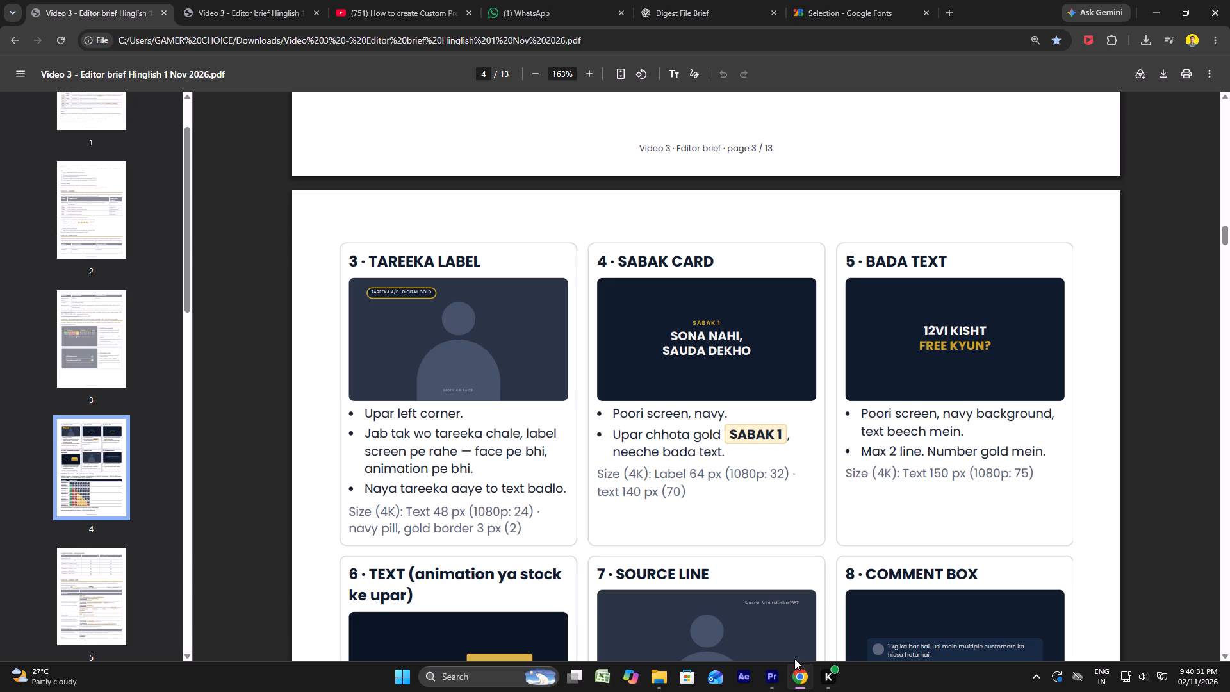
pyautogui.click(777, 668)
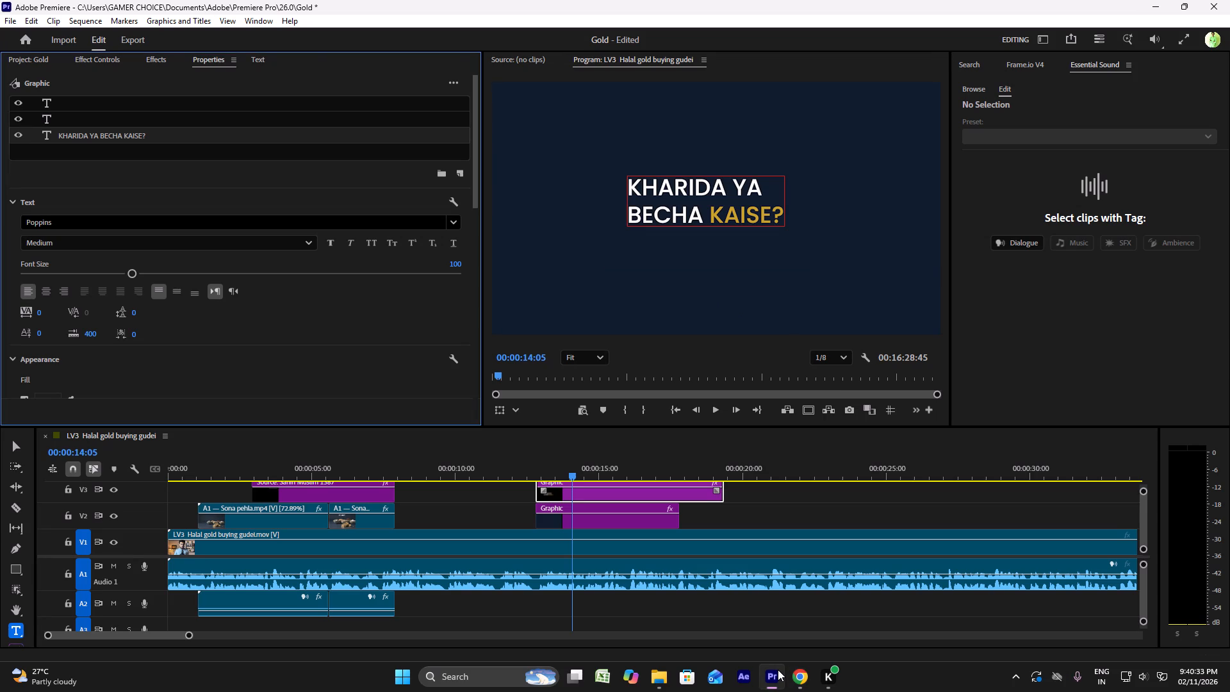
pyautogui.click(795, 673)
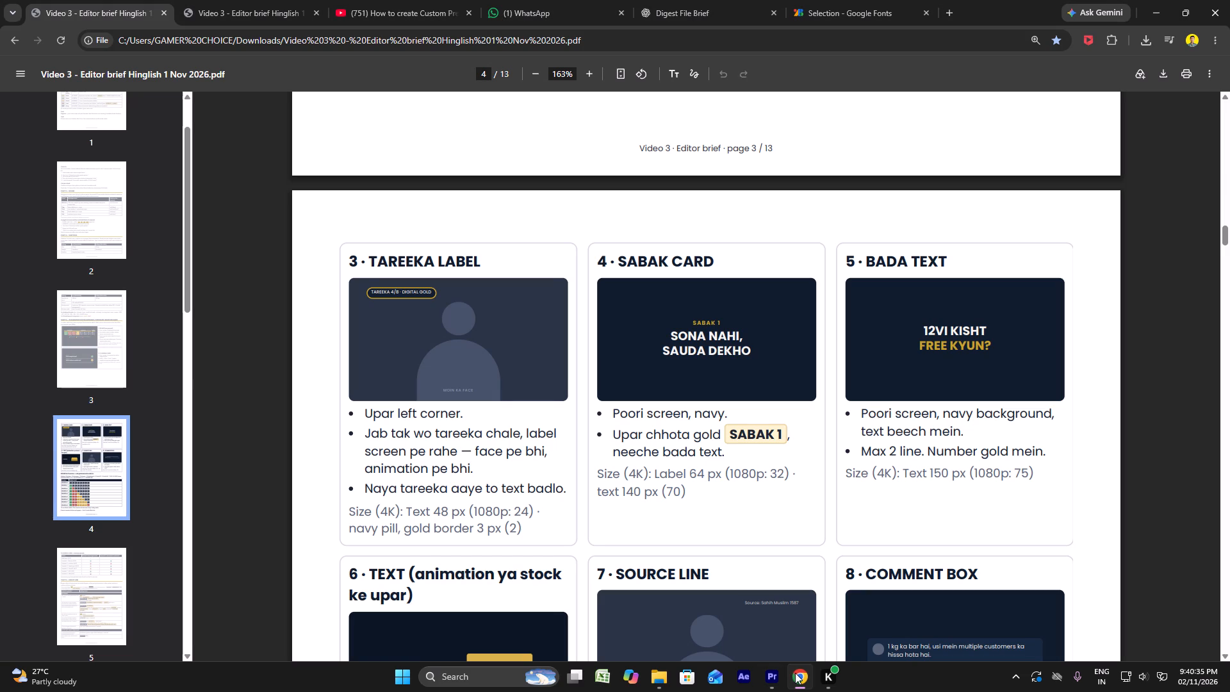
pyautogui.click(778, 675)
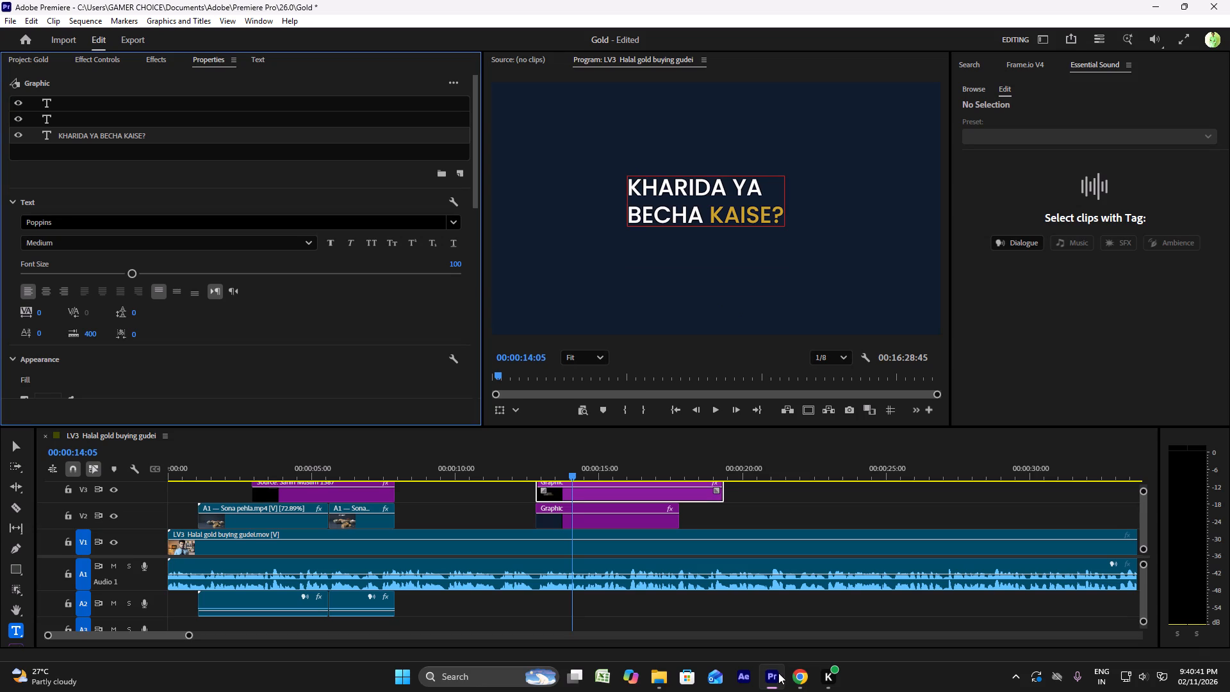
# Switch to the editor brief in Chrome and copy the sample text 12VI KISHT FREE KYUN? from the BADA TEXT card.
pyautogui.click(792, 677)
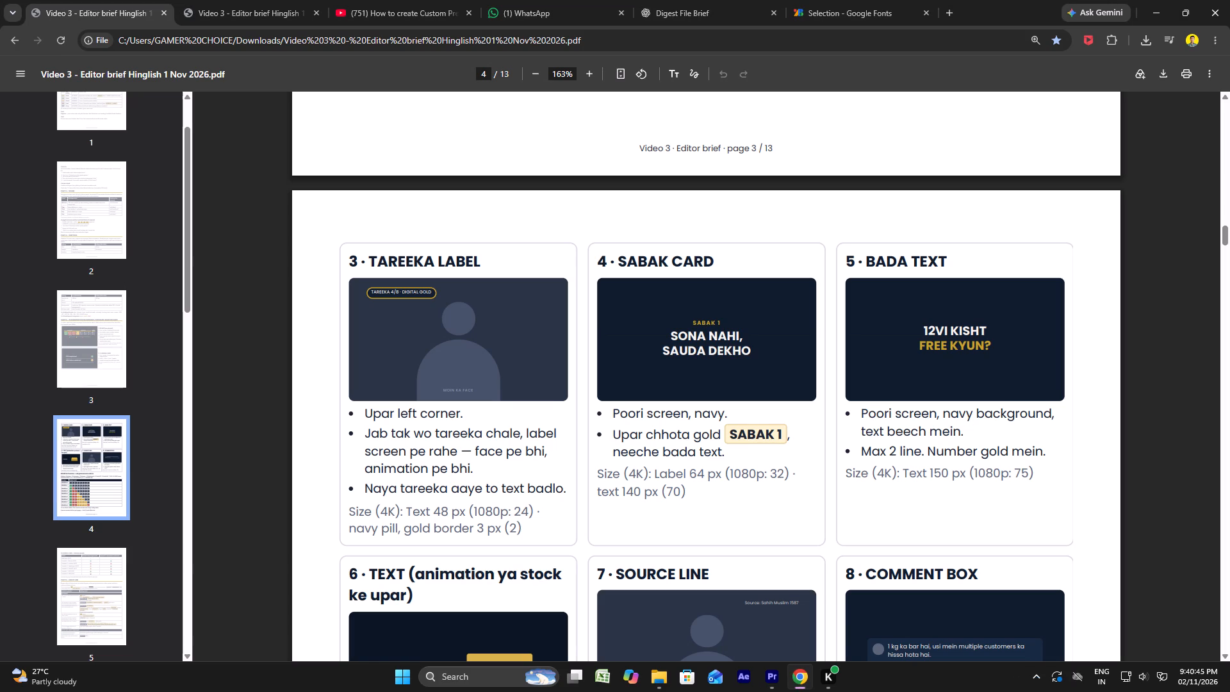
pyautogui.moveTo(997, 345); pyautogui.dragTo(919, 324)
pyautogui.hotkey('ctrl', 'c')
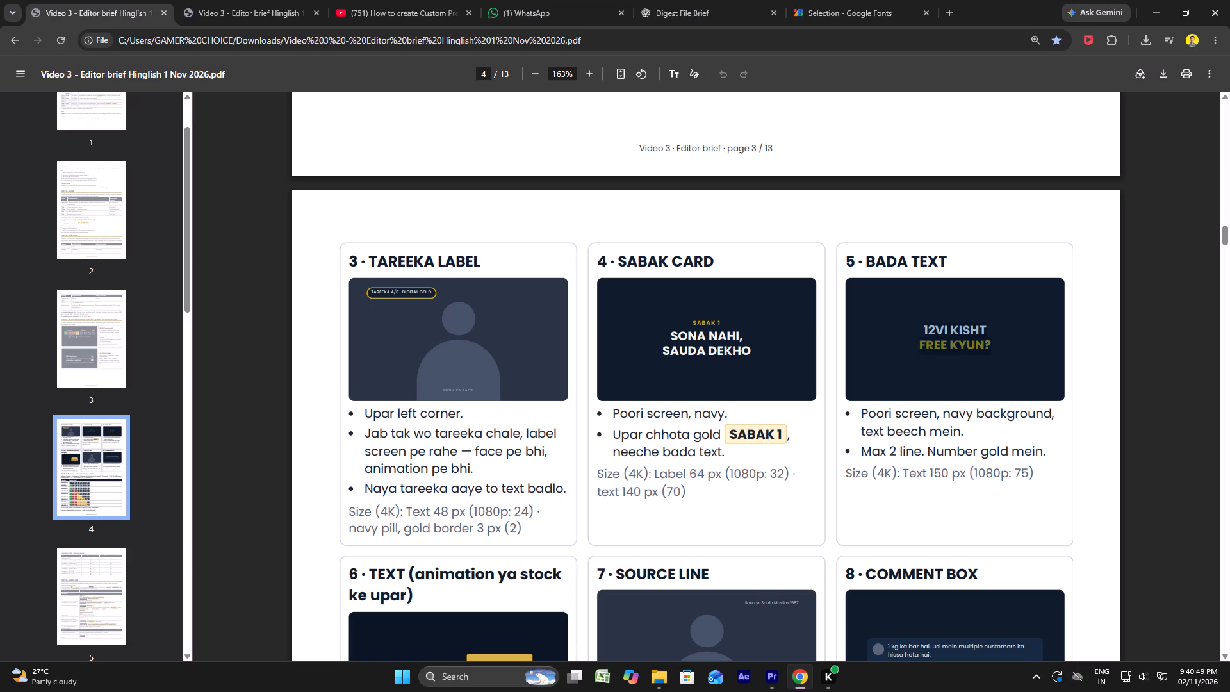
# Switch to Premiere Pro and trim the end of the title clip on V3 to 00:00:15:03.
pyautogui.click(776, 679)
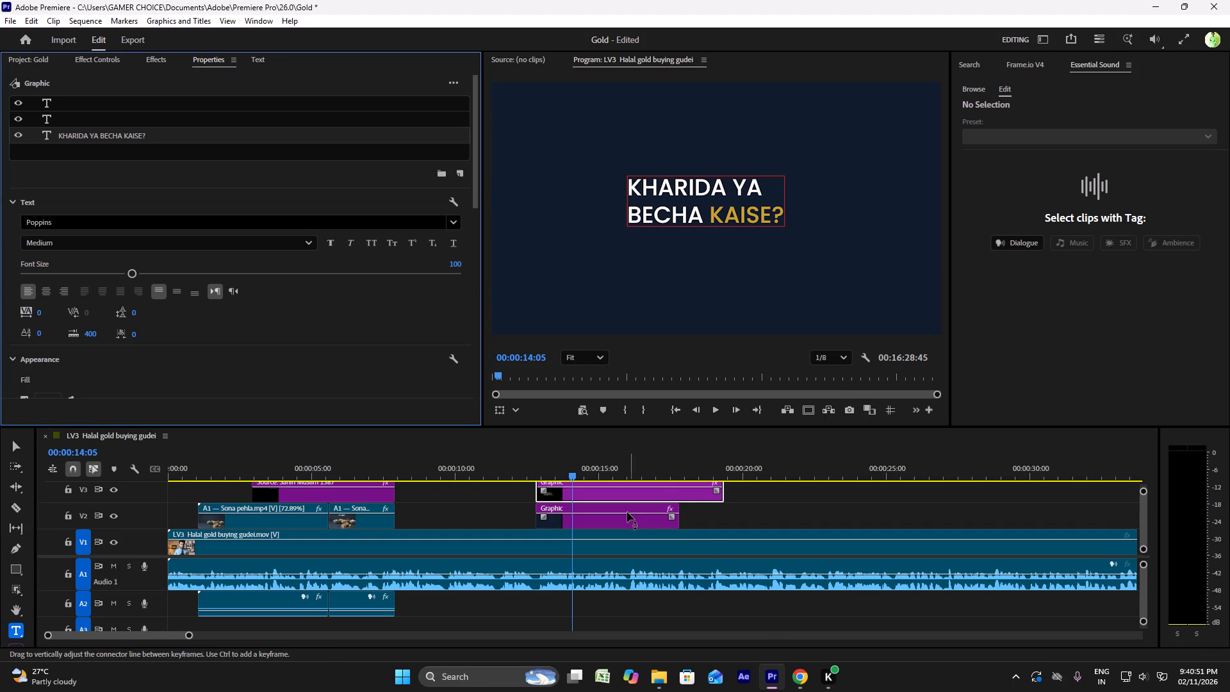
pyautogui.moveTo(723, 491); pyautogui.dragTo(719, 491)
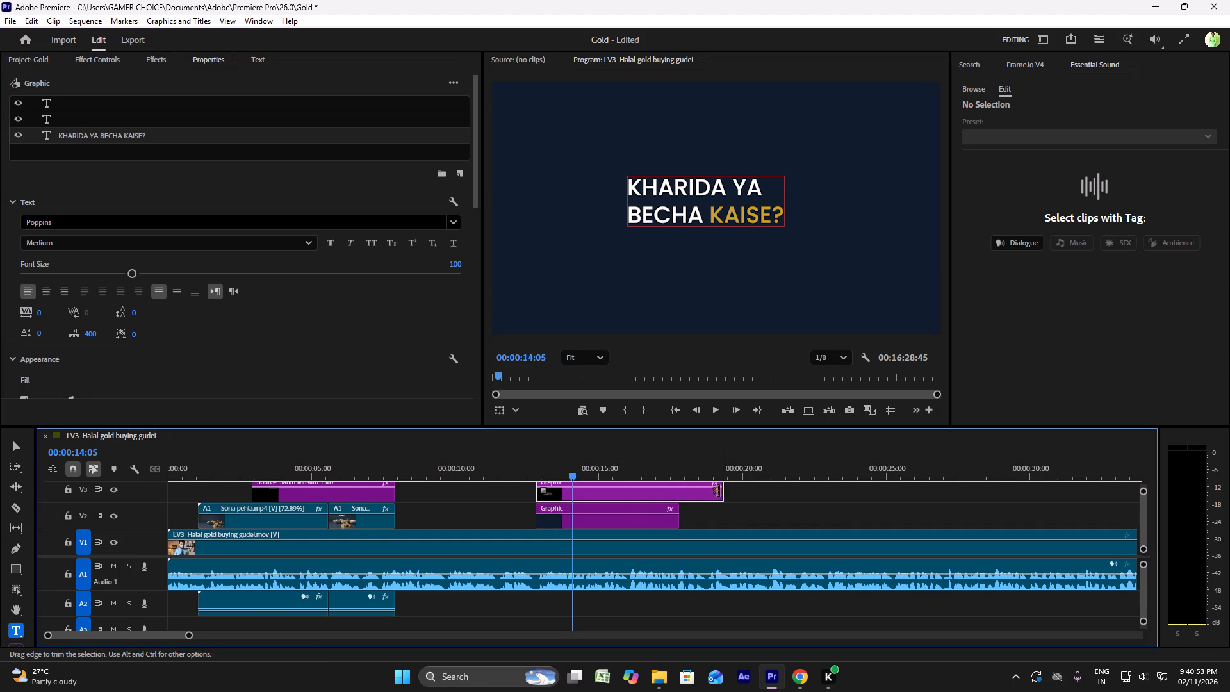
pyautogui.moveTo(719, 491); pyautogui.dragTo(598, 480)
# Duplicate the shortened title clip onto V3 starting at 00:00:16:34.
pyautogui.hotkey('ctrl', 'c')
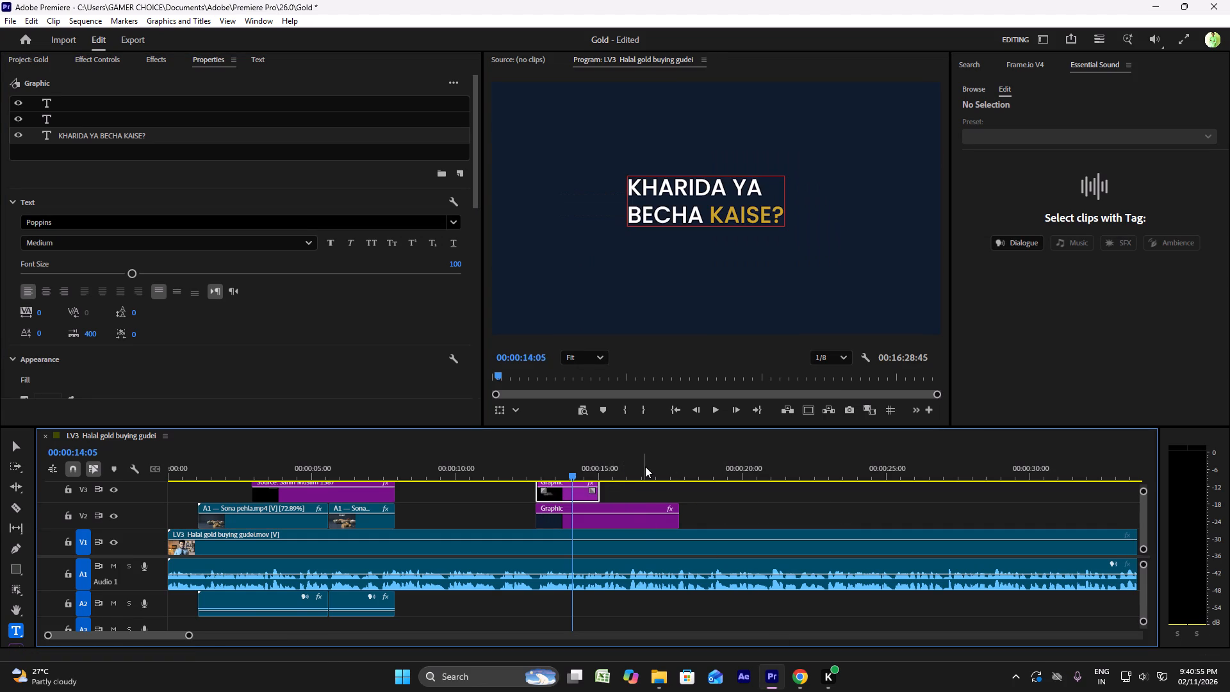
pyautogui.keyDown('ctrl'); pyautogui.click(645, 466); pyautogui.keyUp('ctrl')
pyautogui.hotkey('ctrl', 'v')
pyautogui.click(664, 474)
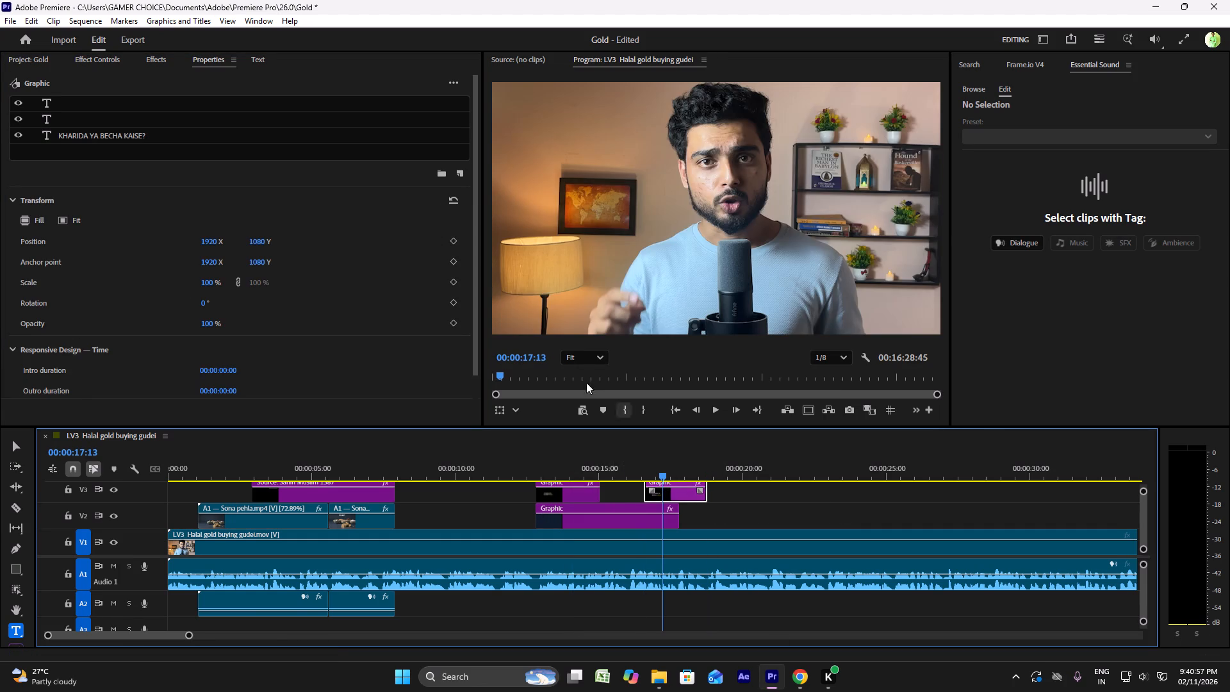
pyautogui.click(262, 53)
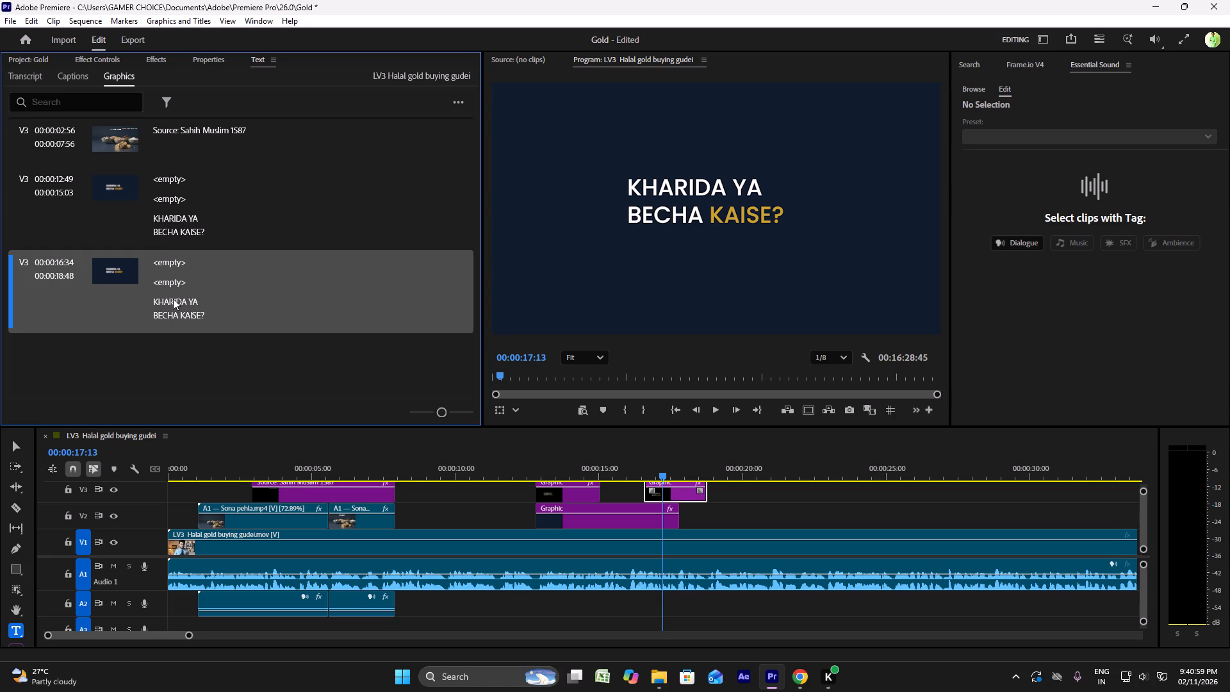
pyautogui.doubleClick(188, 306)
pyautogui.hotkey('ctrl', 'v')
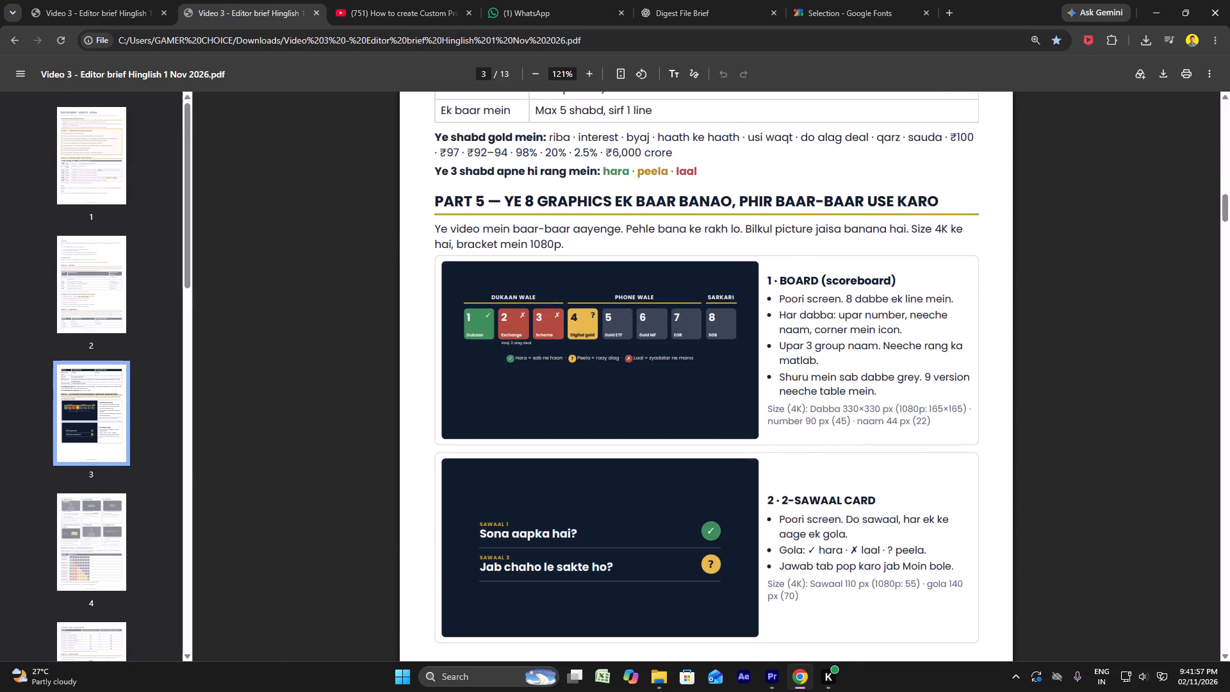
pyautogui.scroll(-11, 612, 258)
pyautogui.scroll(6, 612, 258)
pyautogui.scroll(-2, 612, 258)
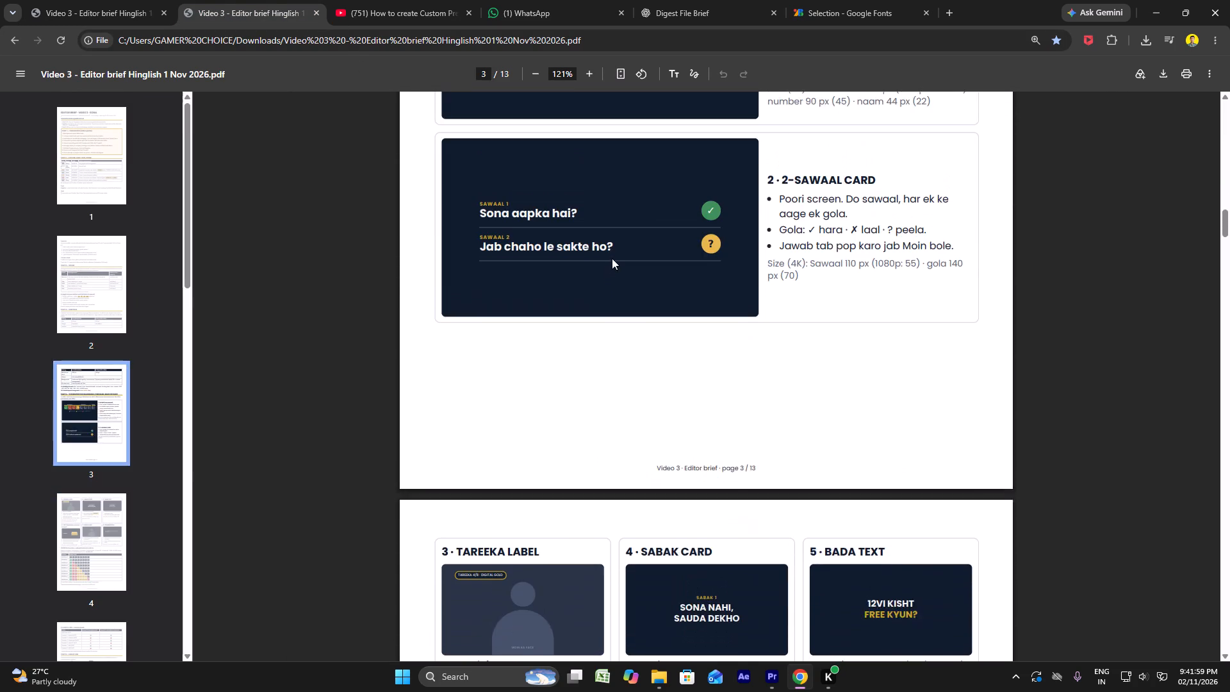
pyautogui.scroll(-16, 612, 258)
pyautogui.scroll(-7, 612, 258)
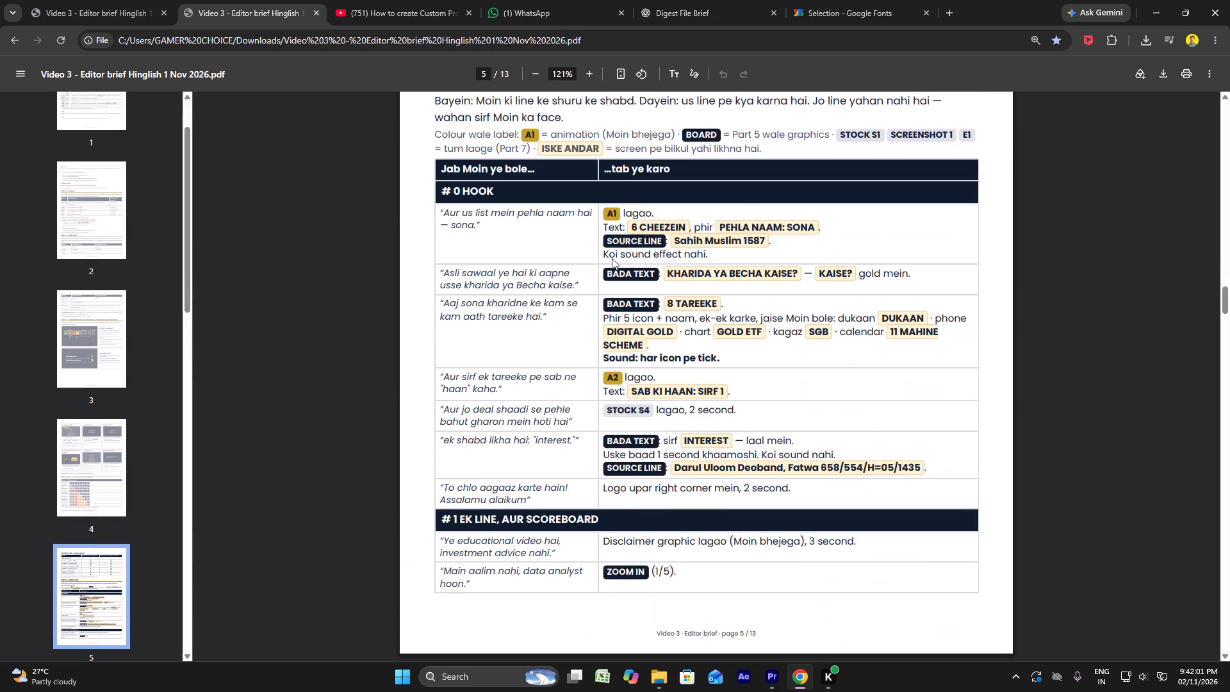
pyautogui.scroll(10, 618, 259)
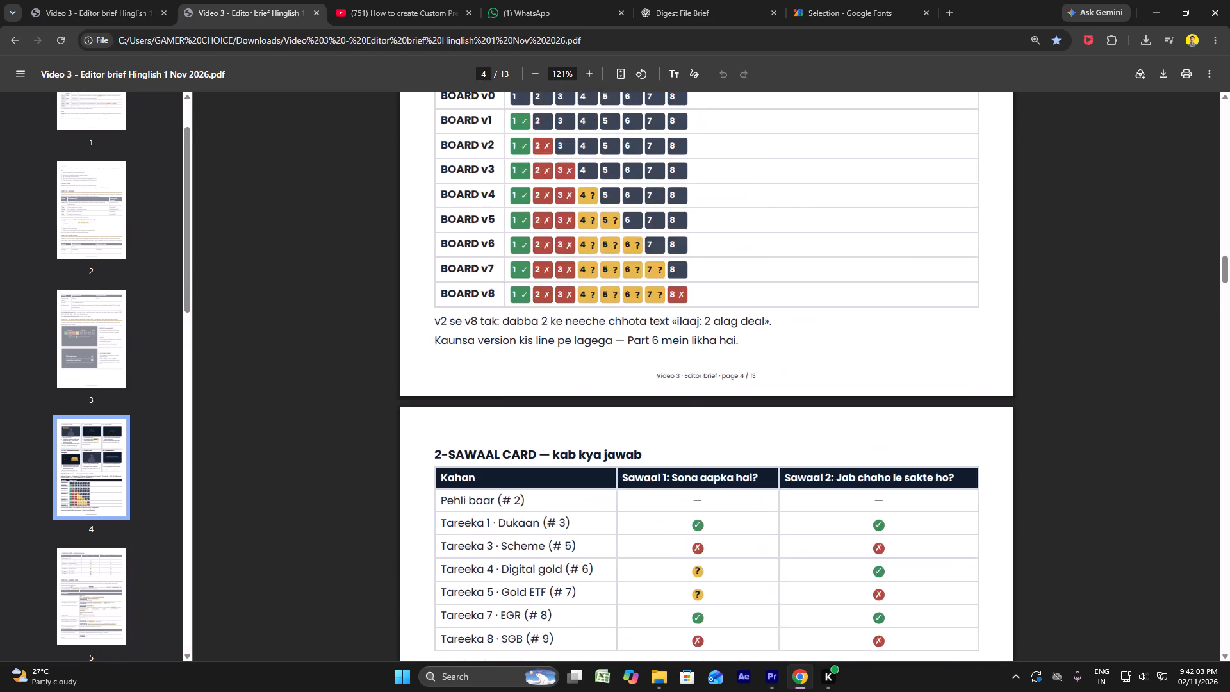
pyautogui.scroll(14, 618, 259)
pyautogui.scroll(9, 617, 258)
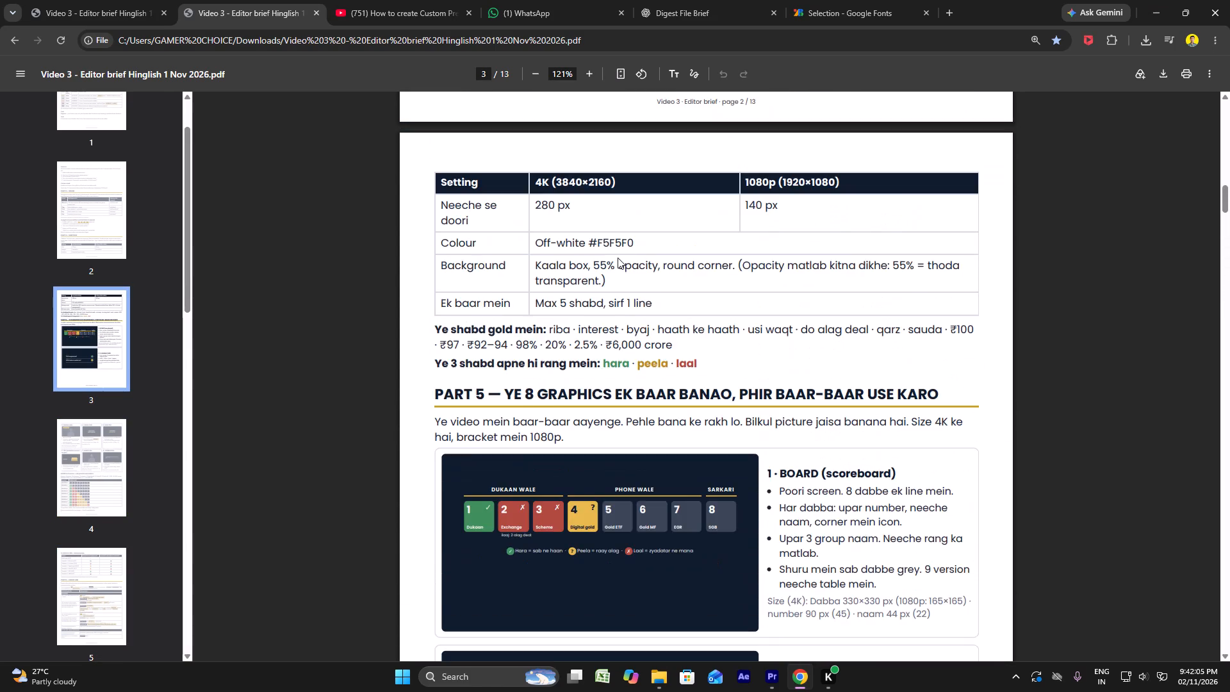
pyautogui.scroll(20, 618, 258)
pyautogui.scroll(2, 618, 258)
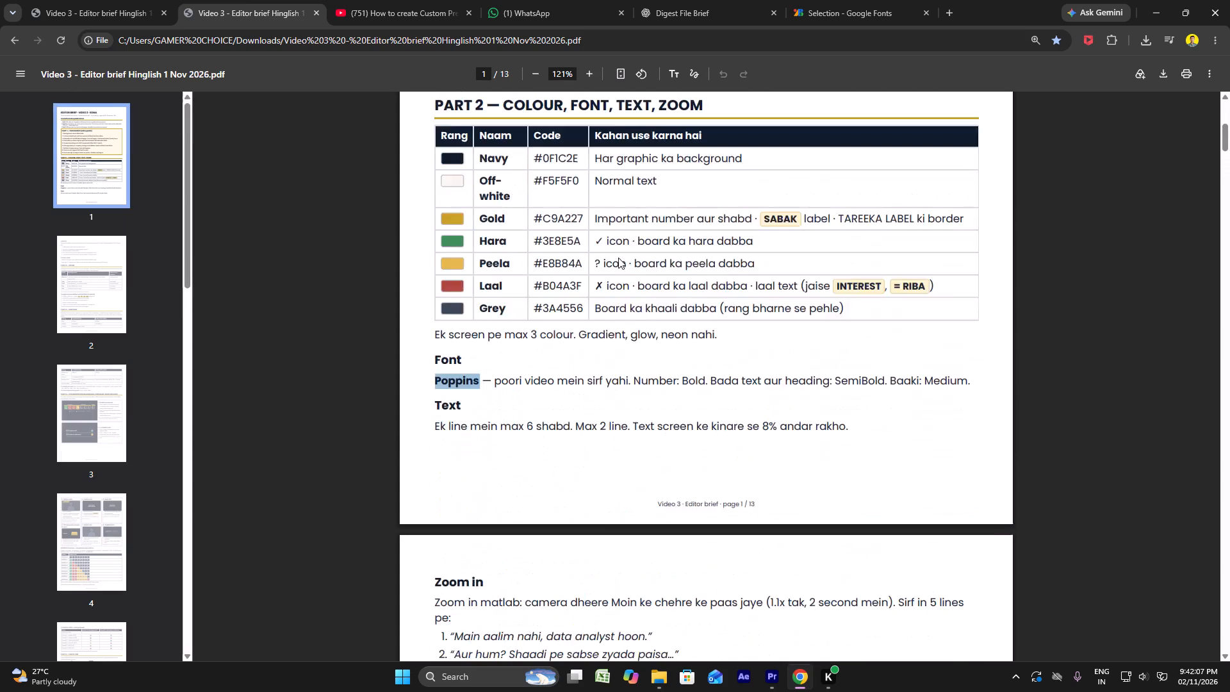
pyautogui.scroll(3, 618, 258)
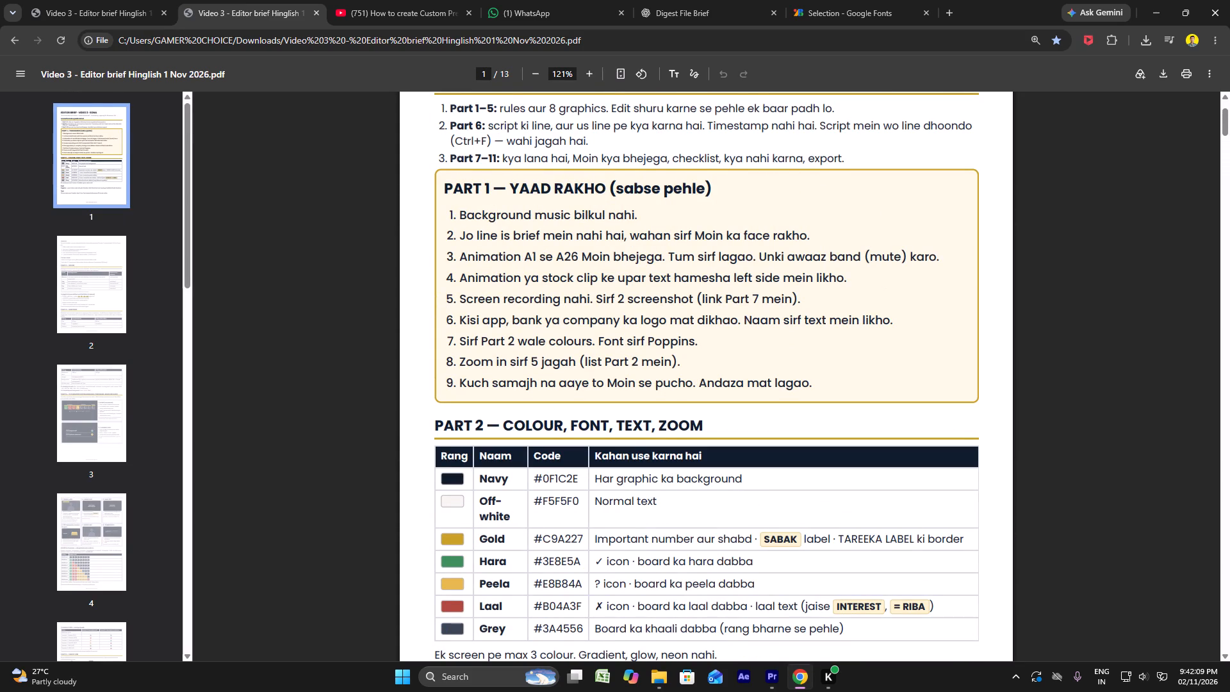
# Copy the Gold colour code C9A227 from the brief's PART 2 table.
pyautogui.moveTo(587, 573); pyautogui.dragTo(569, 573)
pyautogui.click(570, 569)
pyautogui.moveTo(586, 562); pyautogui.dragTo(559, 559)
pyautogui.moveTo(559, 559); pyautogui.dragTo(543, 557)
pyautogui.moveTo(581, 540); pyautogui.dragTo(546, 538)
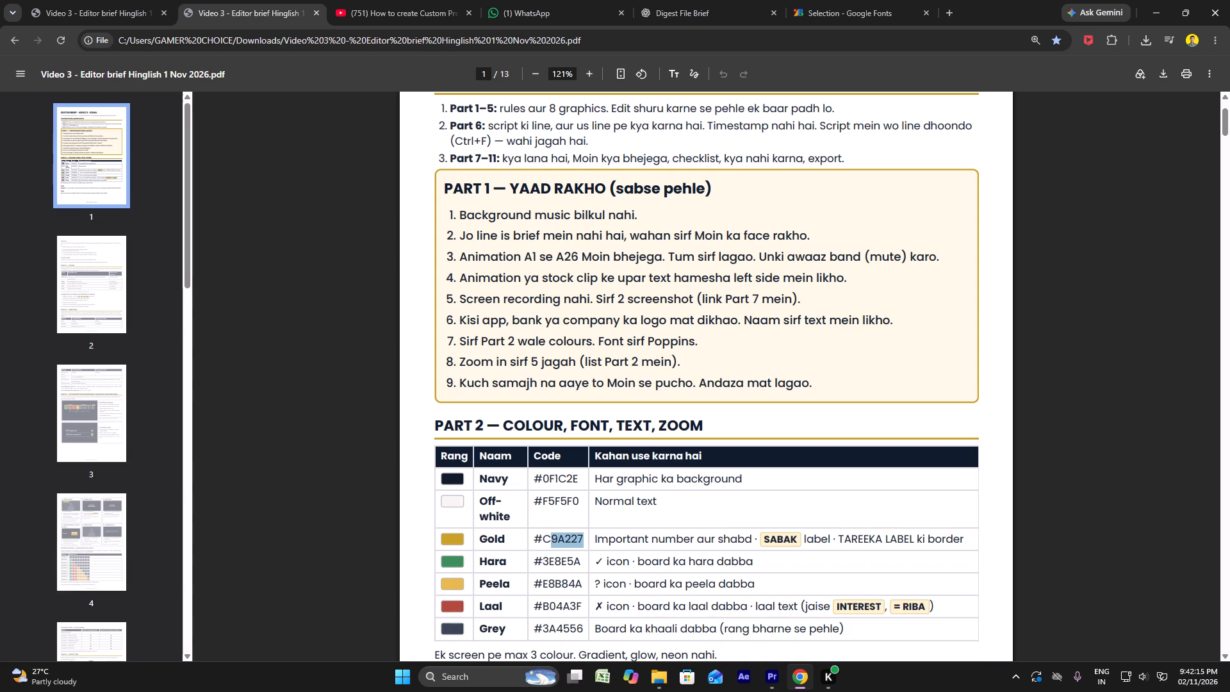
pyautogui.moveTo(546, 538); pyautogui.dragTo(545, 538)
pyautogui.hotkey('ctrl', 'c')
# Switch to Premiere Pro, set the FREE KYUN? line's fill to C9A227 and preview the title at 00:00:17:18.
pyautogui.click(771, 679)
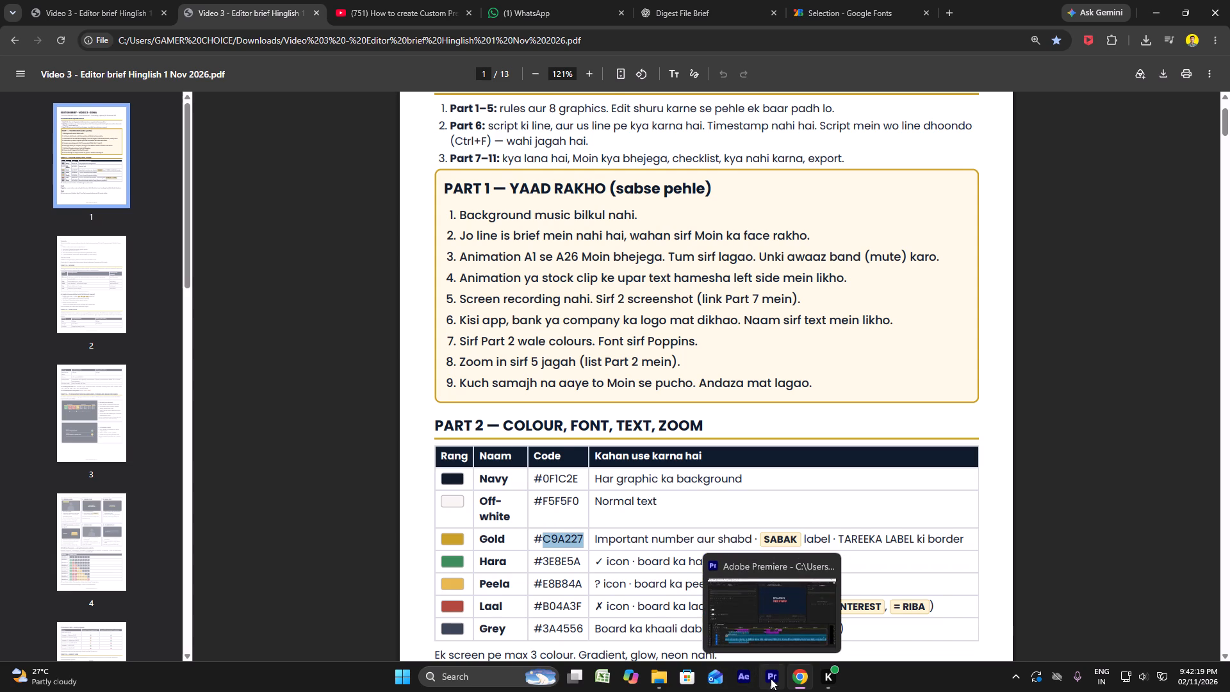
pyautogui.doubleClick(693, 412)
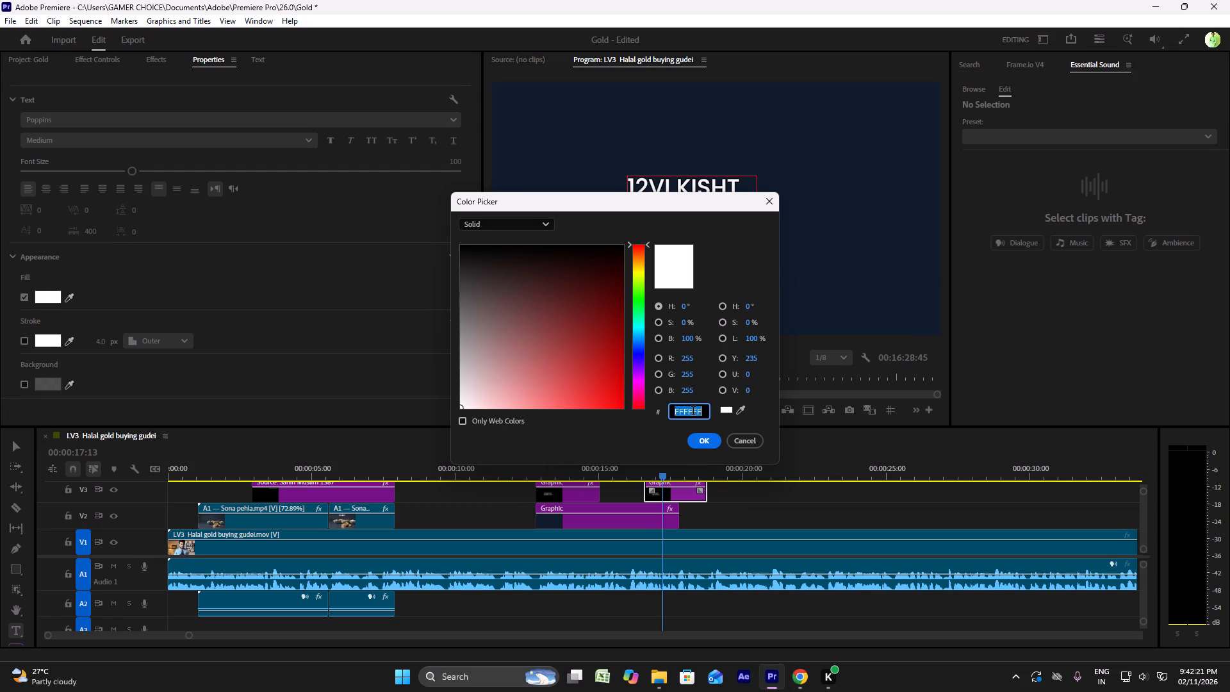
pyautogui.hotkey('ctrl', 'v')
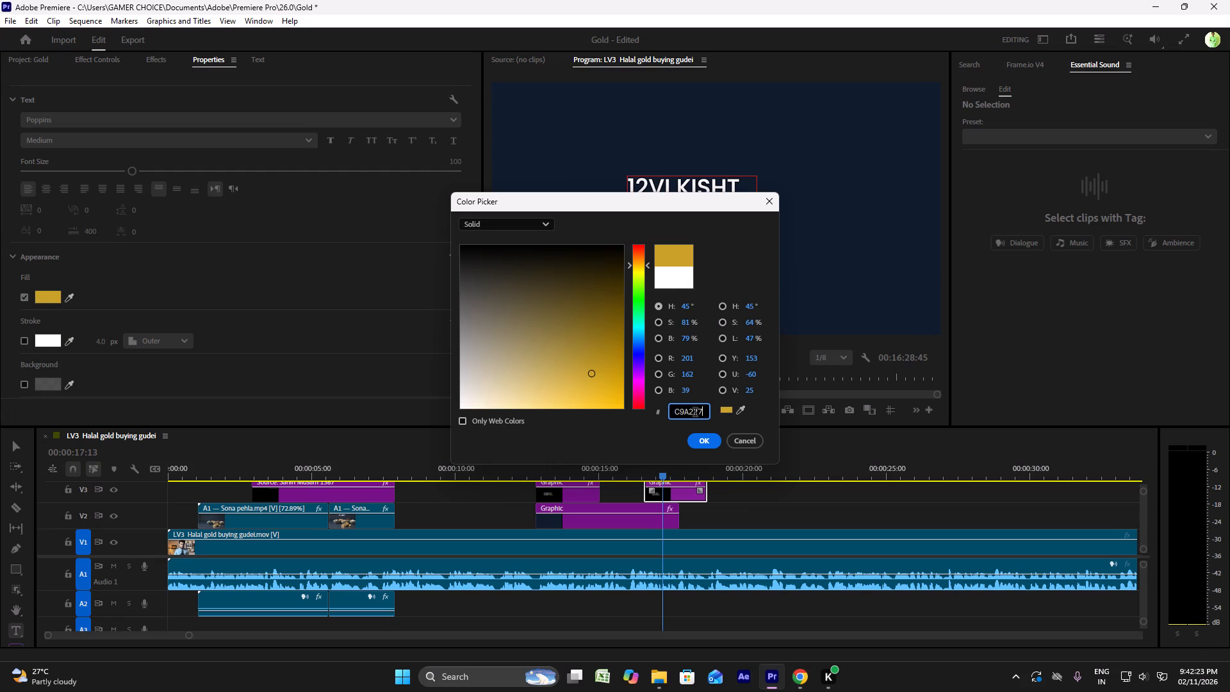
pyautogui.click(708, 440)
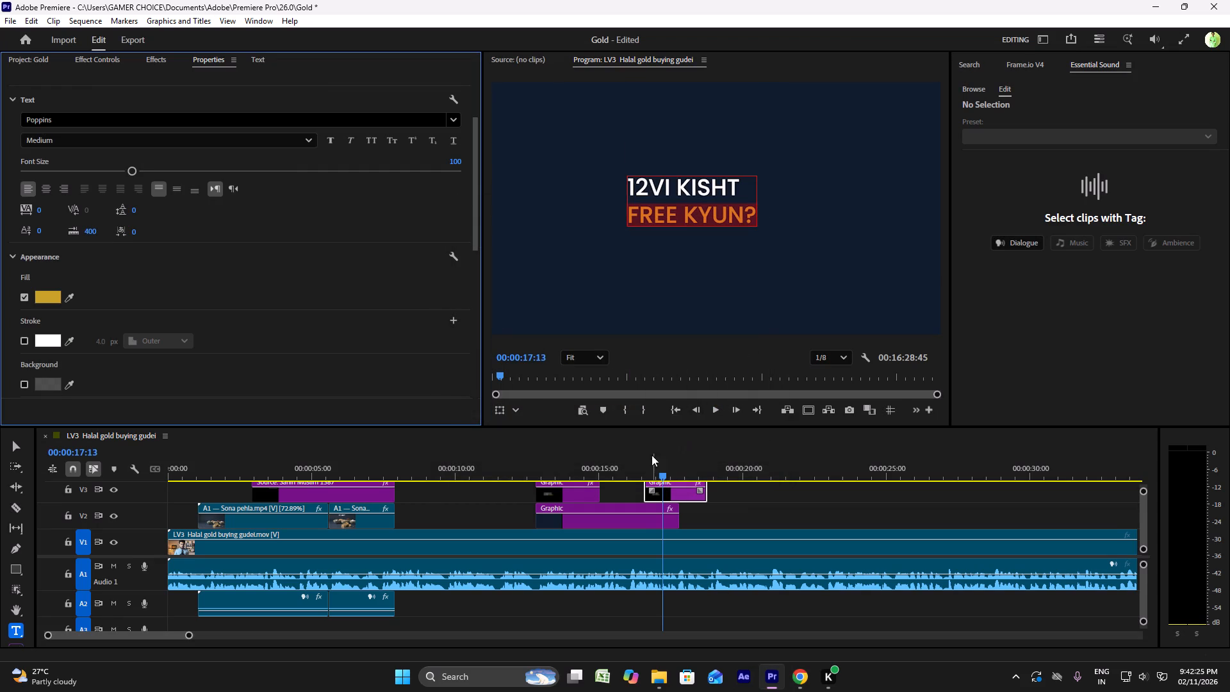
pyautogui.click(640, 465)
pyautogui.click(706, 515)
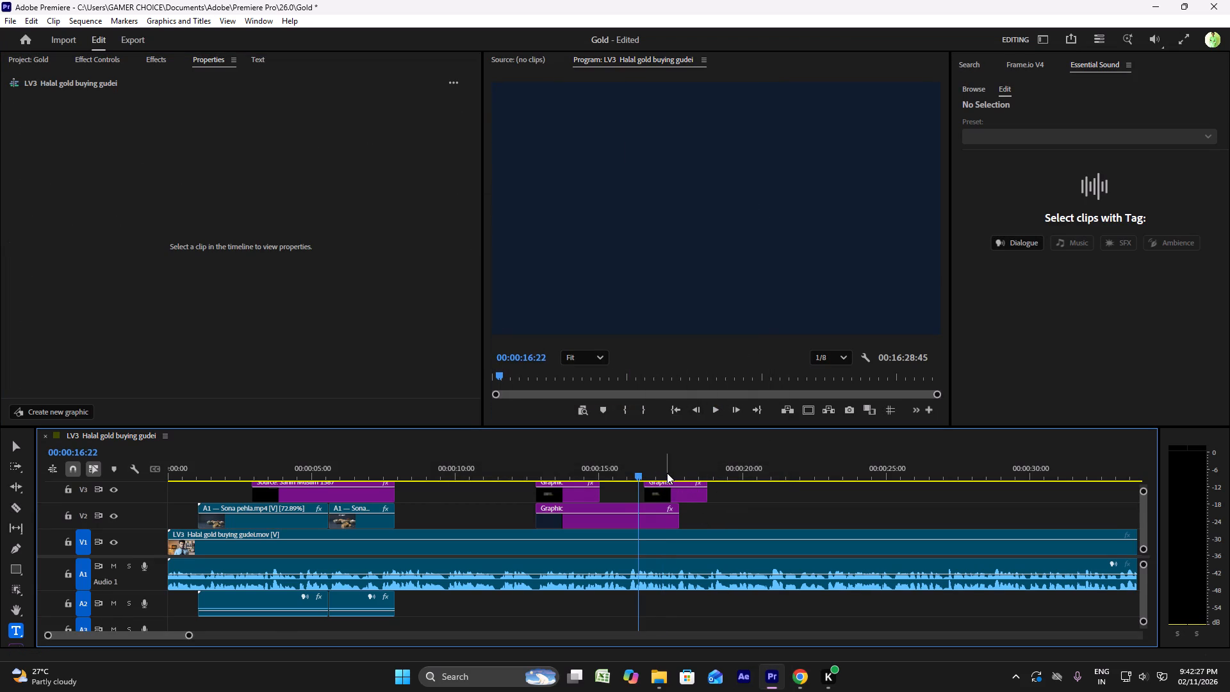
pyautogui.click(667, 473)
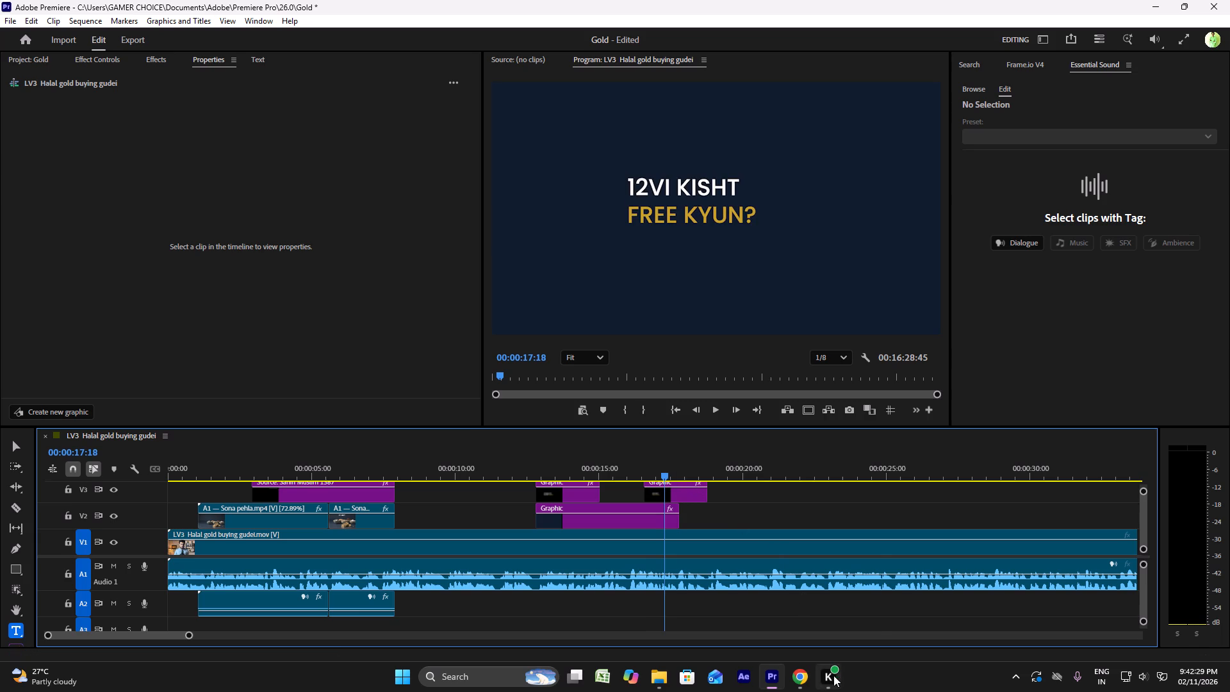
# Switch to the editor brief in Chrome and examine the 5 · BADA TEXT sample and its specifications in PART 5.
pyautogui.click(801, 675)
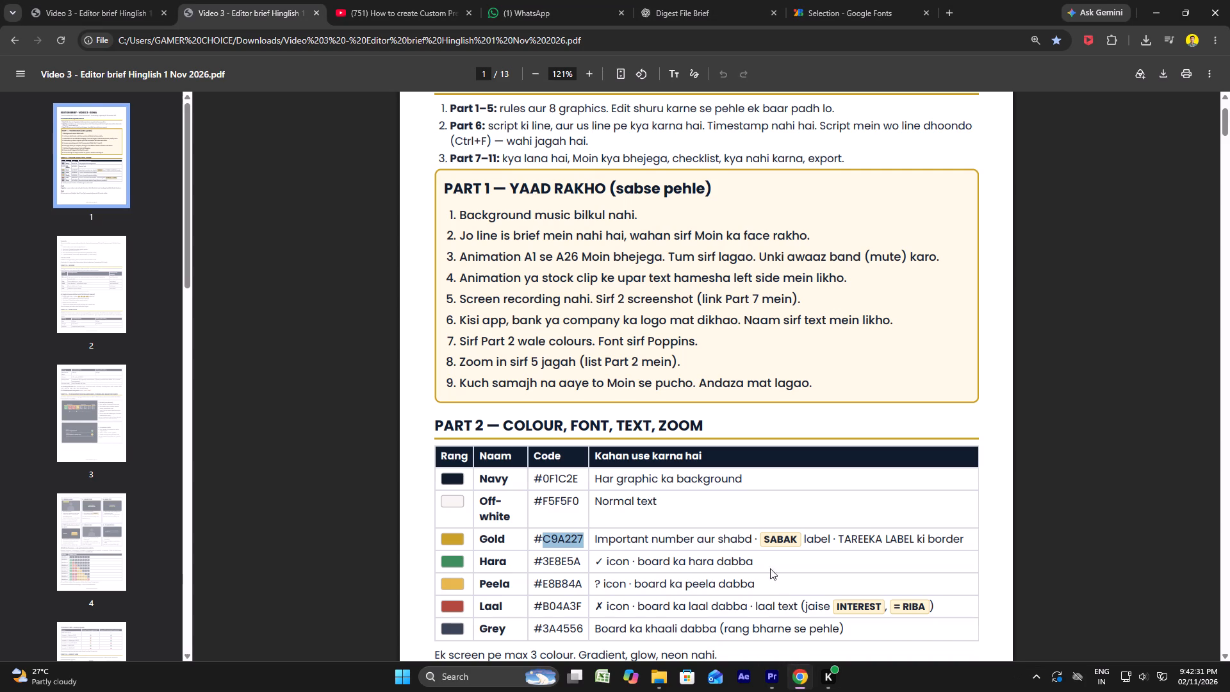
pyautogui.click(88, 0)
pyautogui.scroll(-3, 744, 327)
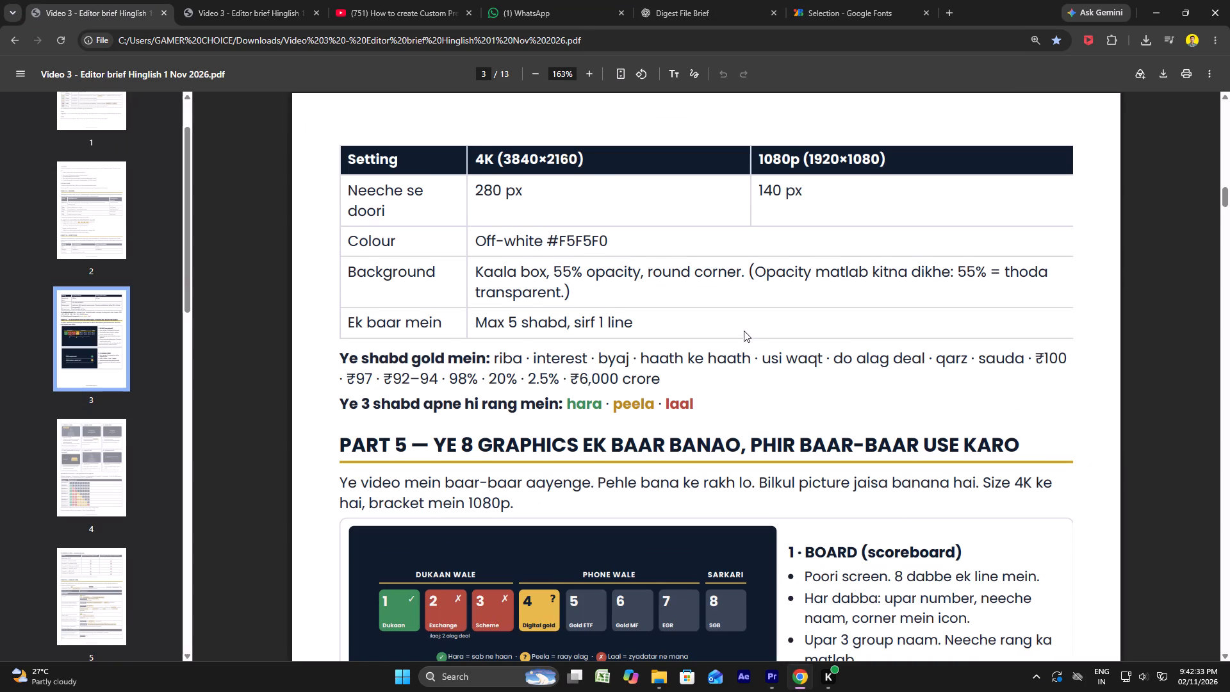
pyautogui.scroll(-16, 744, 331)
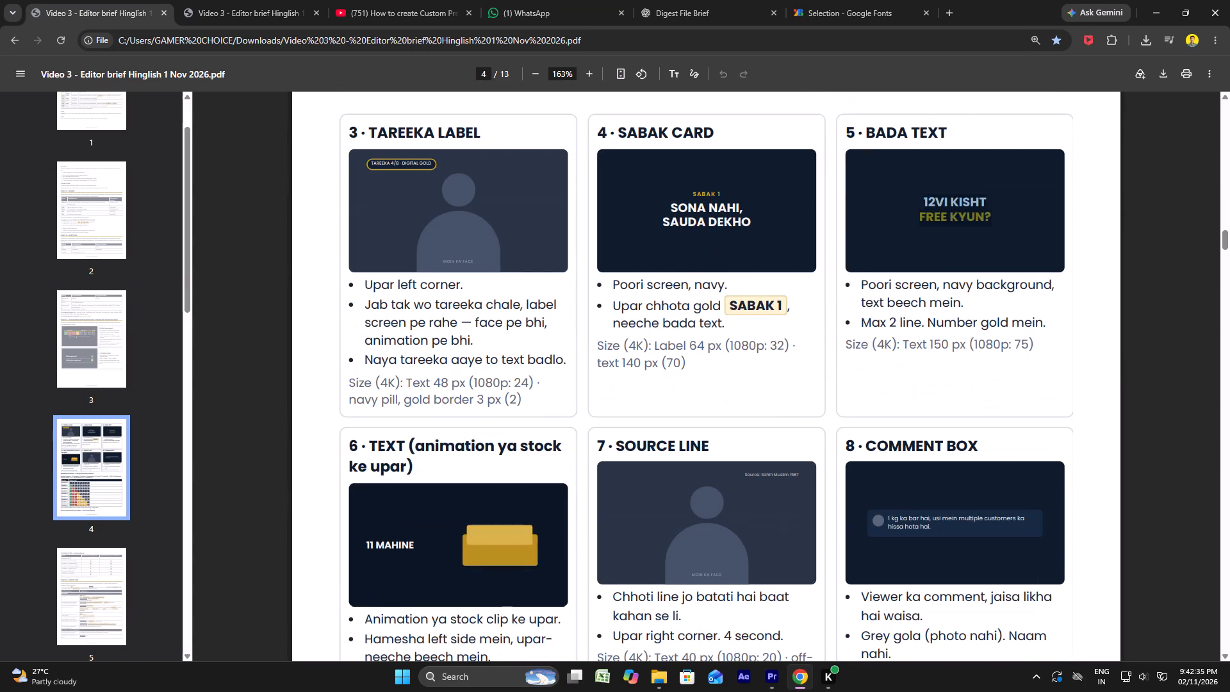
pyautogui.keyDown('ctrl'); pyautogui.scroll(3, 924, 354); pyautogui.keyUp('ctrl')
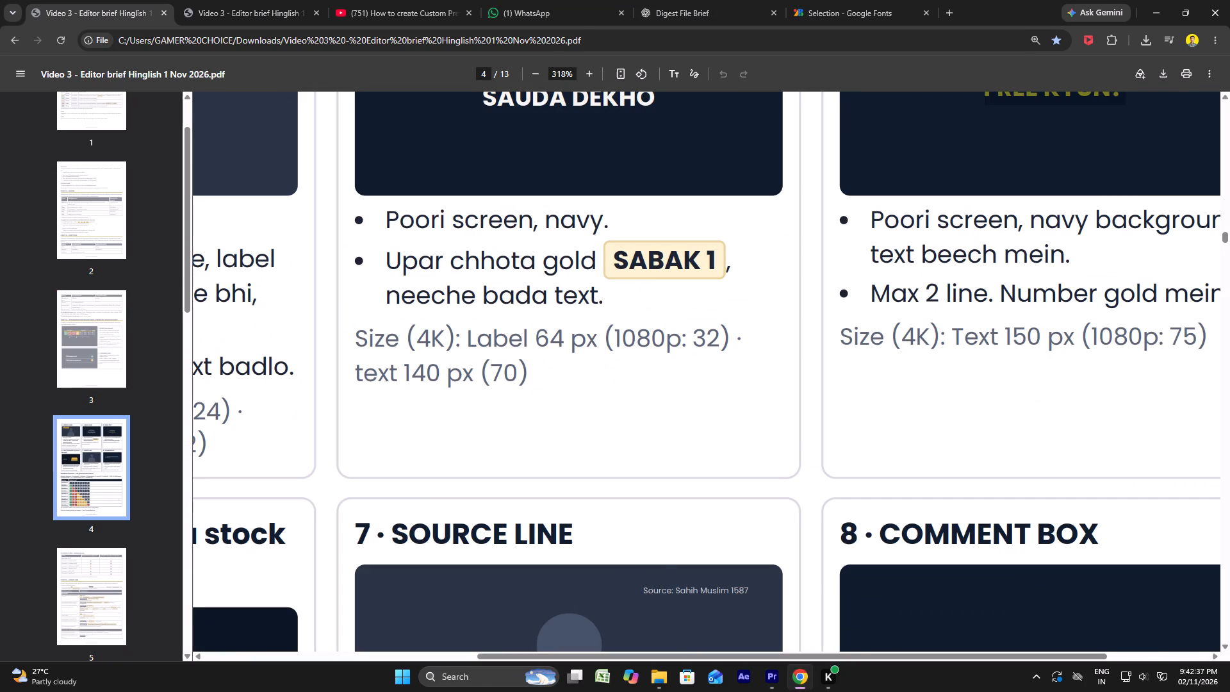
pyautogui.moveTo(539, 654); pyautogui.dragTo(783, 650)
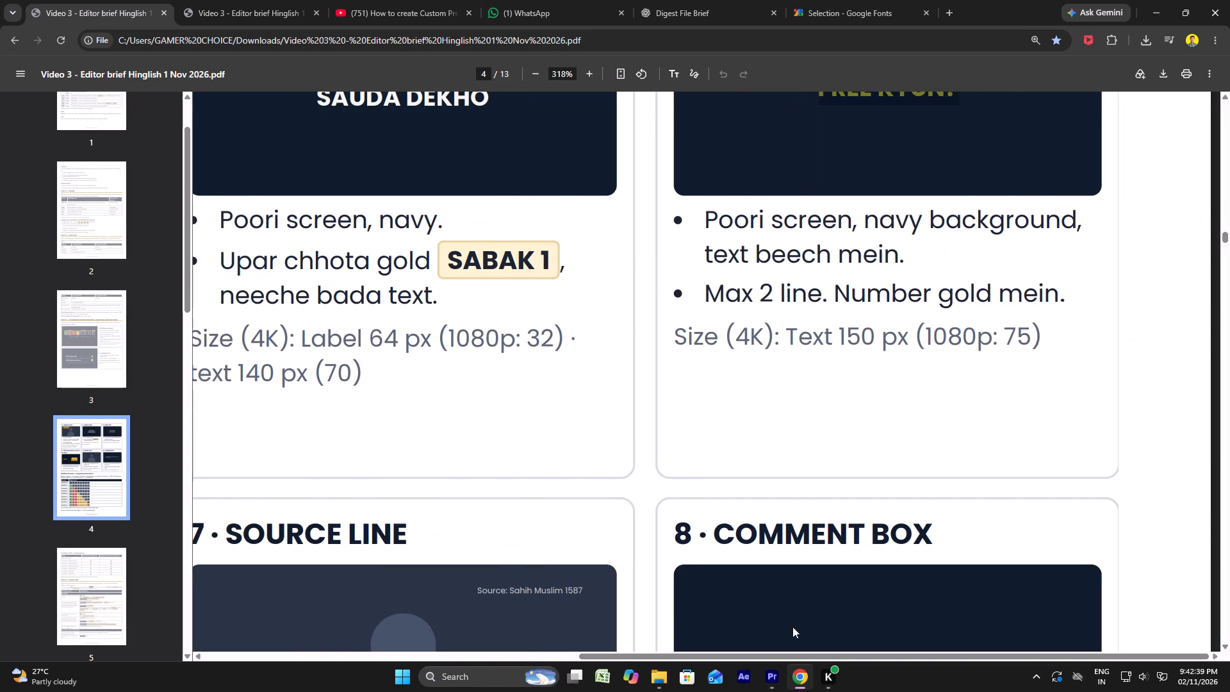
pyautogui.scroll(3, 841, 431)
pyautogui.click(989, 334)
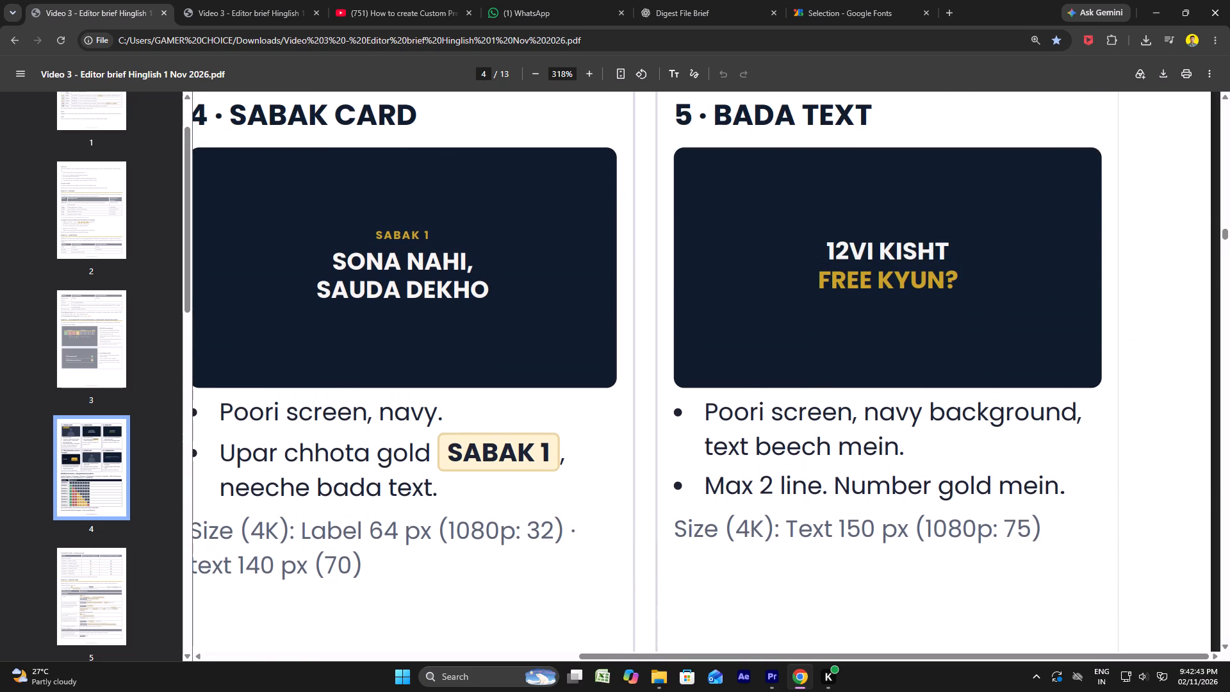
# Switch to Premiere Pro, enlarge the program preview, and compare the 12VI KISHT / FREE KYUN? title with the BADA TEXT sample in Chrome.
pyautogui.click(776, 682)
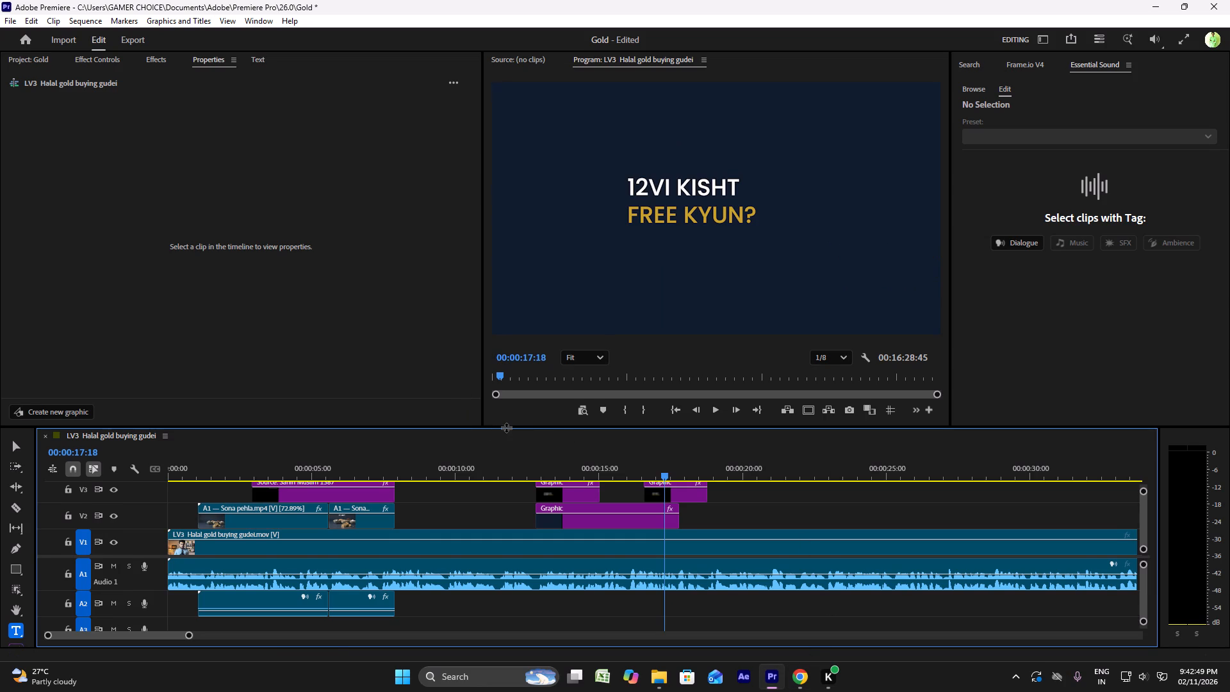
pyautogui.moveTo(506, 427); pyautogui.dragTo(488, 543)
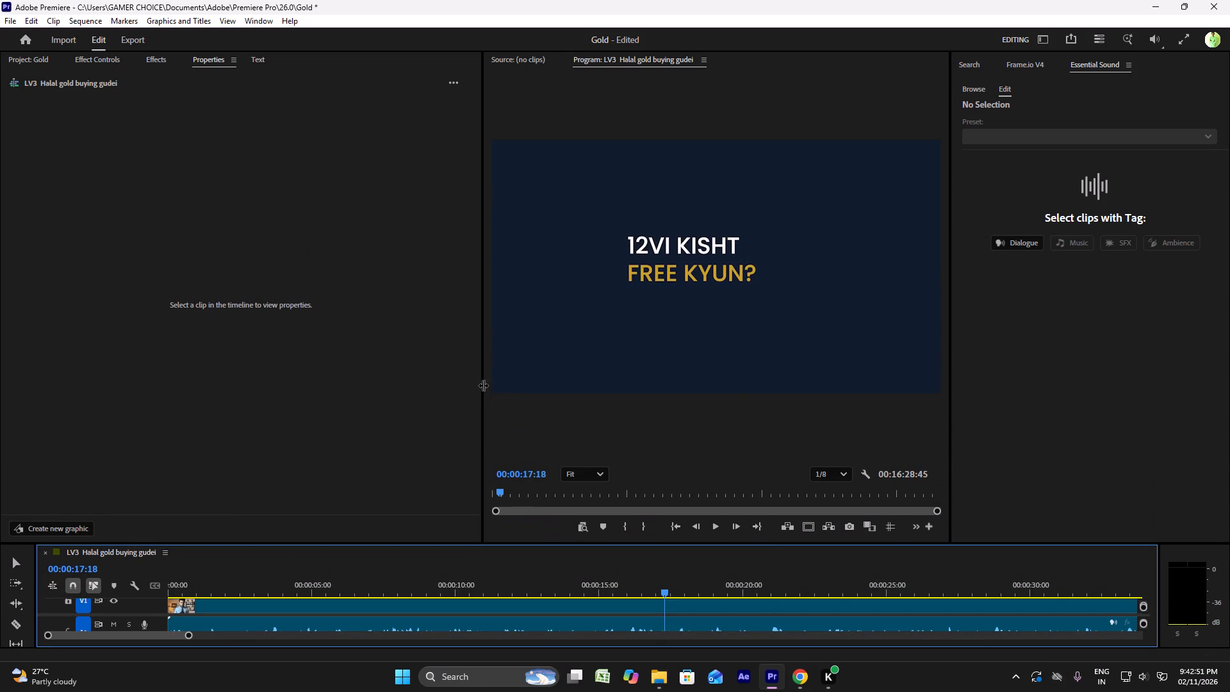
pyautogui.moveTo(483, 385); pyautogui.dragTo(209, 384)
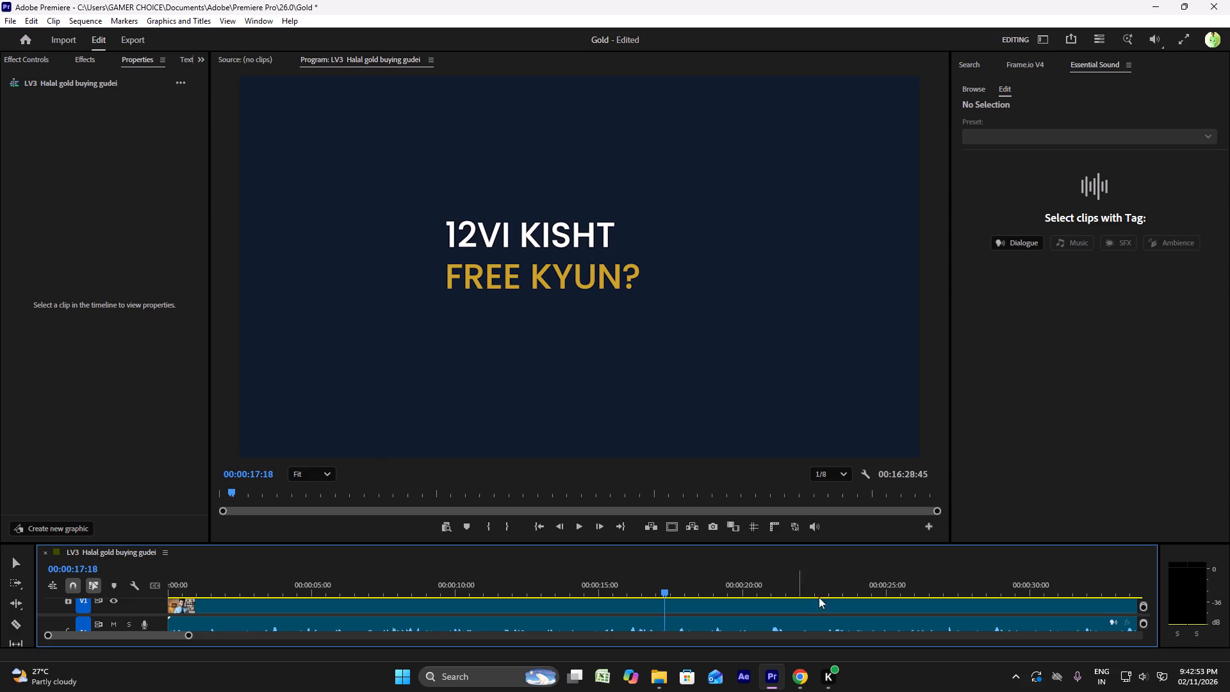
pyautogui.click(797, 679)
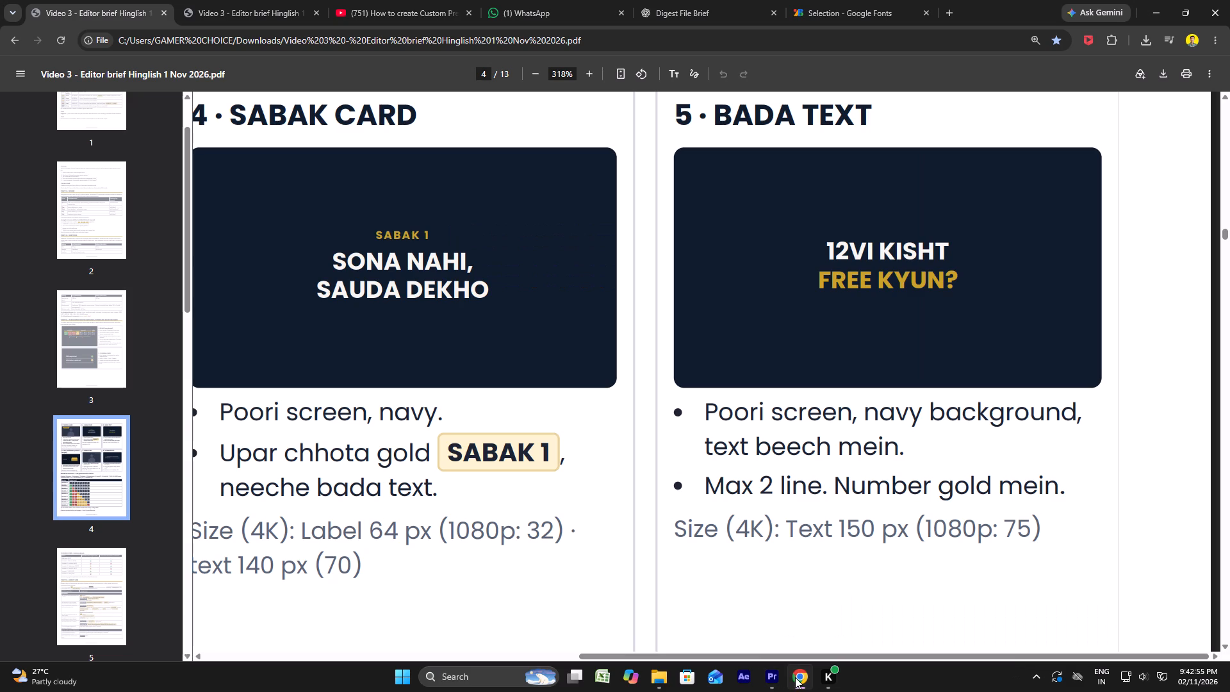
pyautogui.click(768, 680)
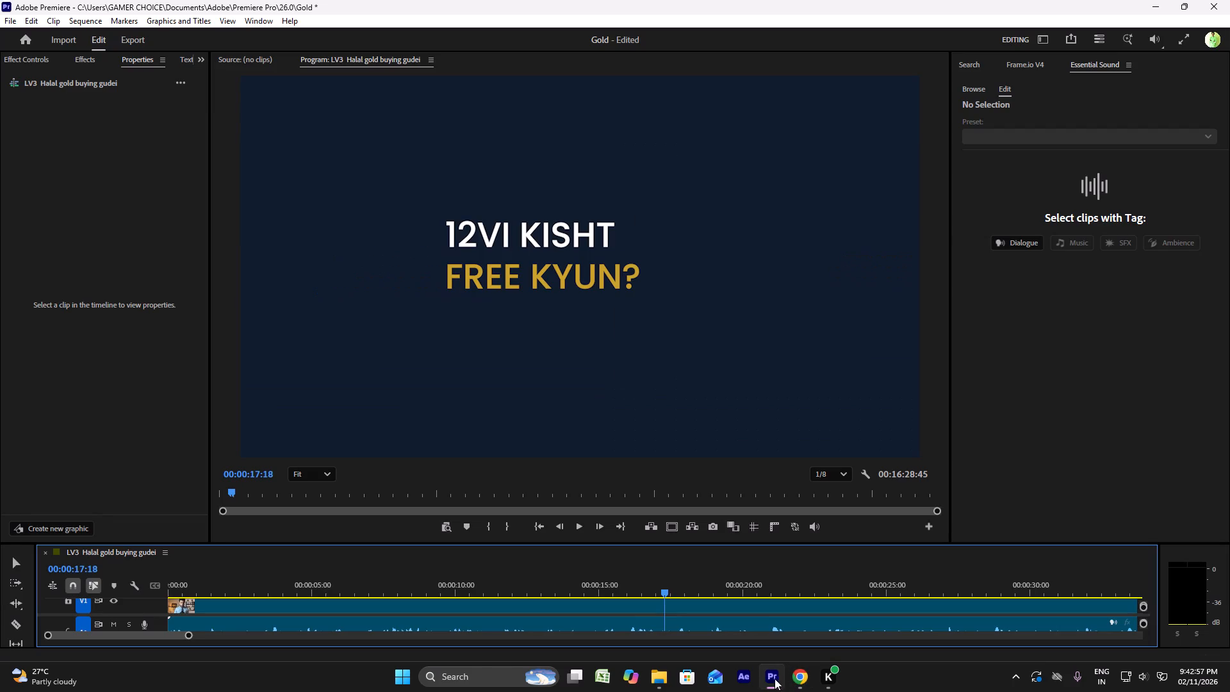
pyautogui.click(781, 677)
pyautogui.click(769, 675)
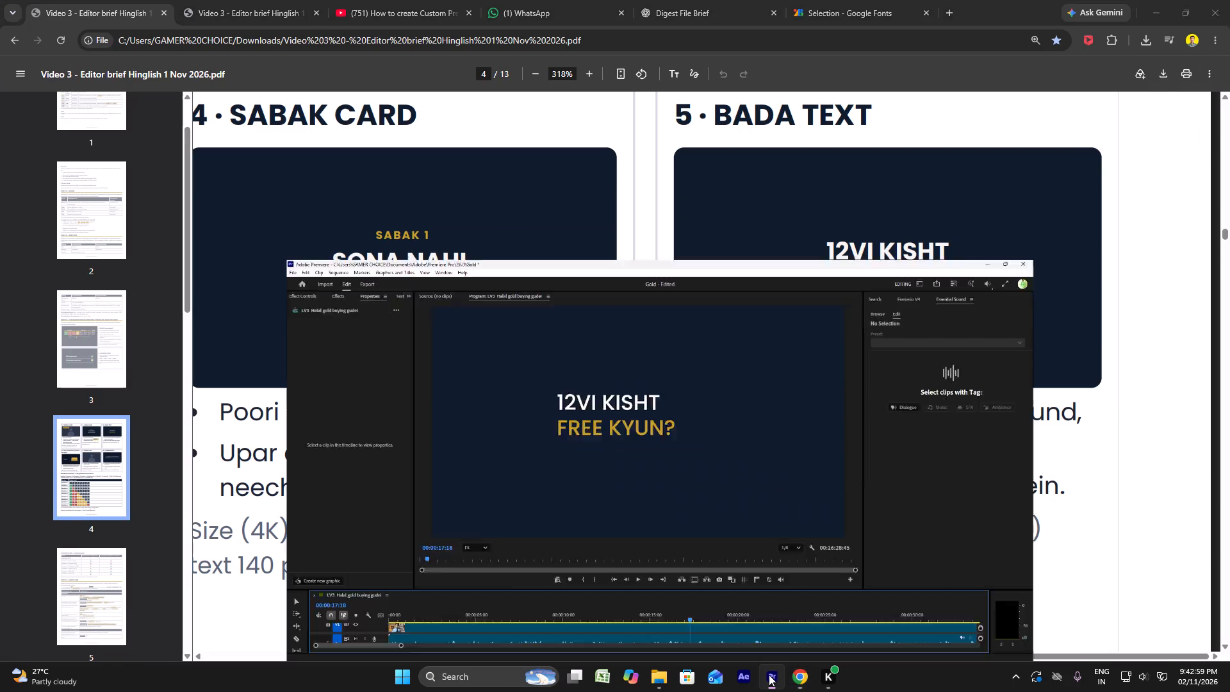
pyautogui.click(787, 677)
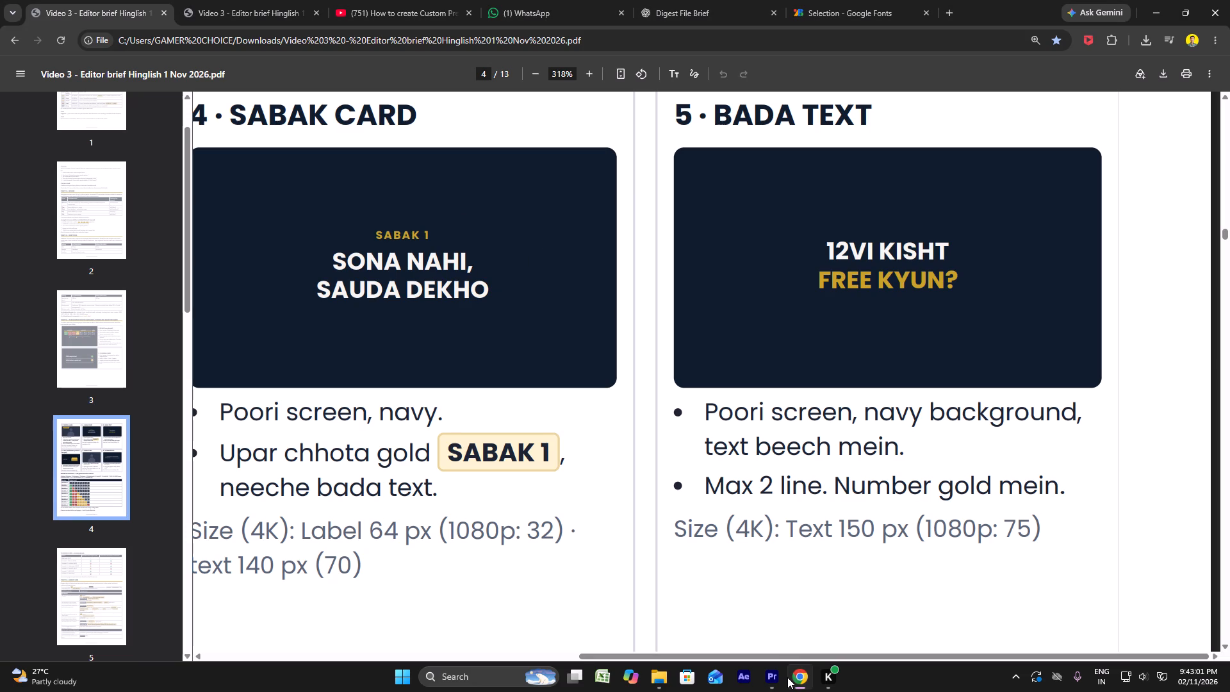
pyautogui.click(778, 677)
pyautogui.click(791, 677)
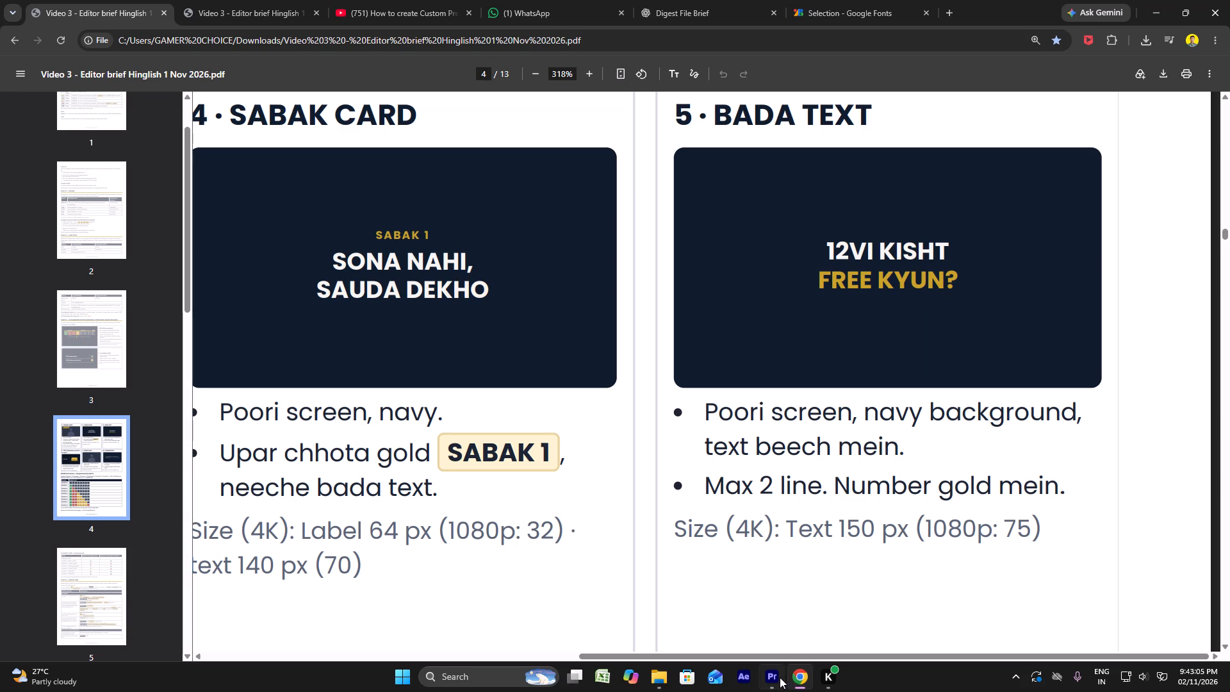
pyautogui.click(780, 677)
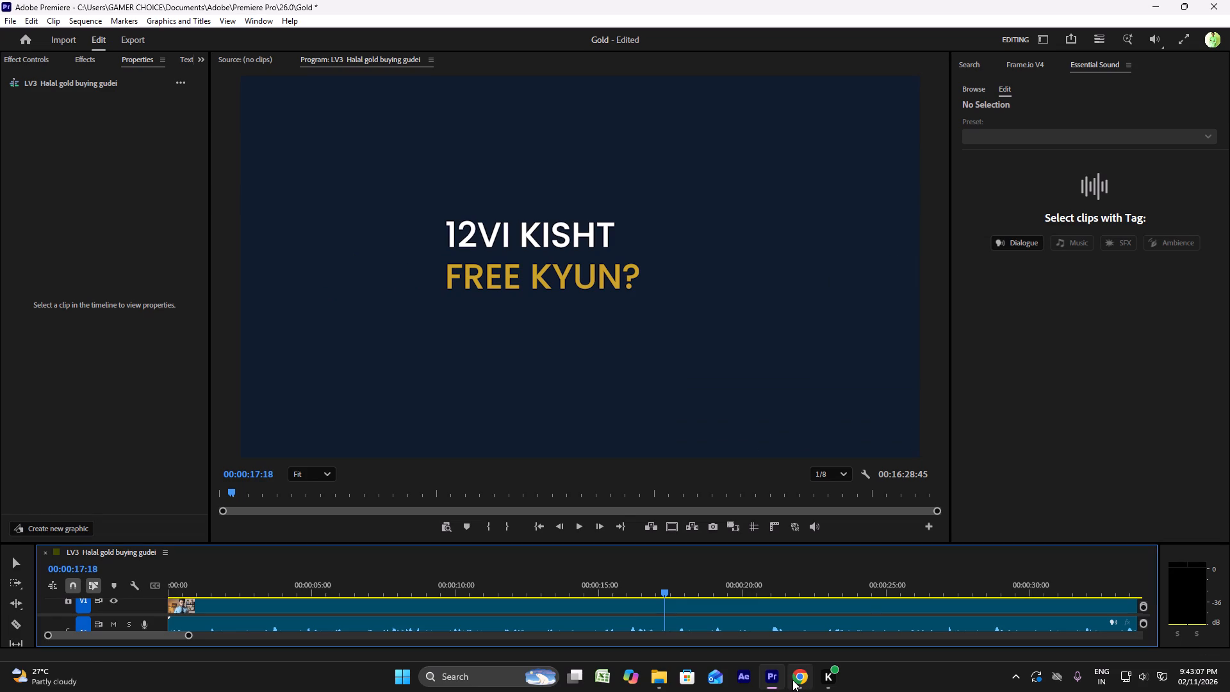
pyautogui.click(792, 680)
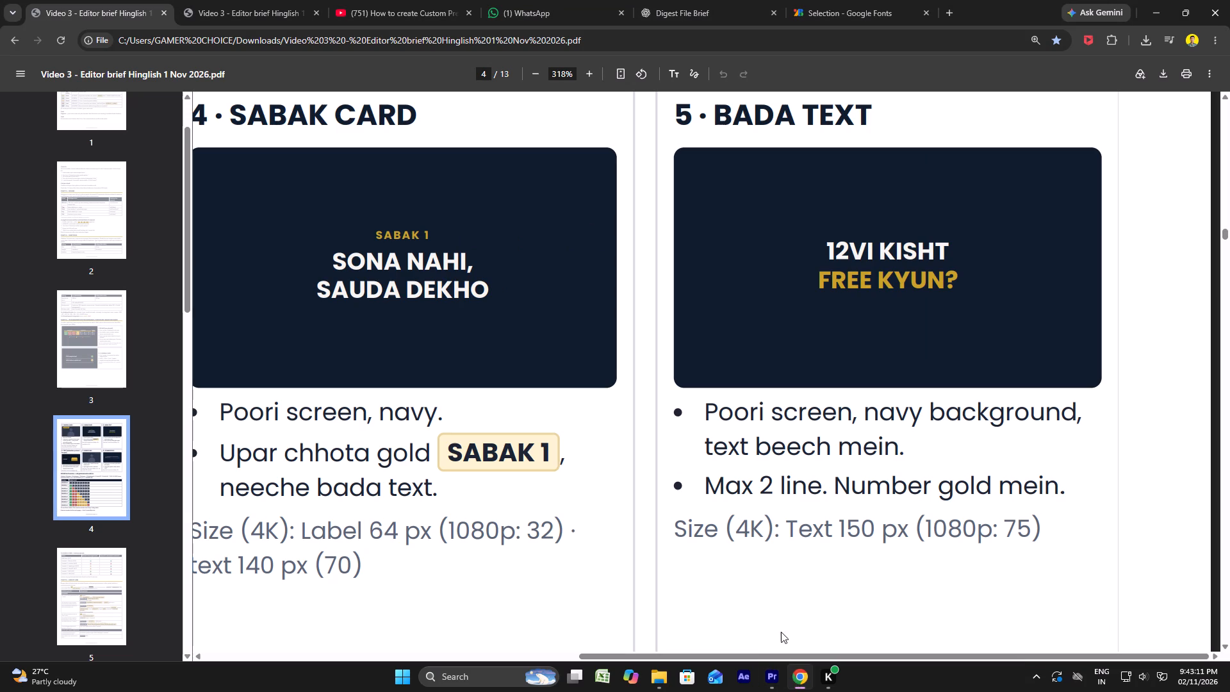
pyautogui.click(769, 681)
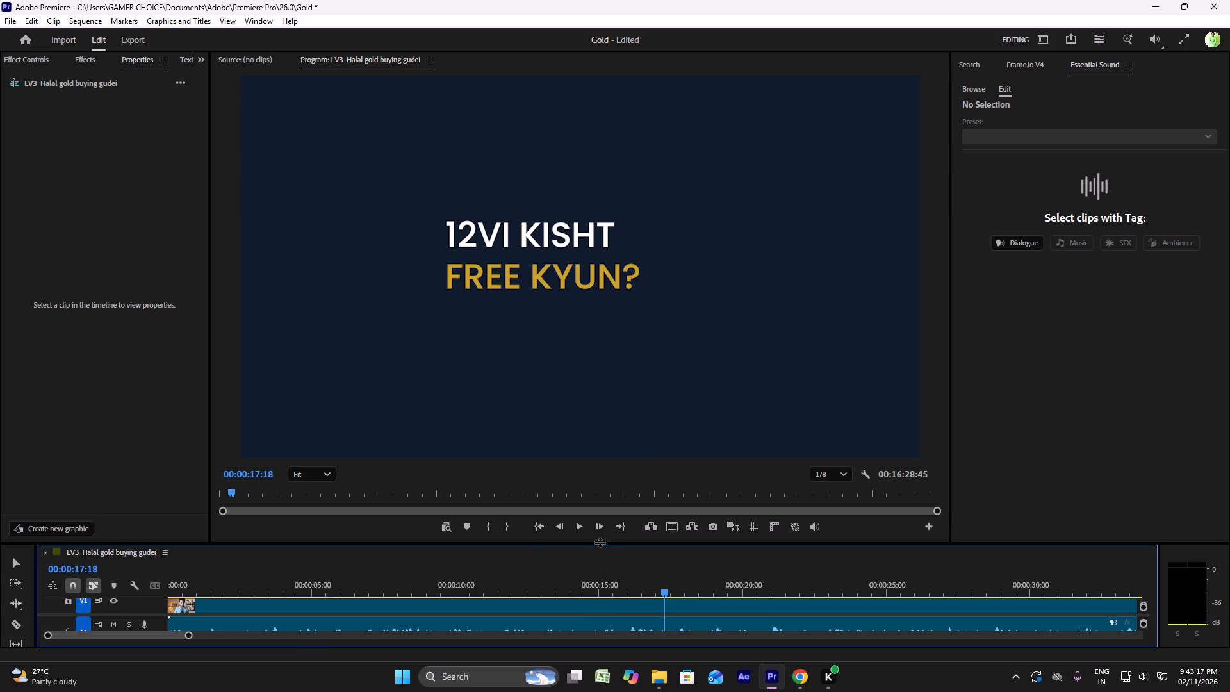
# Enlarge the timeline, select both lines of the 12VI KISHT / FREE KYUN? title on V3 and set their Poppins style to Black.
pyautogui.moveTo(600, 542); pyautogui.dragTo(598, 474)
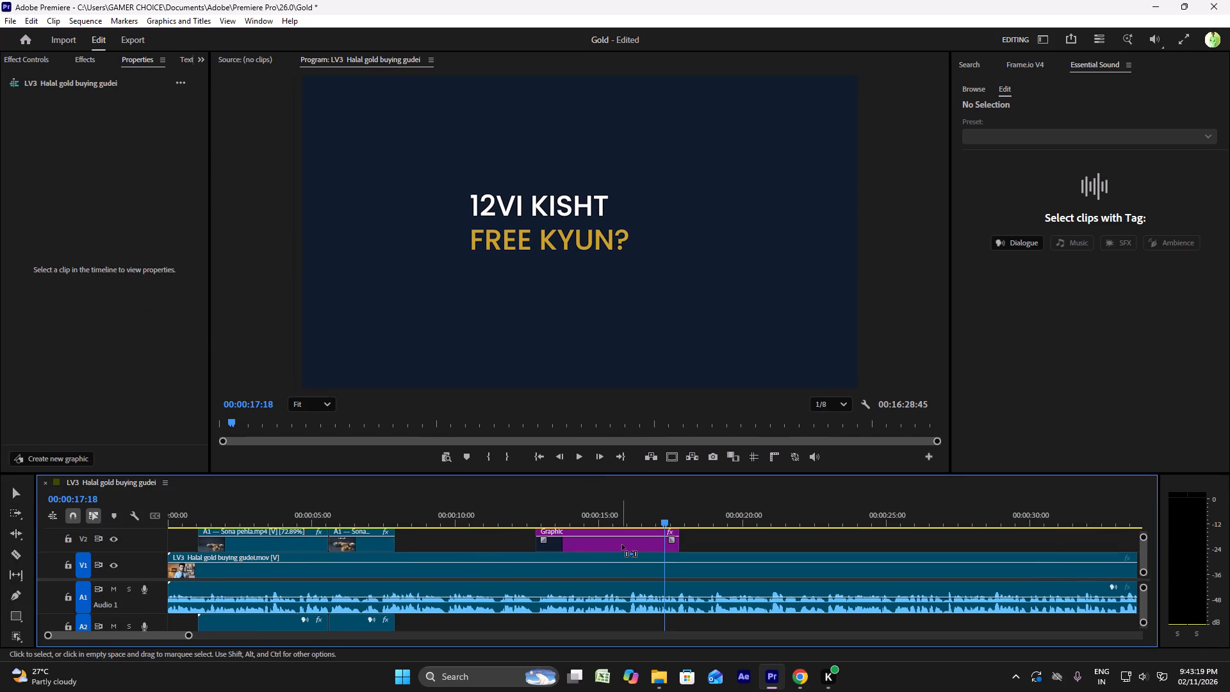
pyautogui.keyDown('ctrl'); pyautogui.scroll(3, 622, 545); pyautogui.keyUp('ctrl')
pyautogui.click(655, 549)
pyautogui.click(664, 557)
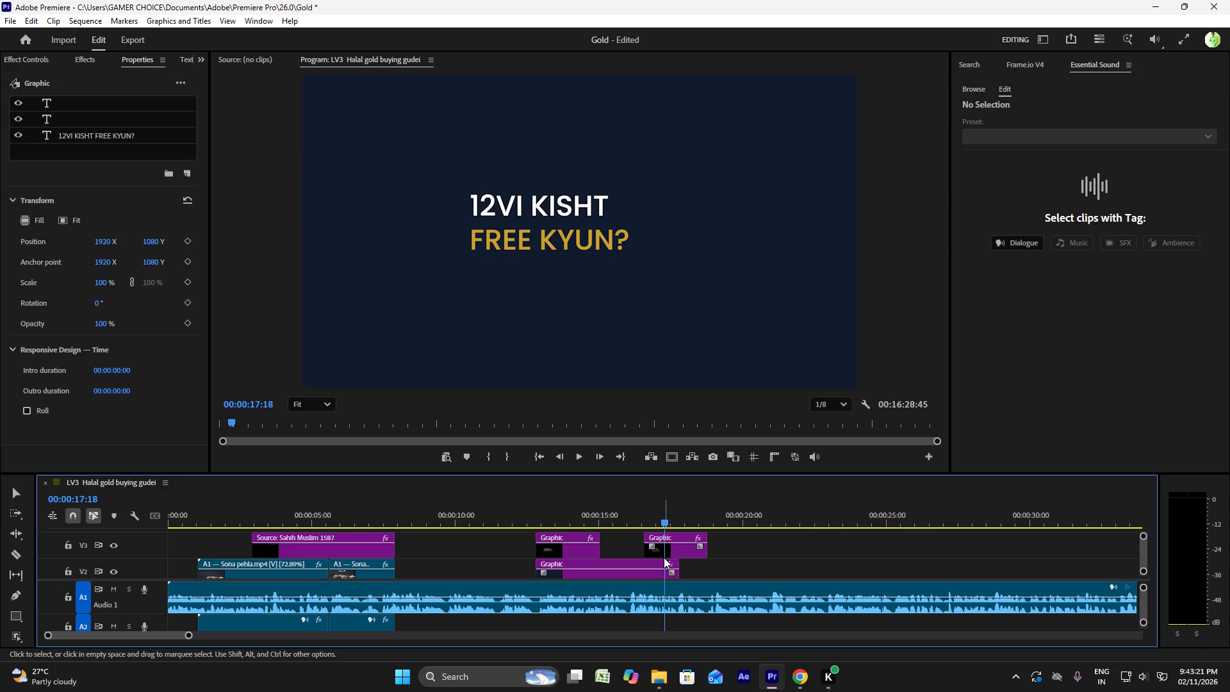
pyautogui.click(653, 512)
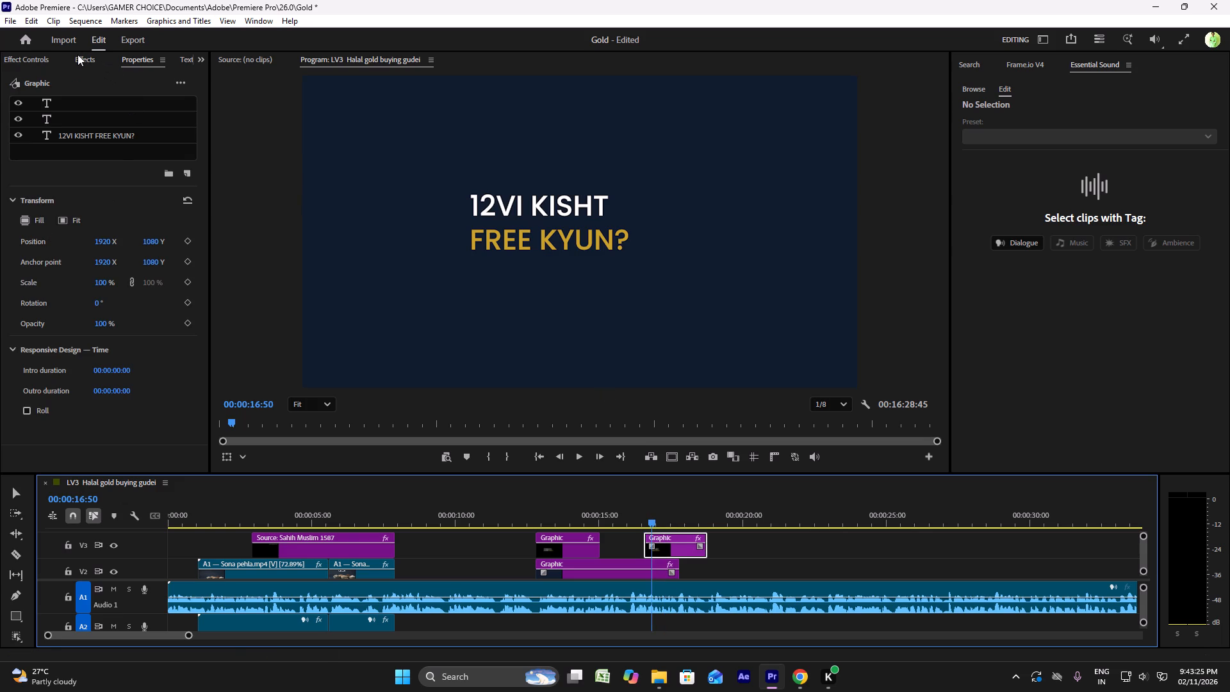
pyautogui.tripleClick(492, 236)
pyautogui.click(492, 235)
pyautogui.tripleClick(492, 212)
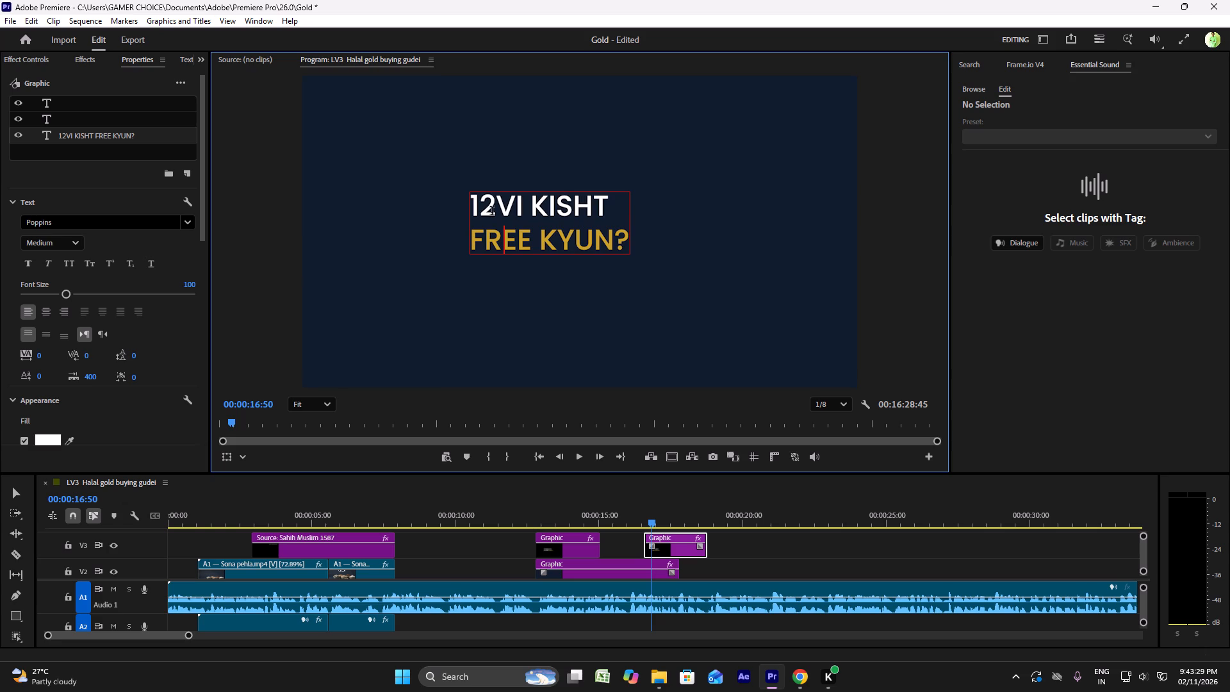
pyautogui.click(492, 212)
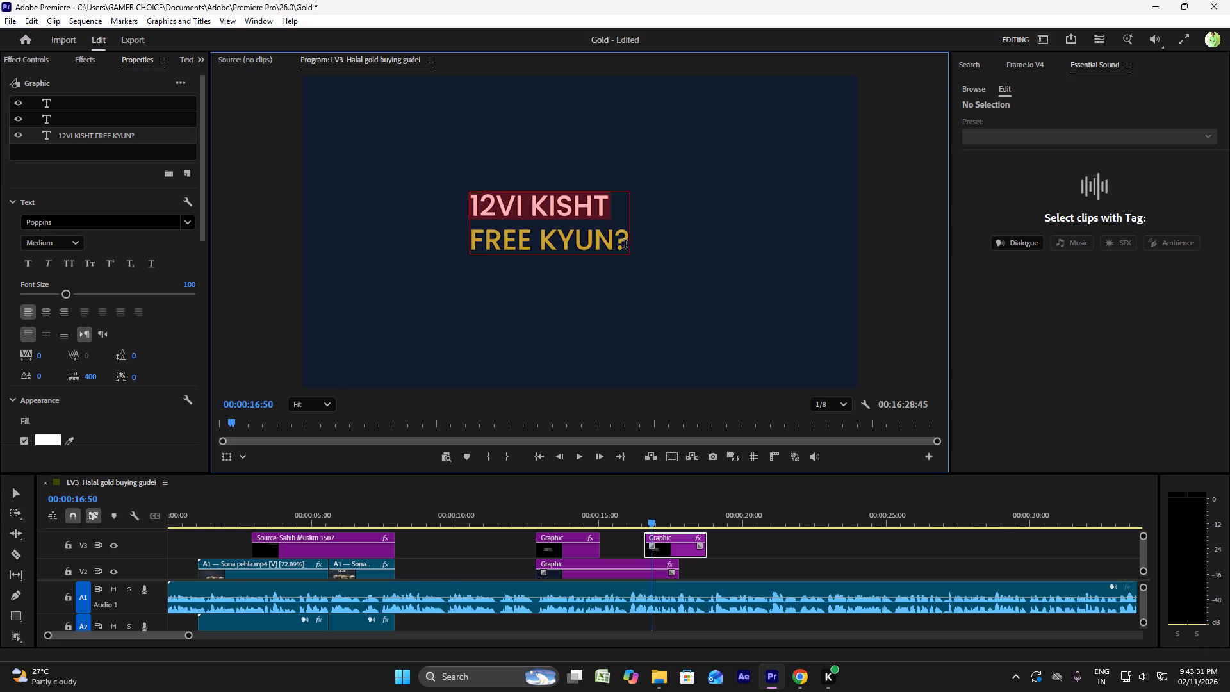
pyautogui.keyDown('ctrl'); pyautogui.moveTo(625, 245); pyautogui.dragTo(444, 189); pyautogui.keyUp('ctrl')
pyautogui.doubleClick(523, 234)
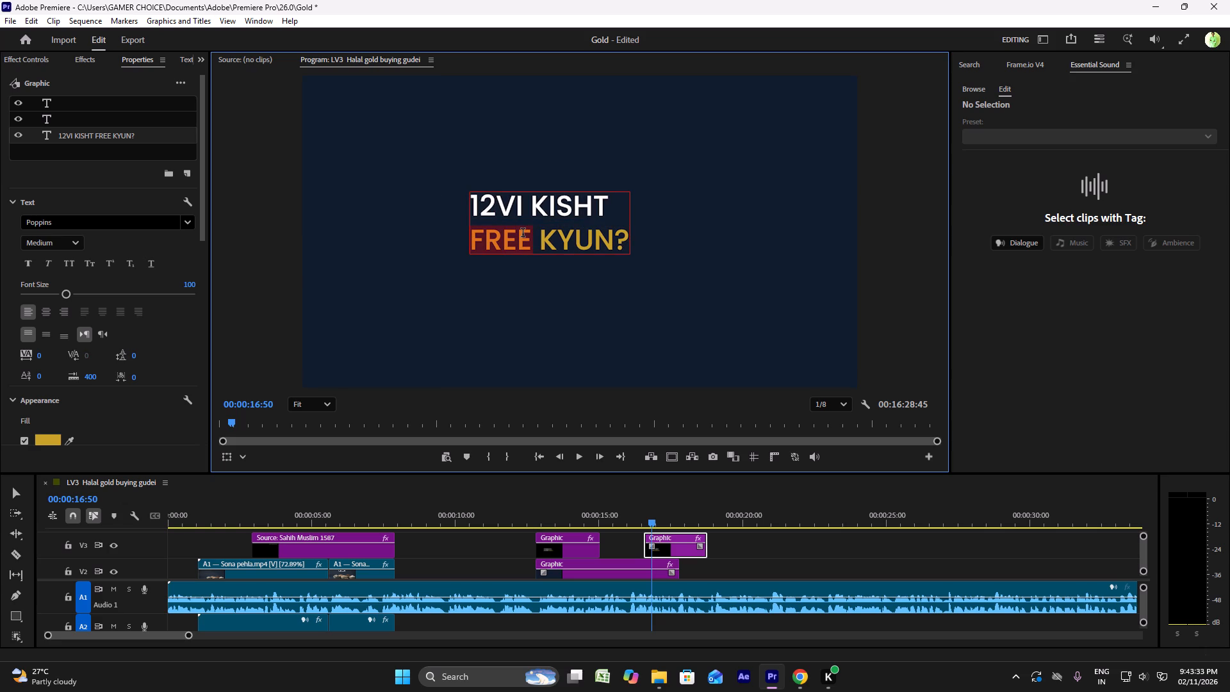
pyautogui.tripleClick(523, 234)
pyautogui.moveTo(653, 257); pyautogui.dragTo(641, 252)
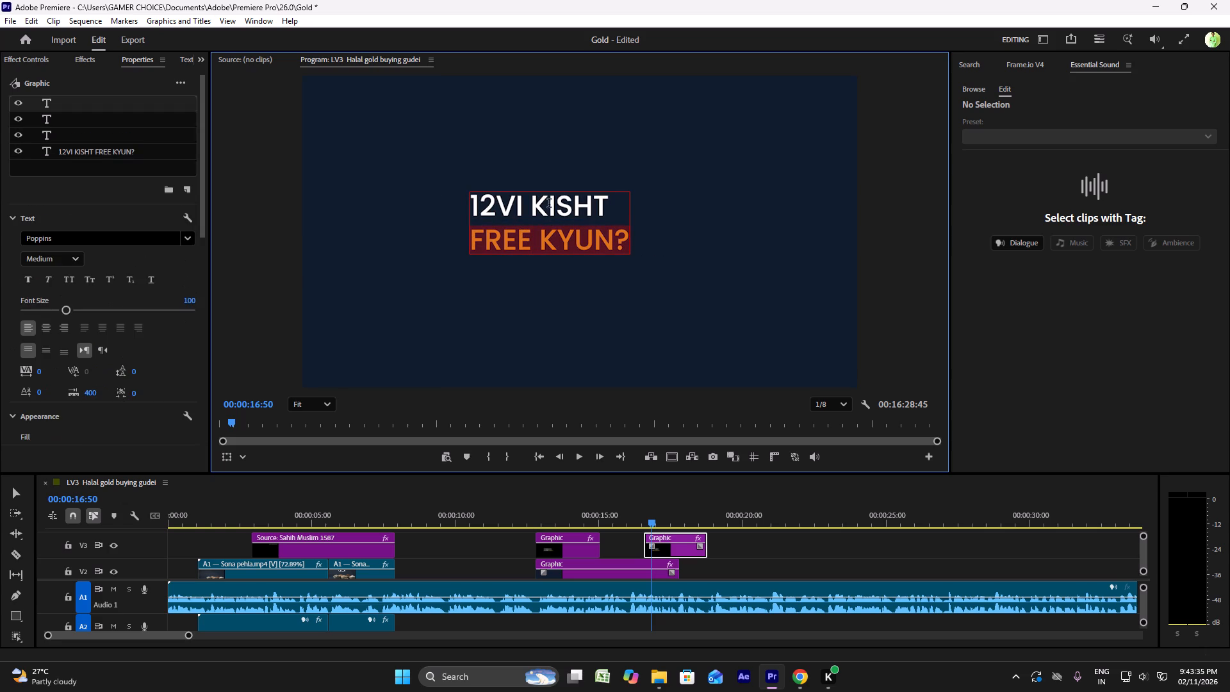
pyautogui.tripleClick(566, 215)
pyautogui.click(566, 215)
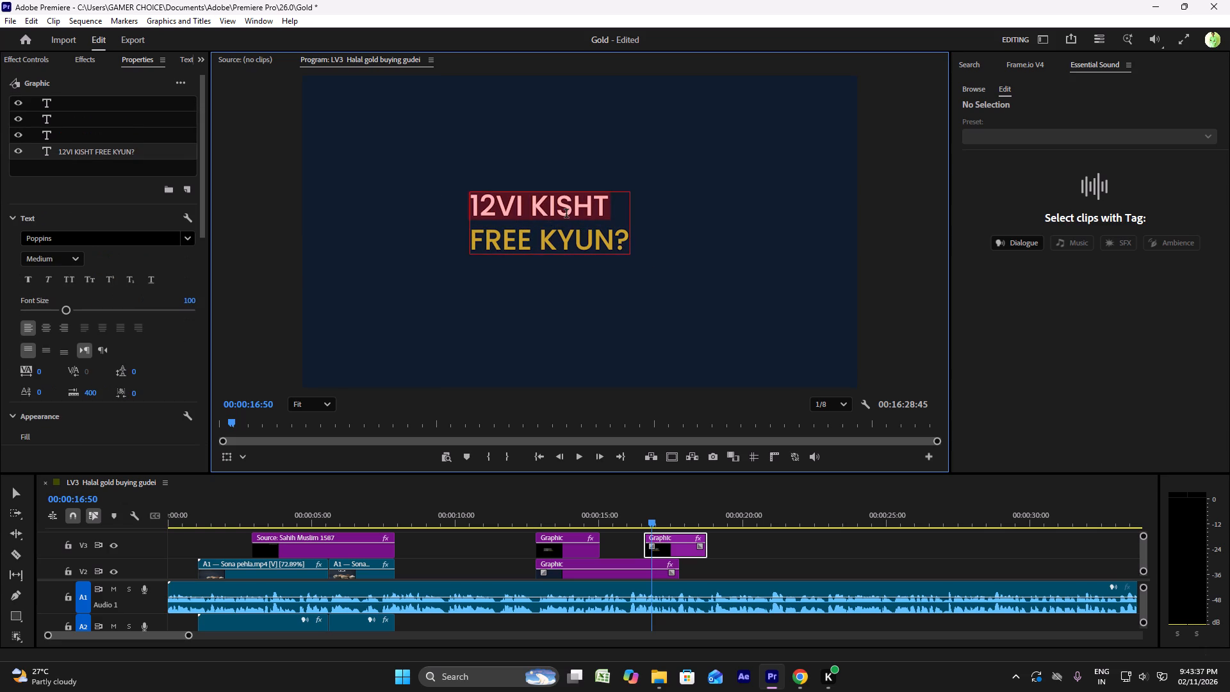
pyautogui.moveTo(626, 243); pyautogui.dragTo(482, 214)
pyautogui.moveTo(482, 214); pyautogui.dragTo(470, 208)
pyautogui.scroll(-8, 87, 296)
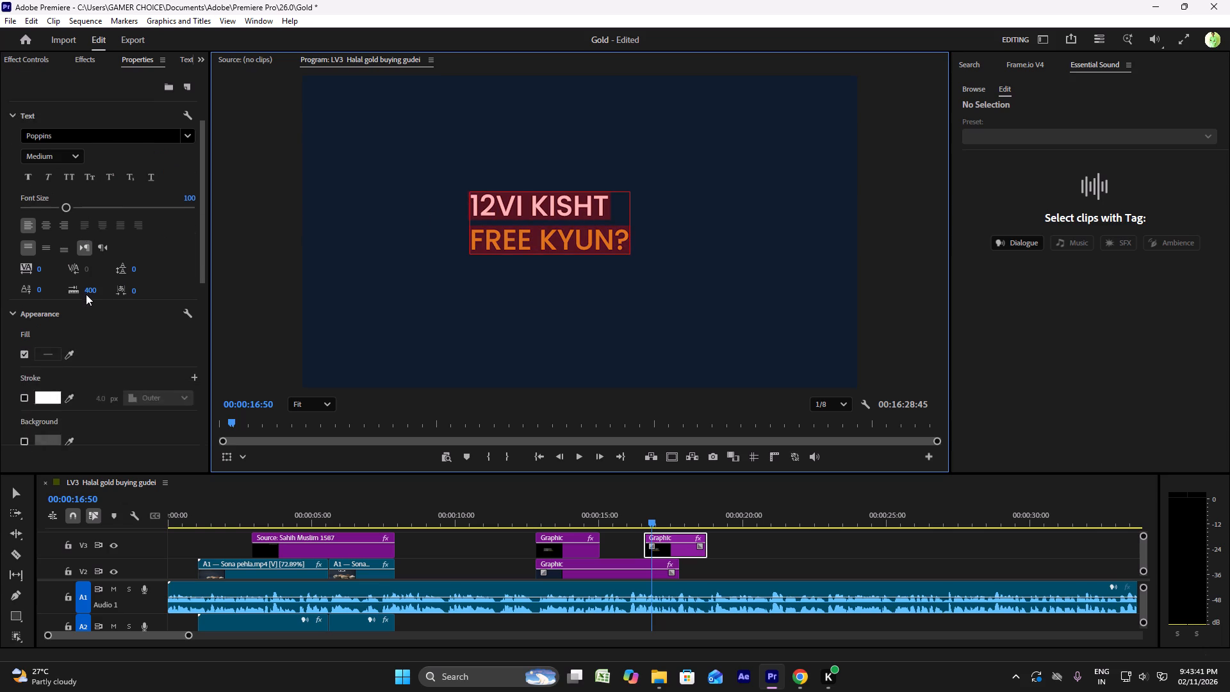
pyautogui.scroll(-17, 85, 293)
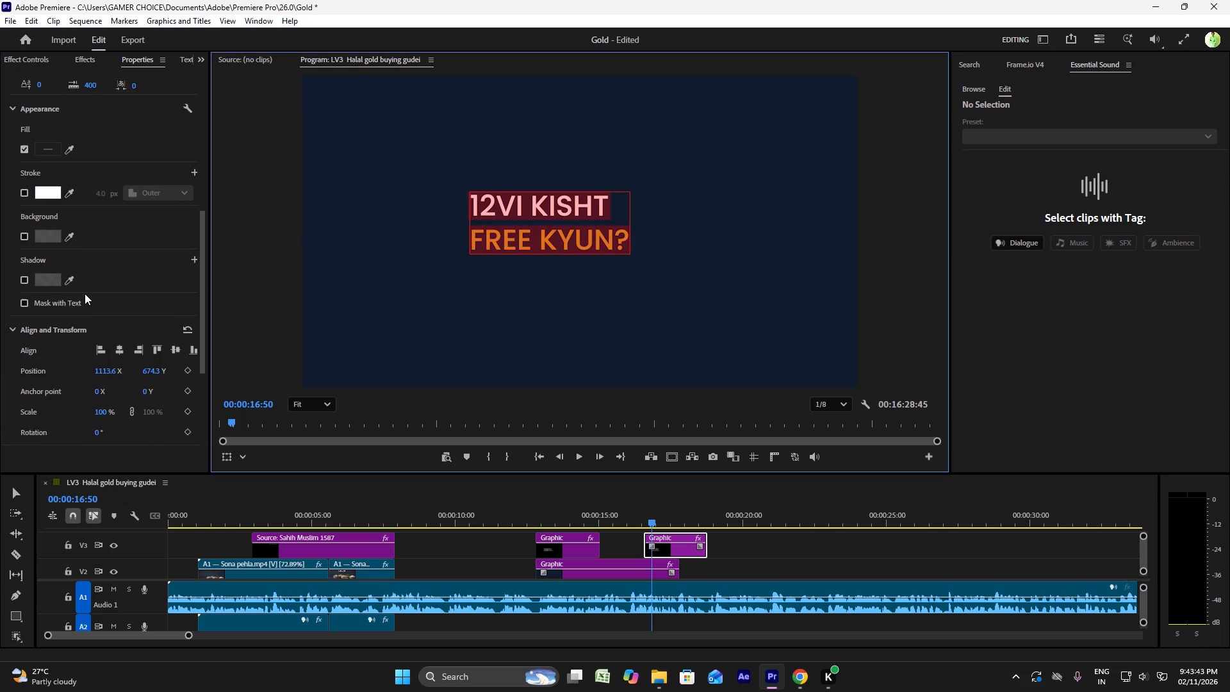
pyautogui.scroll(-5, 85, 292)
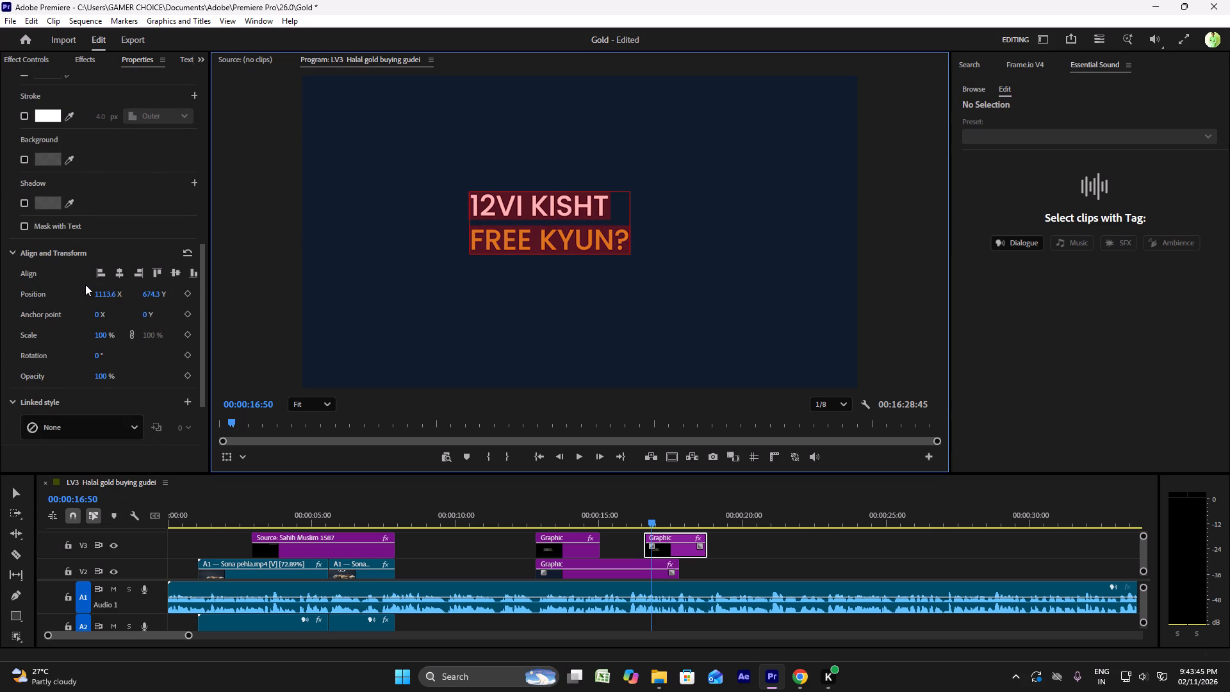
pyautogui.scroll(-10, 85, 284)
pyautogui.scroll(10, 85, 284)
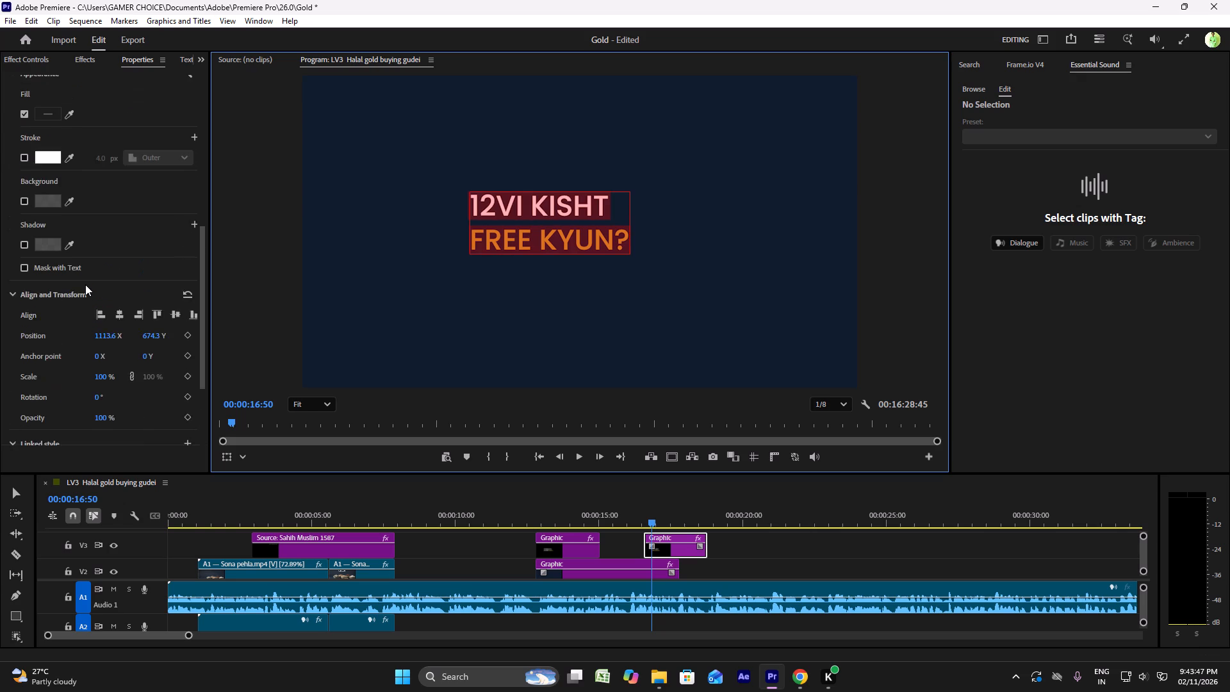
pyautogui.scroll(12, 85, 284)
pyautogui.scroll(9, 85, 284)
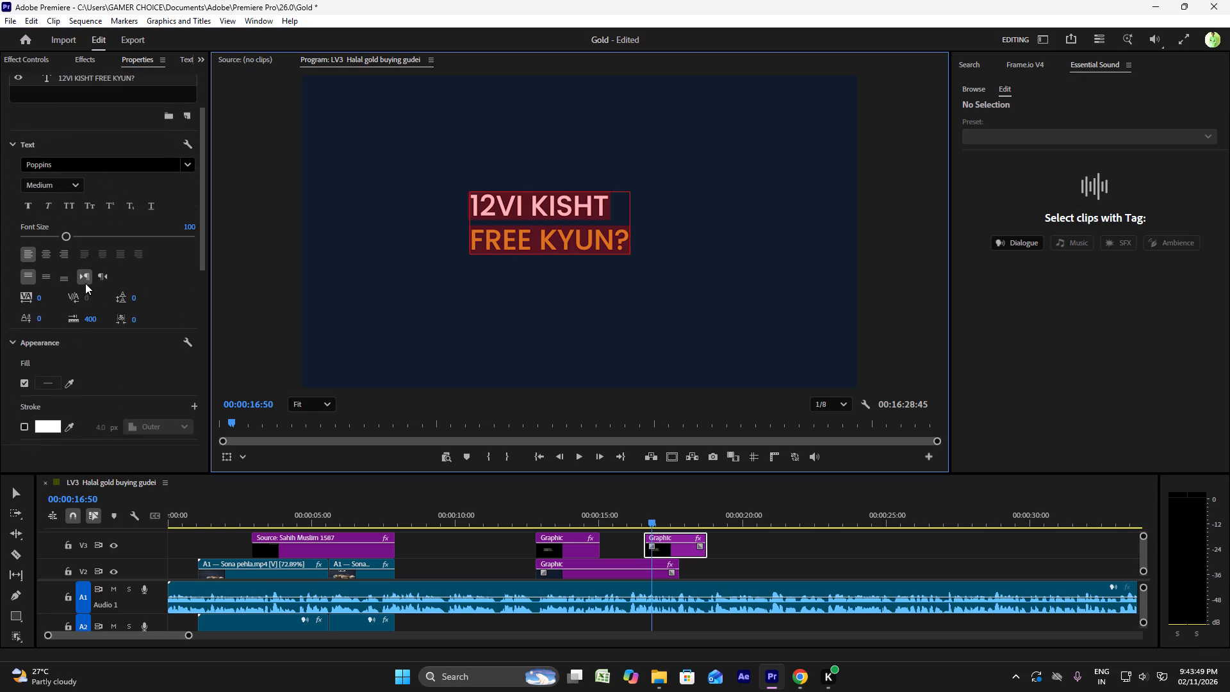
pyautogui.scroll(4, 85, 283)
pyautogui.click(86, 220)
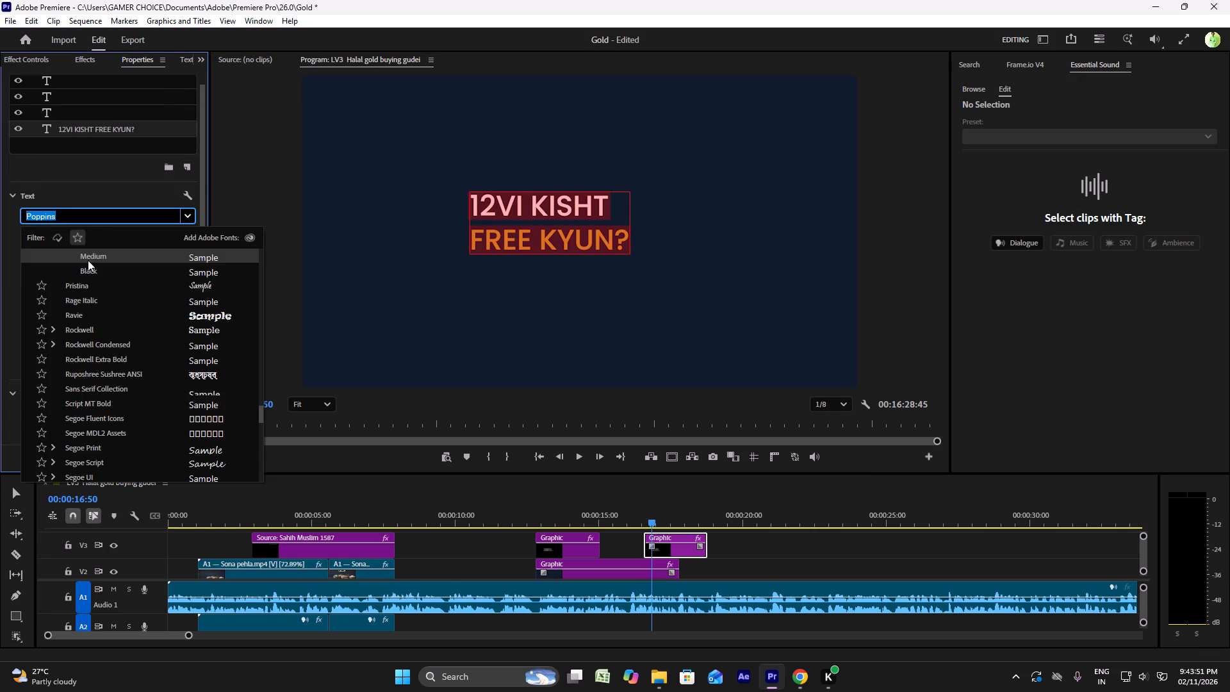
pyautogui.click(90, 274)
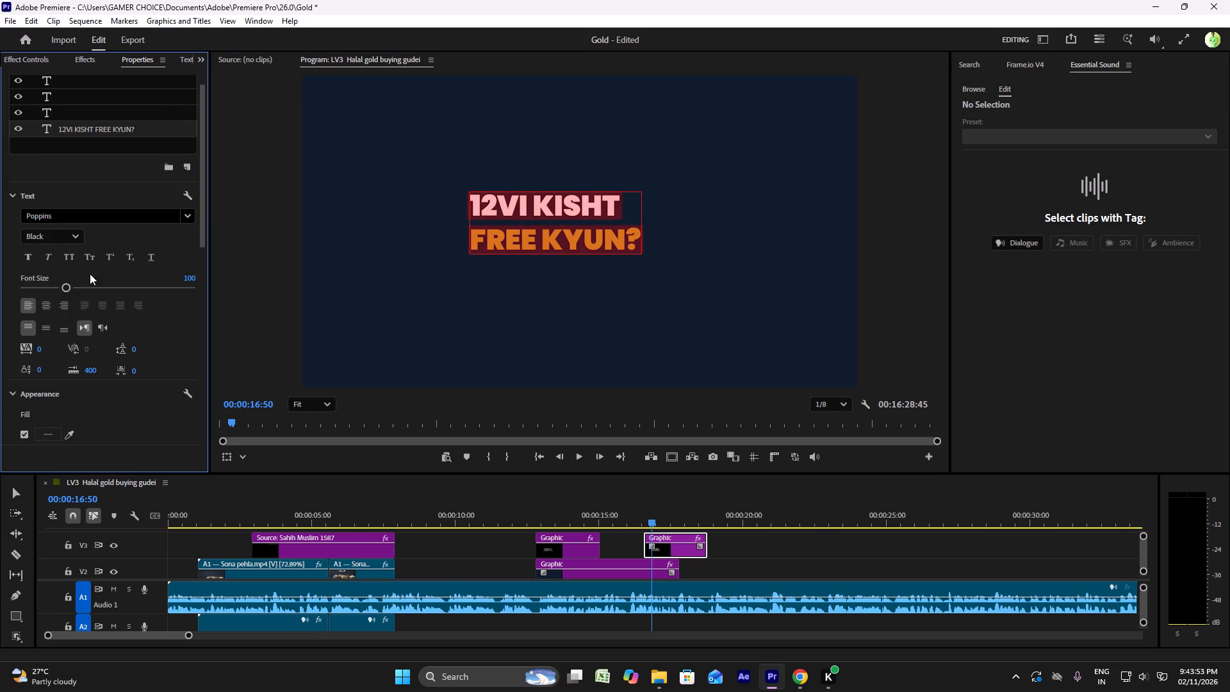
# Switch to the editor brief in Chrome and examine the colour, font and text rules in PART 2.
pyautogui.click(794, 682)
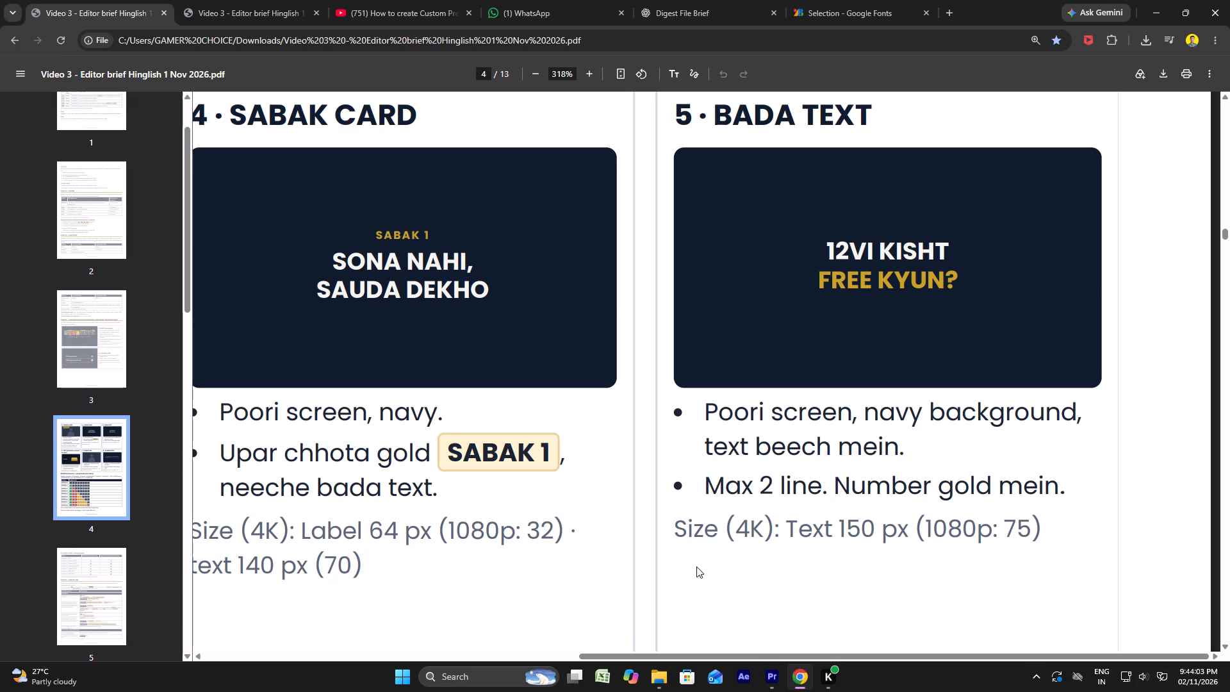
pyautogui.keyDown('ctrl'); pyautogui.scroll(-5, 697, 557); pyautogui.keyUp('ctrl')
pyautogui.scroll(9, 697, 553)
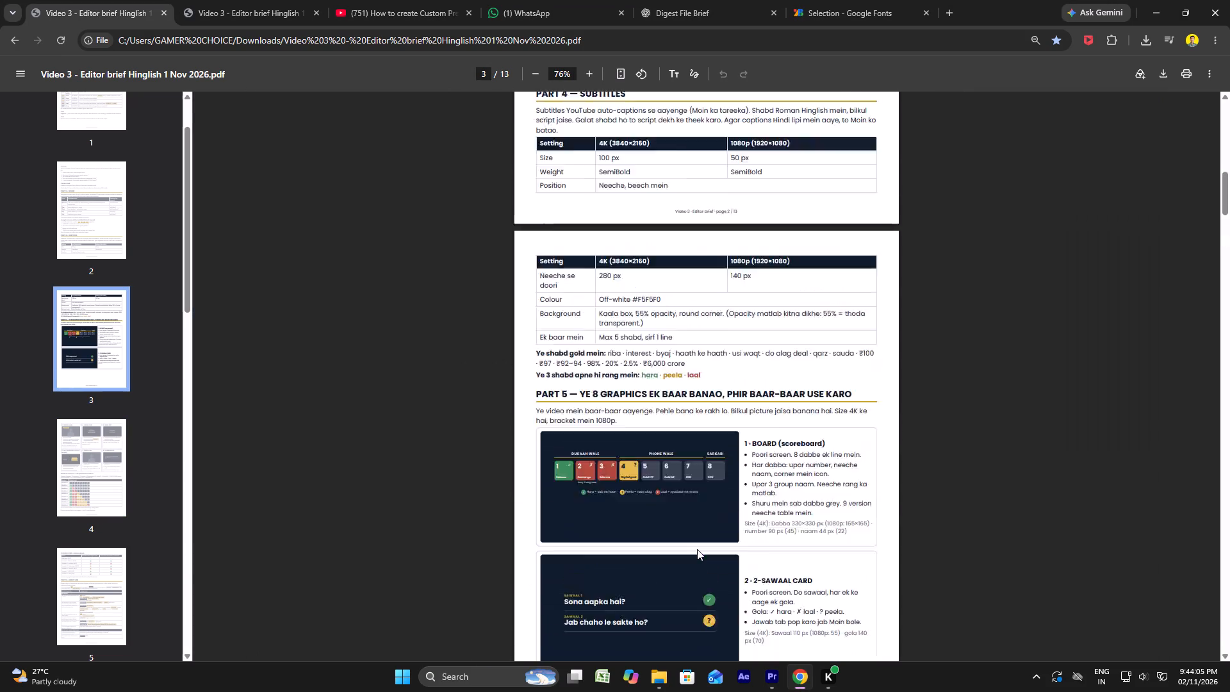
pyautogui.scroll(4, 697, 549)
pyautogui.keyDown('ctrl'); pyautogui.scroll(2, 669, 518); pyautogui.keyUp('ctrl')
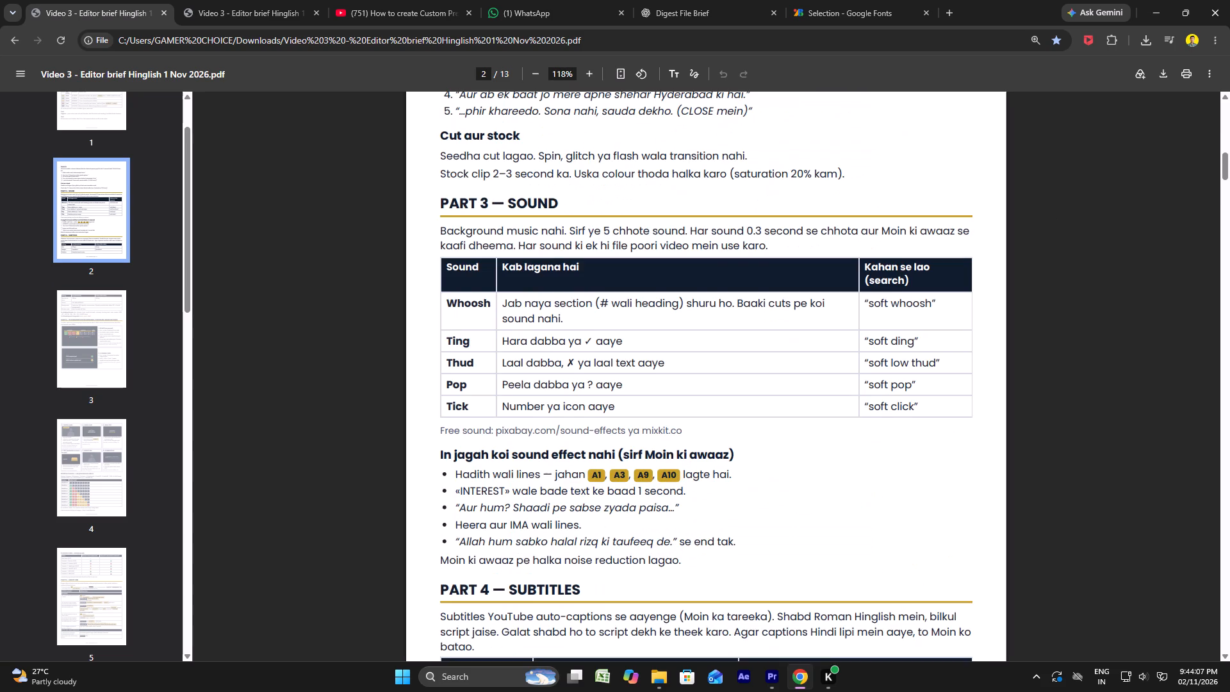
pyautogui.scroll(13, 669, 518)
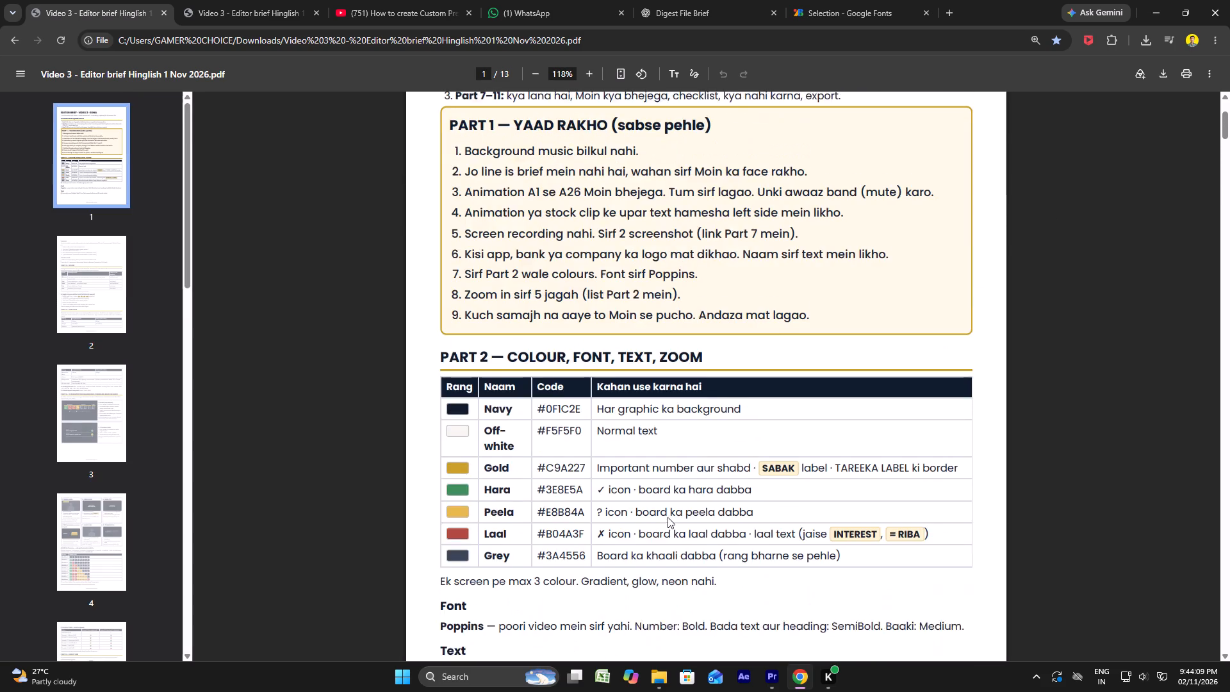
pyautogui.scroll(9, 668, 517)
pyautogui.scroll(-7, 667, 517)
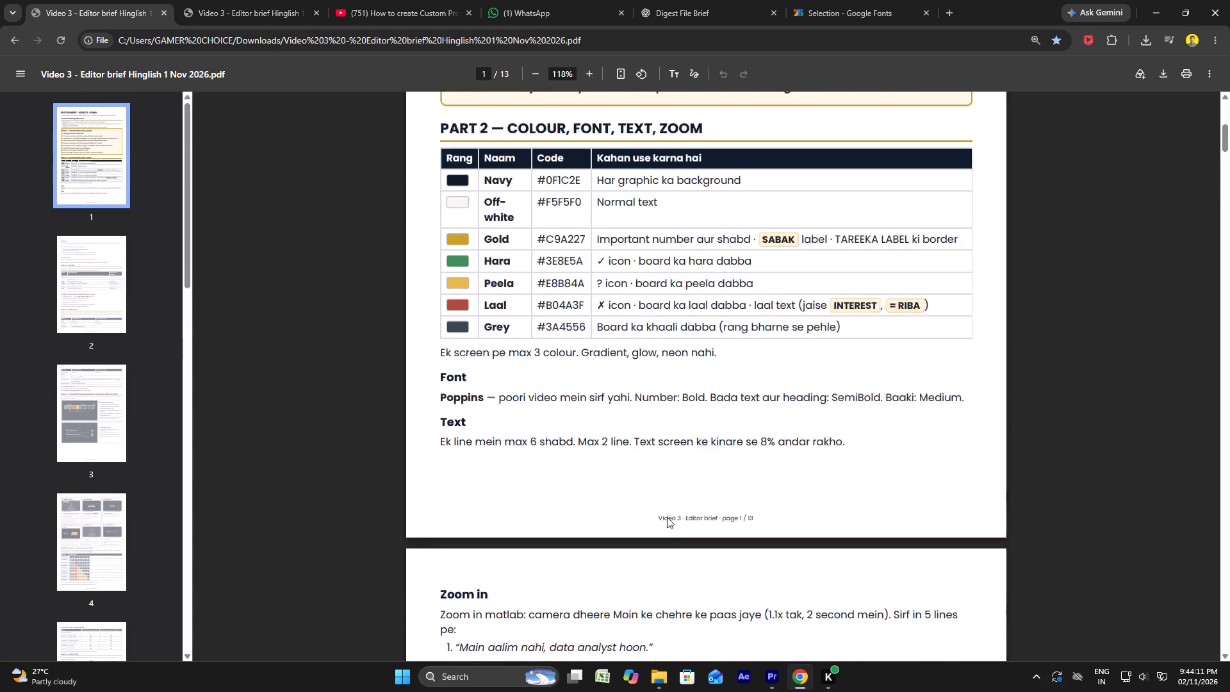
# Read through the brief's PART 3 sound and PART 4 subtitle rules and the PART 5 graphics samples and BOARD versions.
pyautogui.scroll(-8, 667, 516)
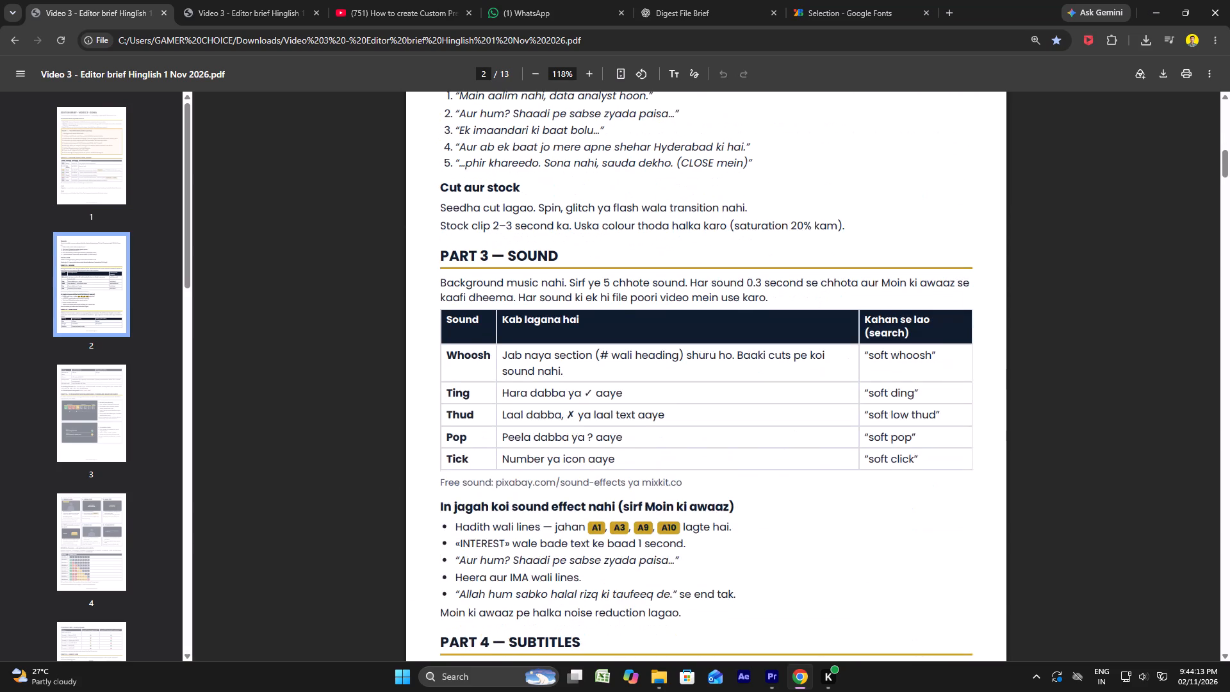
pyautogui.scroll(-7, 667, 514)
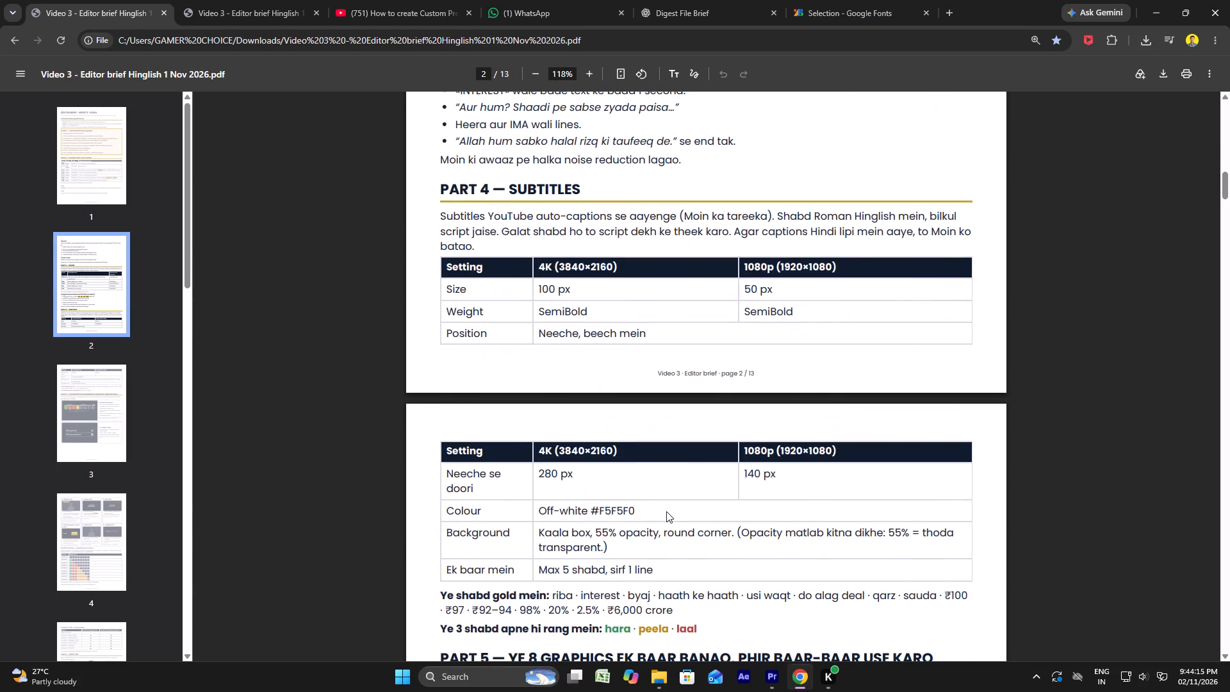
pyautogui.scroll(-2, 666, 511)
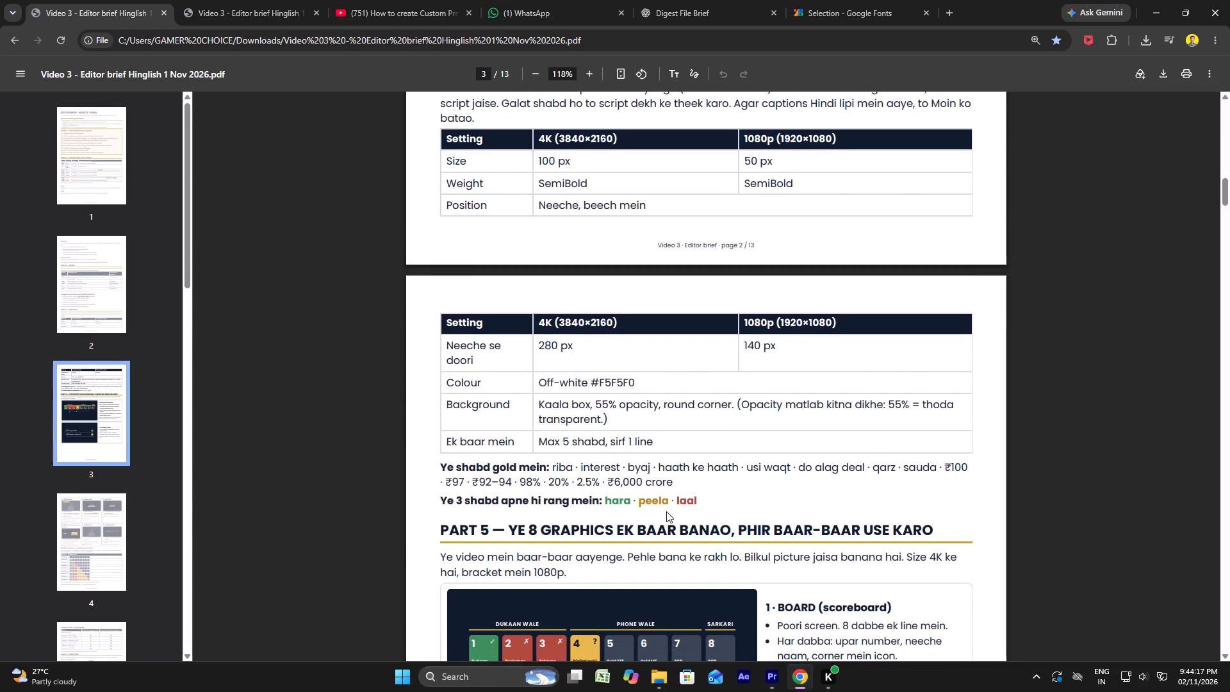
pyautogui.scroll(-5, 666, 511)
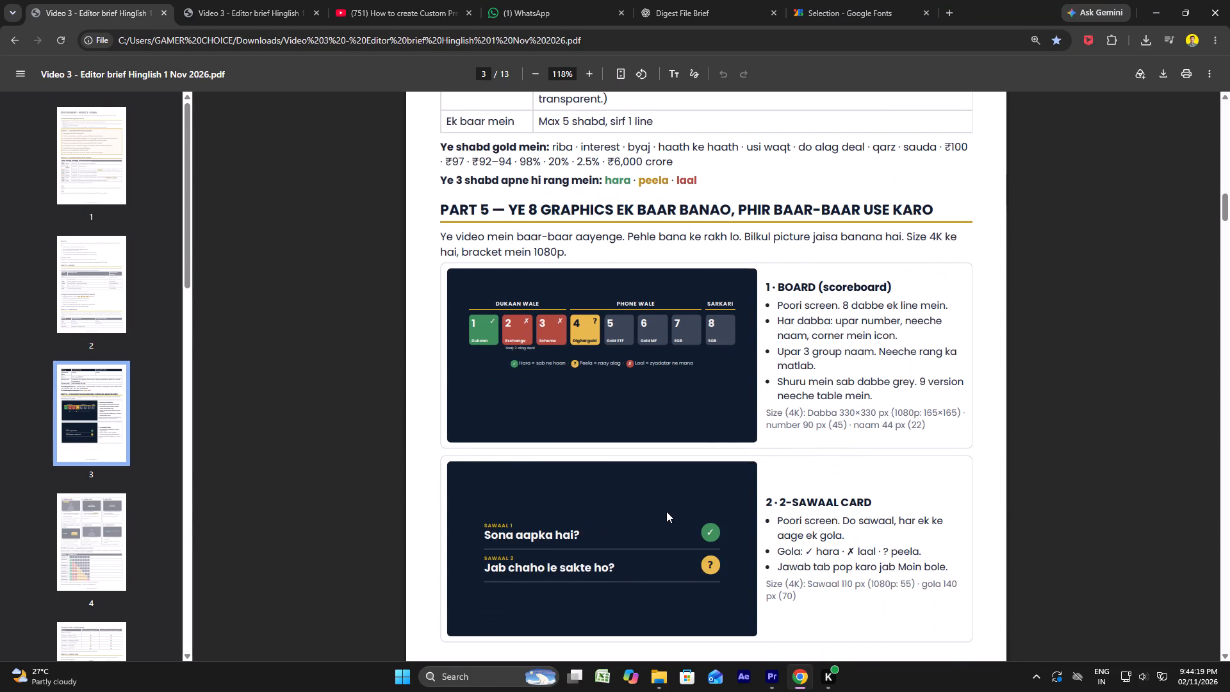
pyautogui.scroll(-4, 666, 511)
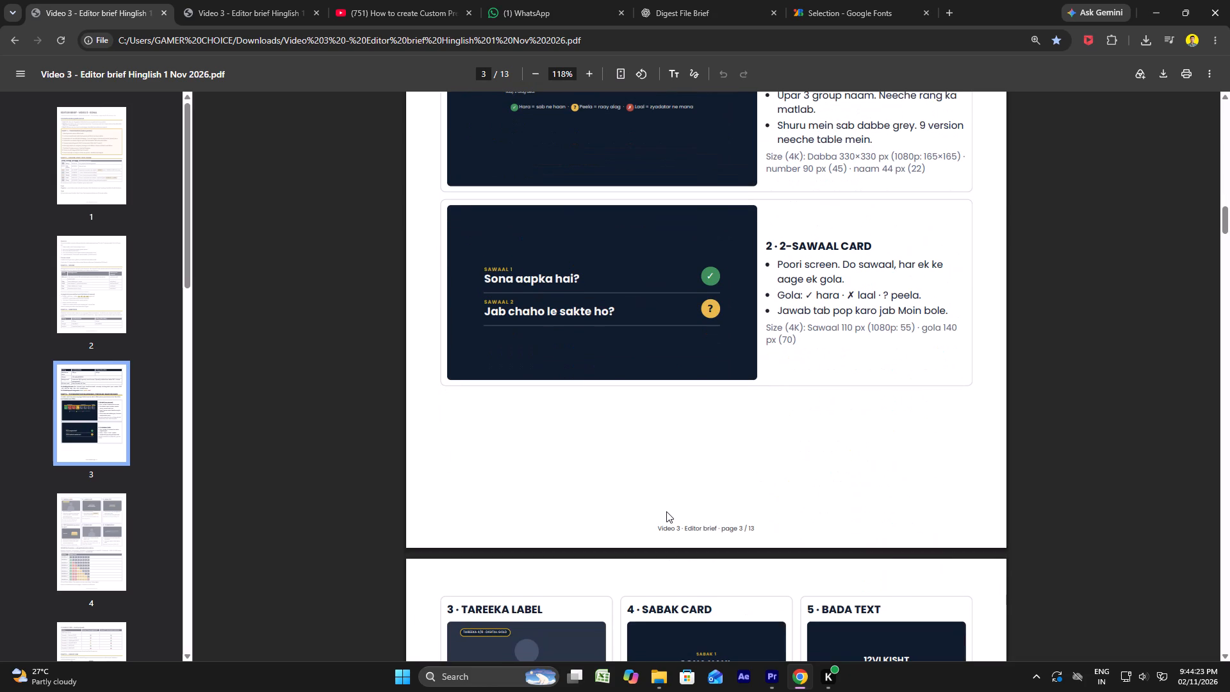
pyautogui.scroll(-12, 666, 511)
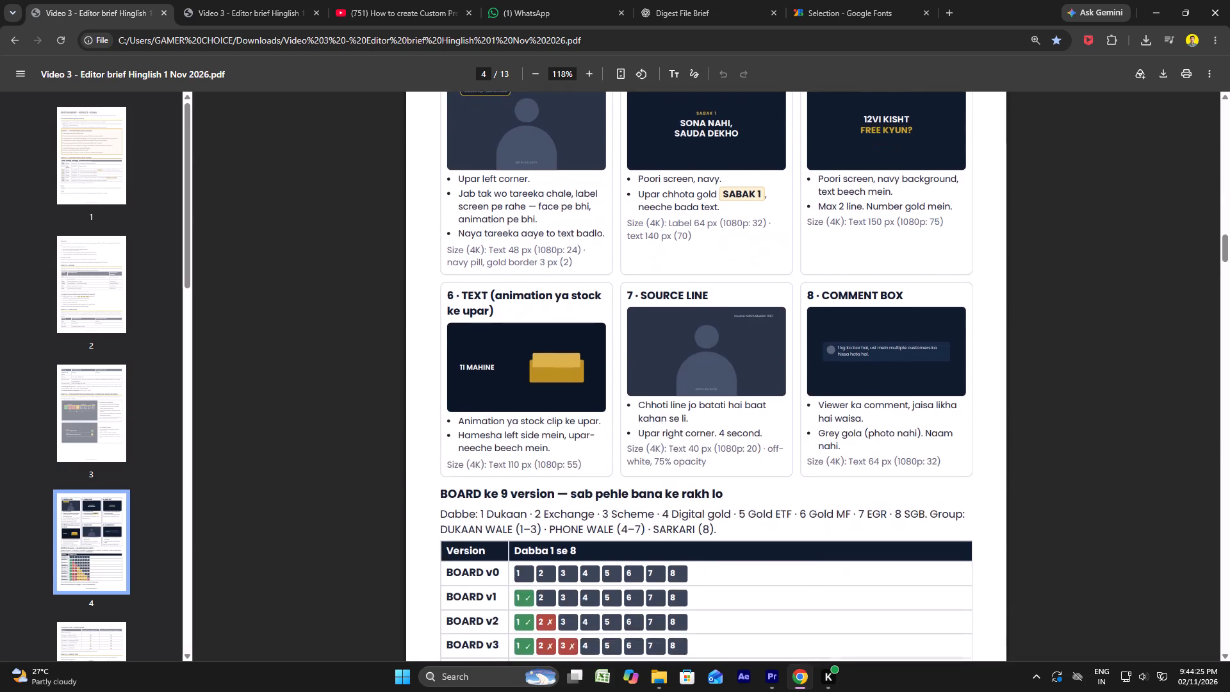
pyautogui.scroll(-9, 667, 511)
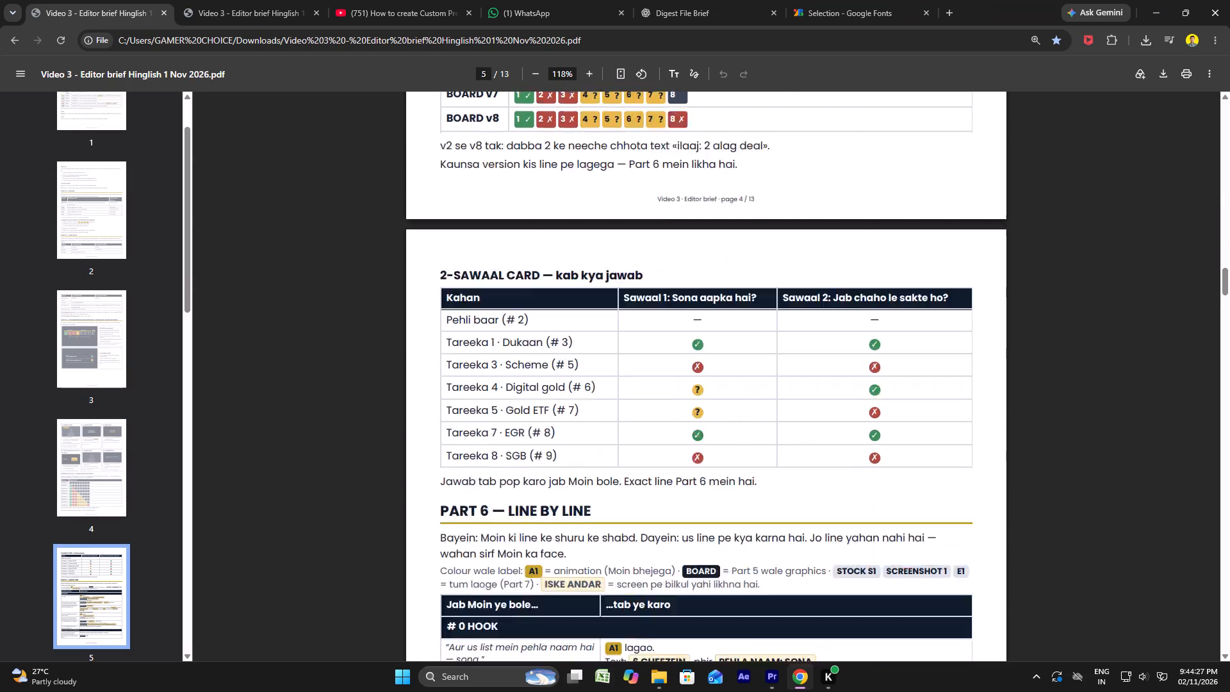
pyautogui.scroll(8, 667, 511)
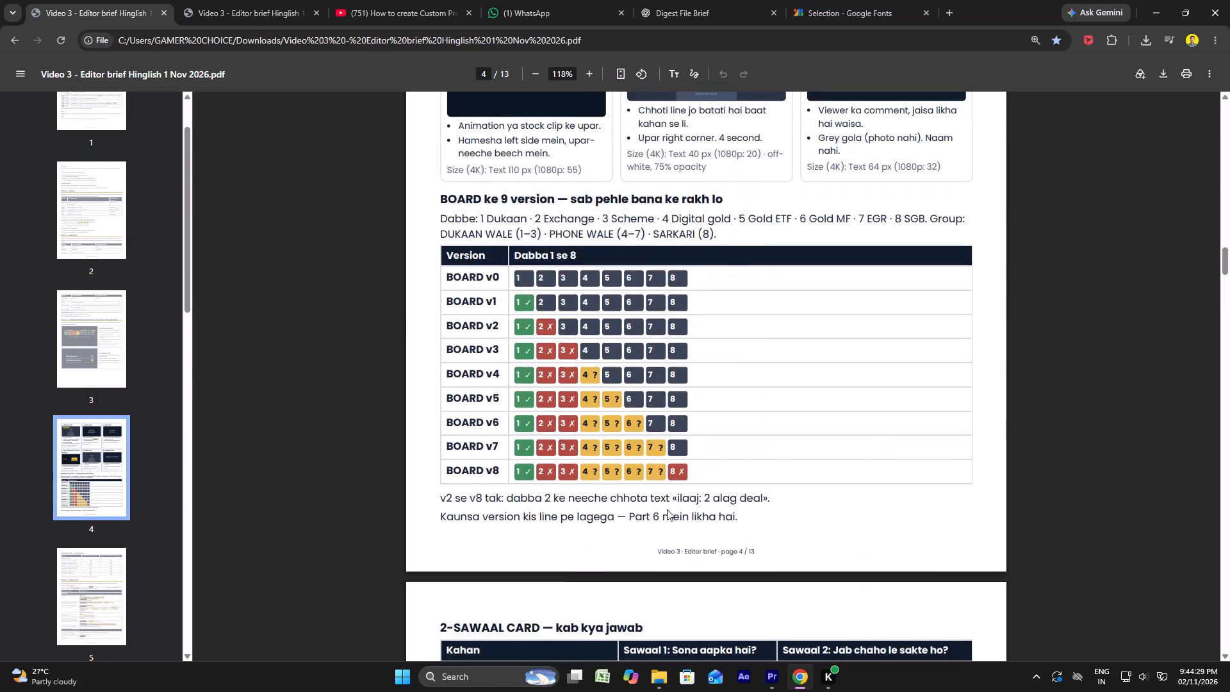
pyautogui.scroll(5, 667, 509)
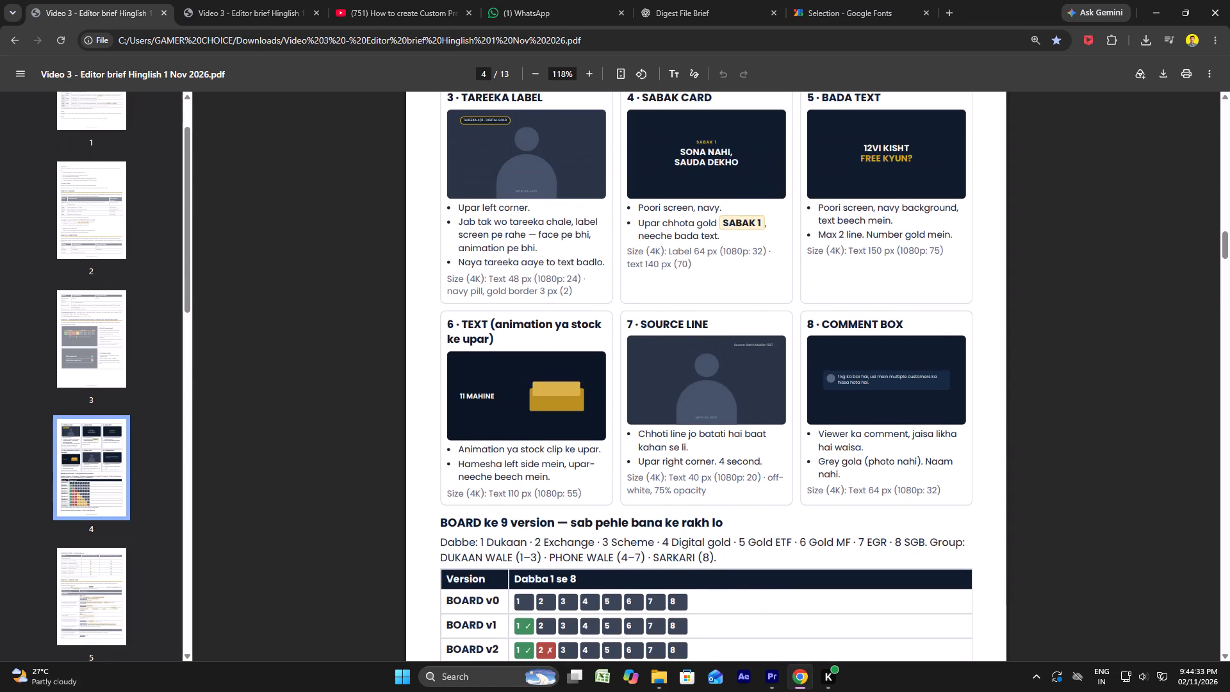
# Go back to PART 2 of the brief and re-examine which Poppins weights apply to numbers, headings and other text.
pyautogui.scroll(3, 667, 509)
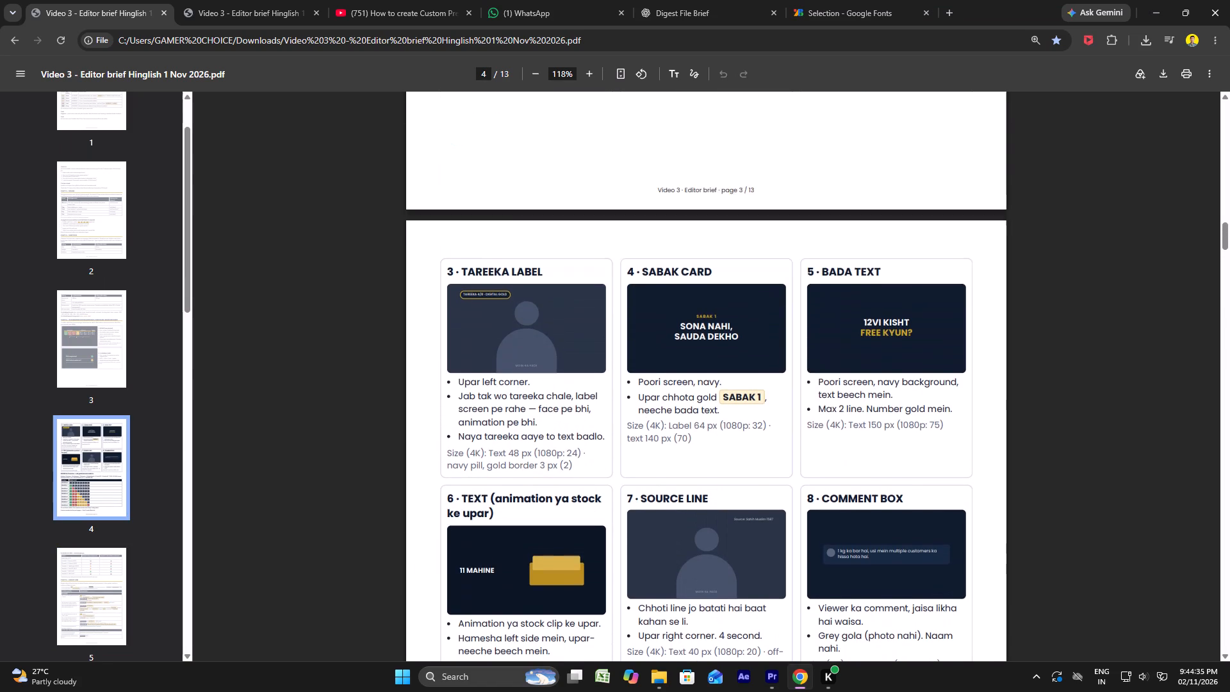
pyautogui.scroll(10, 667, 509)
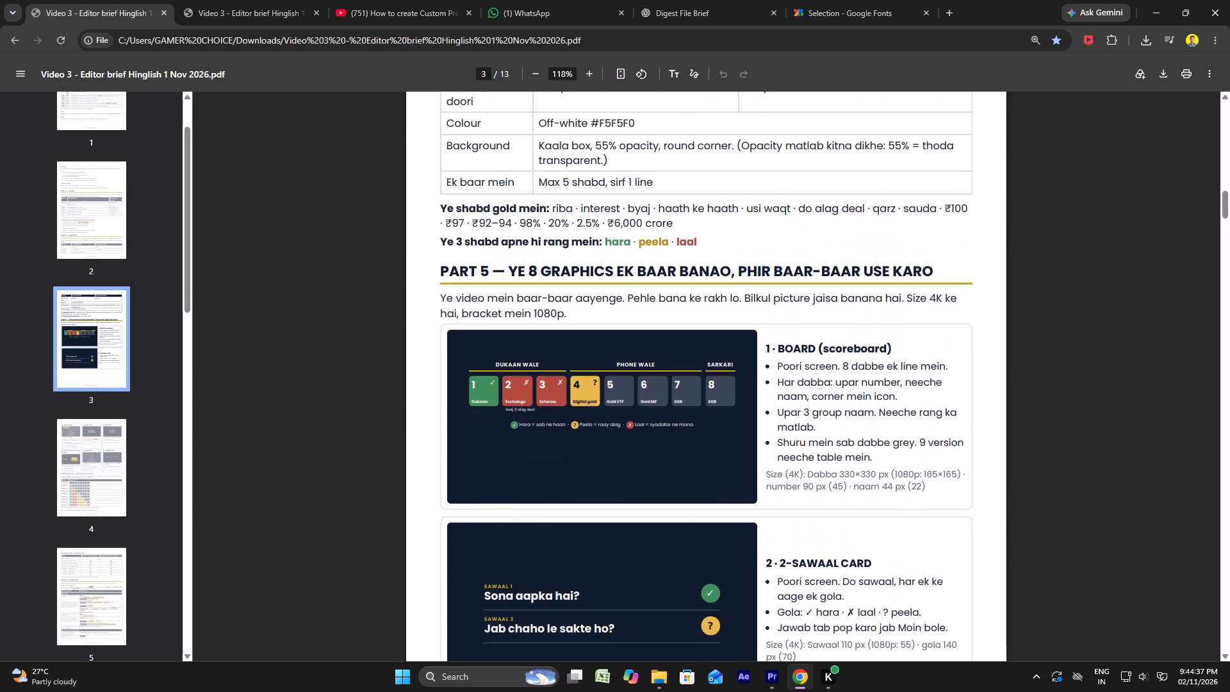
pyautogui.scroll(7, 667, 509)
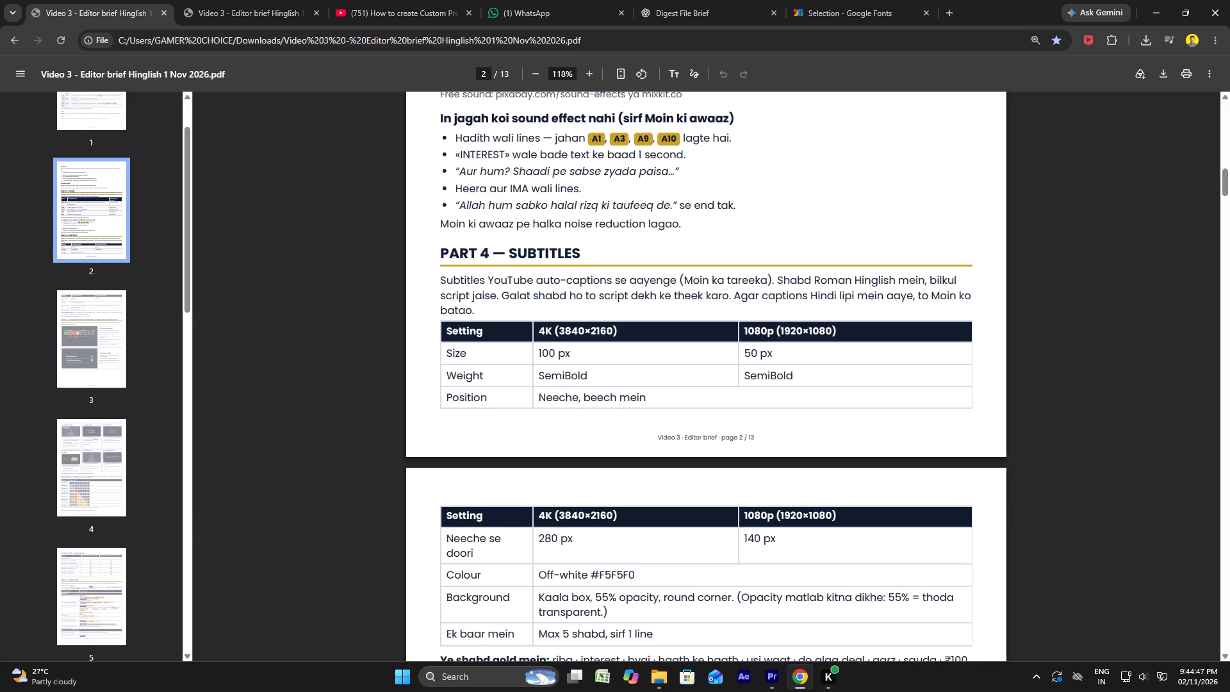
pyautogui.scroll(3, 578, 377)
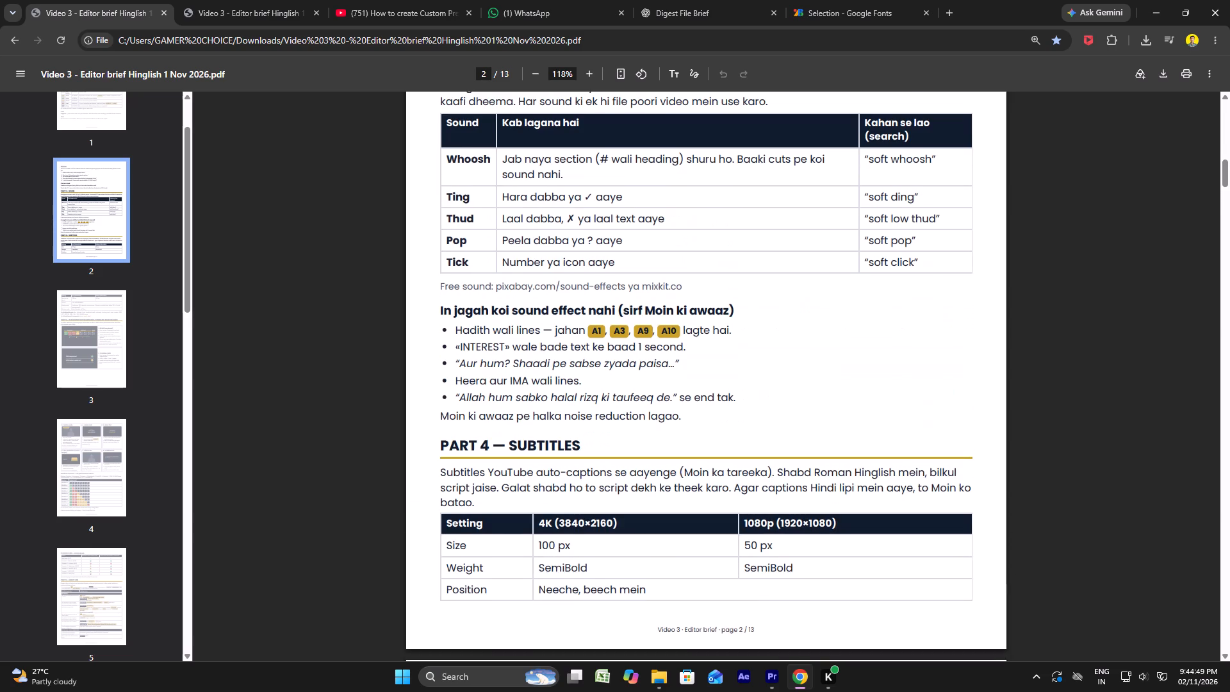
pyautogui.scroll(2, 578, 377)
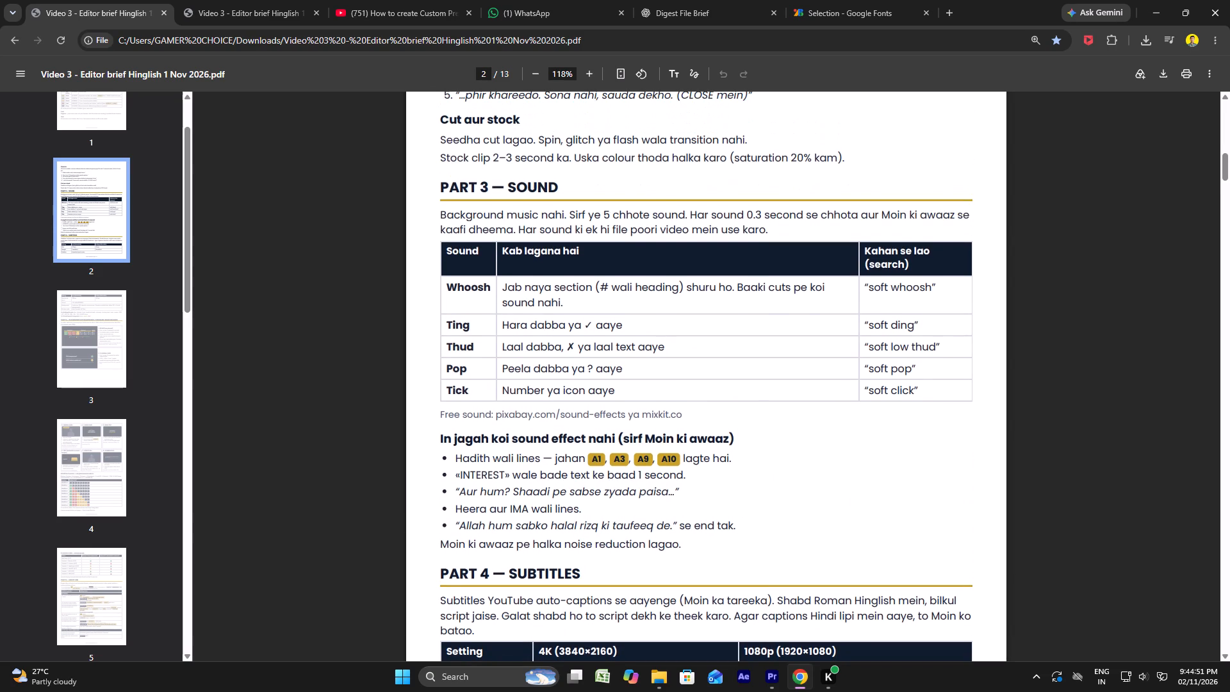
pyautogui.scroll(6, 578, 377)
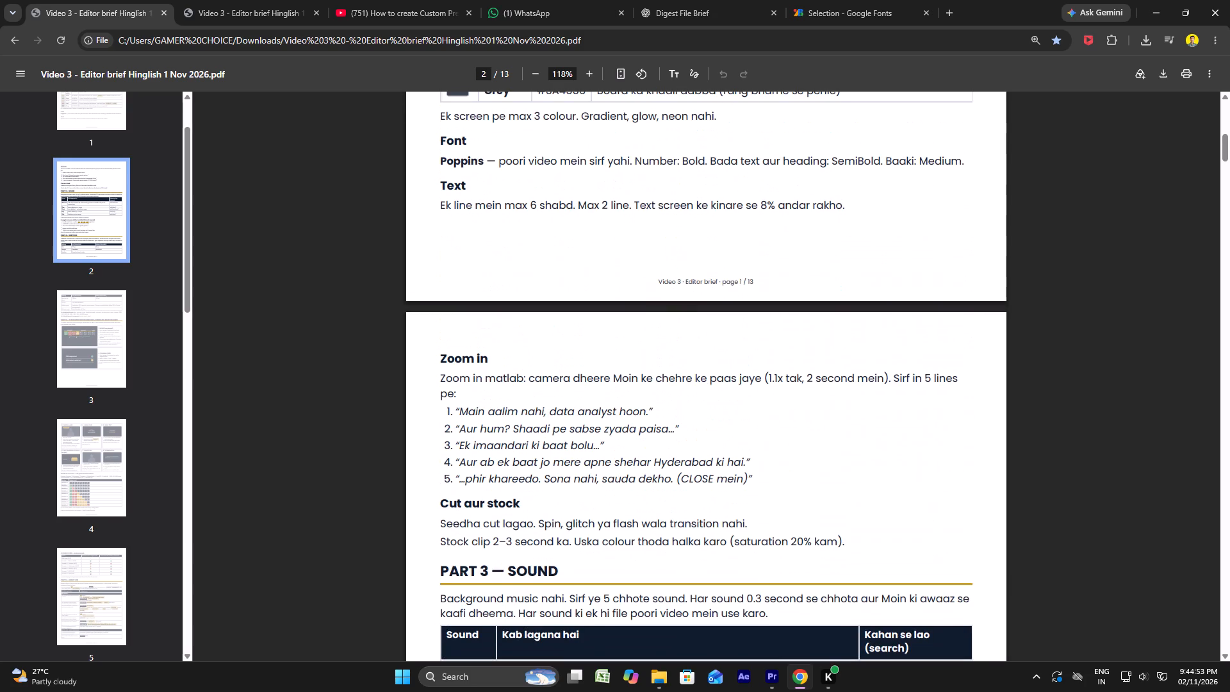
pyautogui.scroll(3, 578, 377)
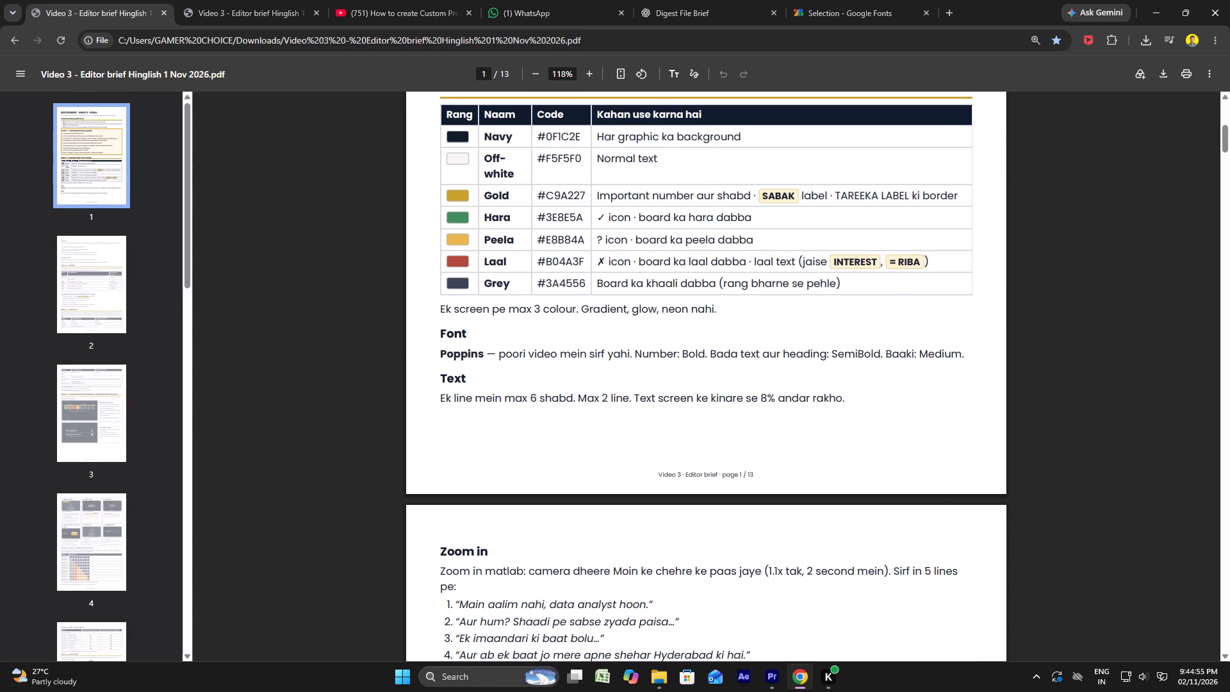
pyautogui.scroll(-2, 578, 377)
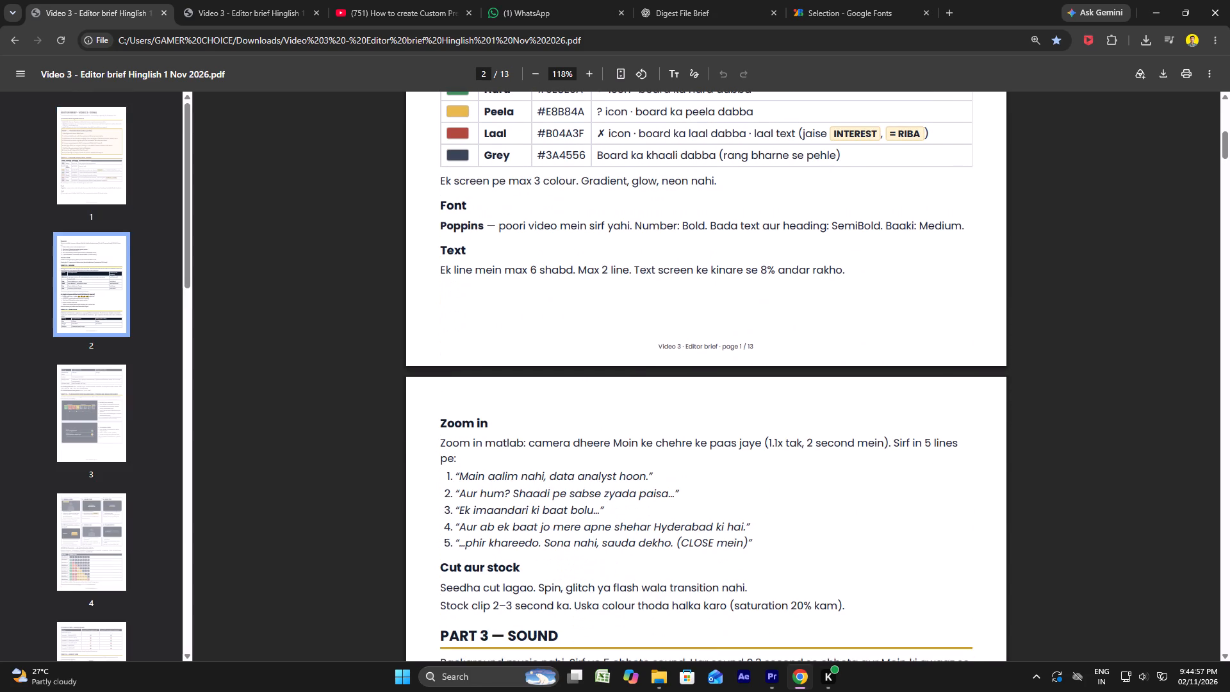
pyautogui.scroll(3, 578, 377)
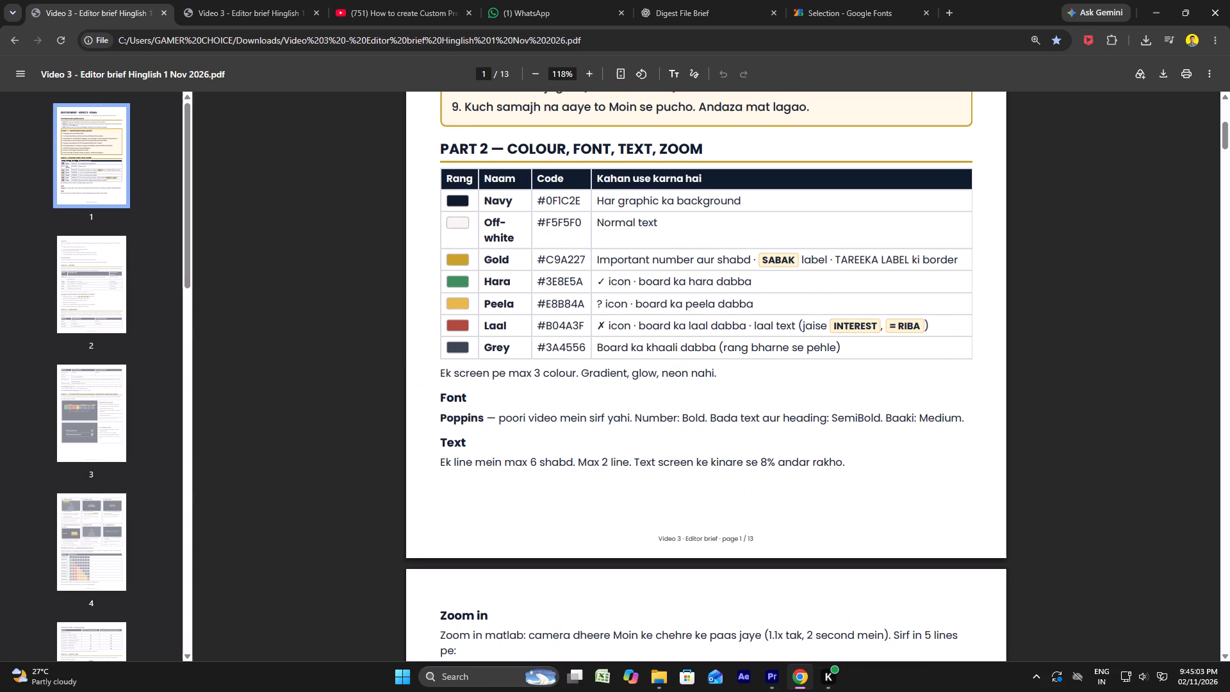
pyautogui.scroll(1, 578, 377)
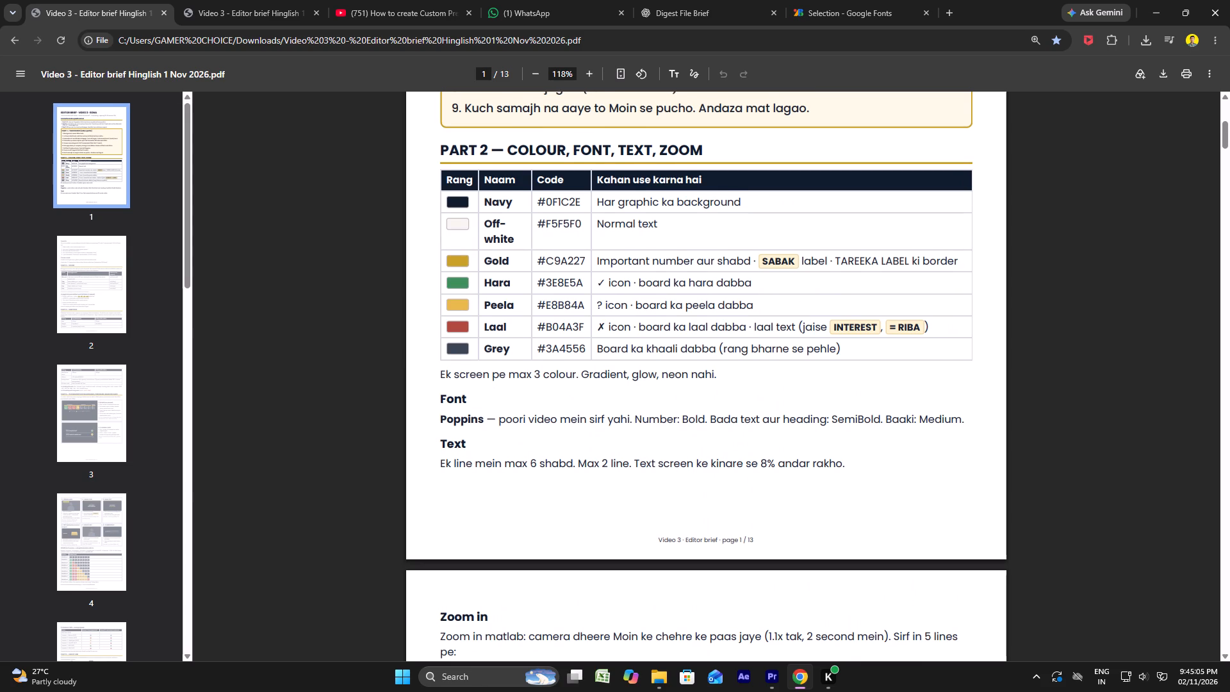
pyautogui.scroll(2, 578, 377)
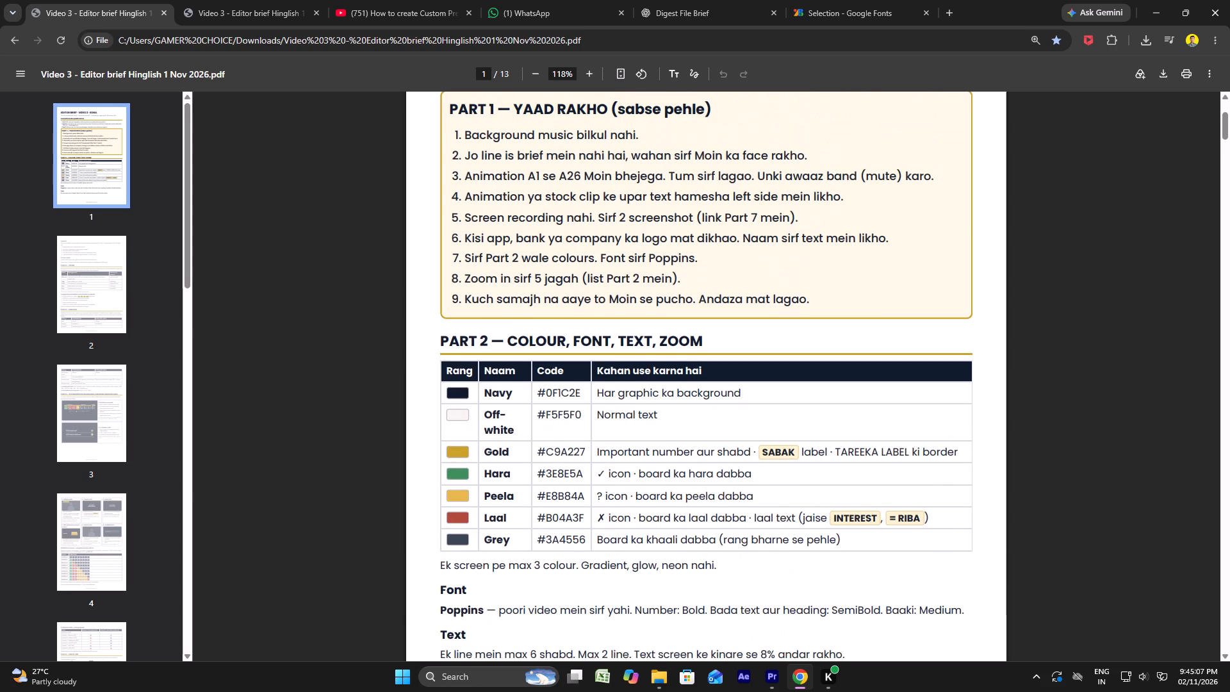
# Review the brief's PART 5 graphics samples and the PART 6 line-by-line instructions through section # 6 PHONE WALA SONA.
pyautogui.scroll(-17, 578, 377)
pyautogui.scroll(-4, 578, 377)
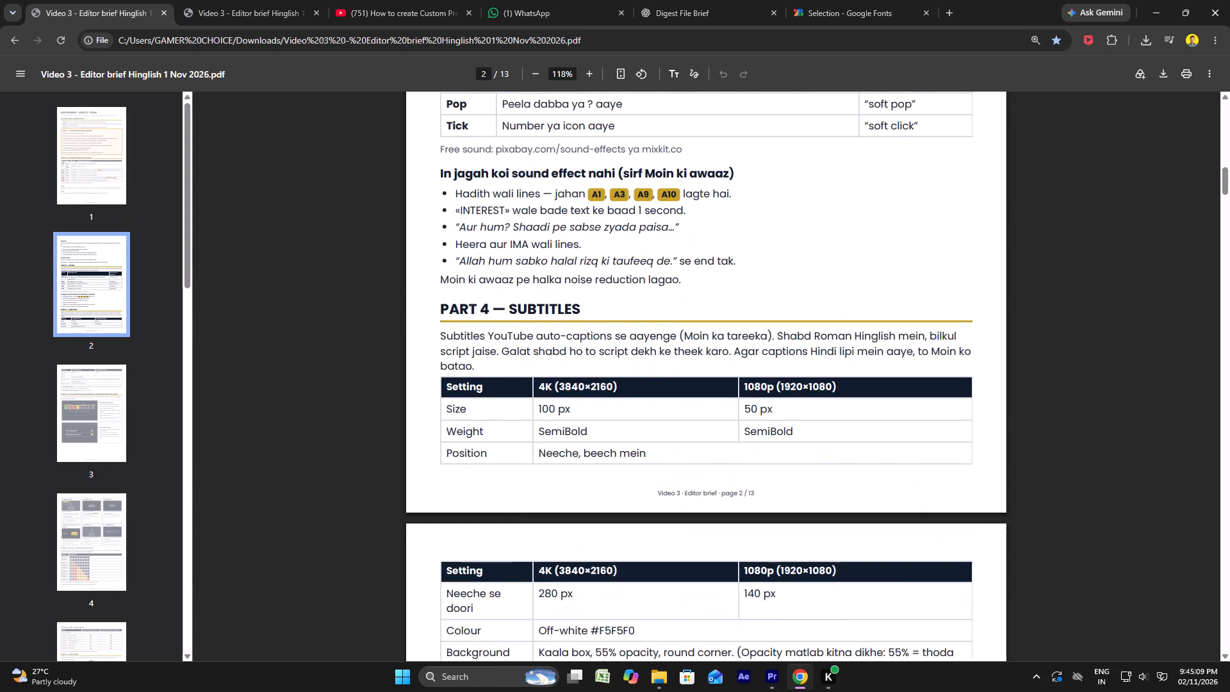
pyautogui.scroll(-12, 578, 377)
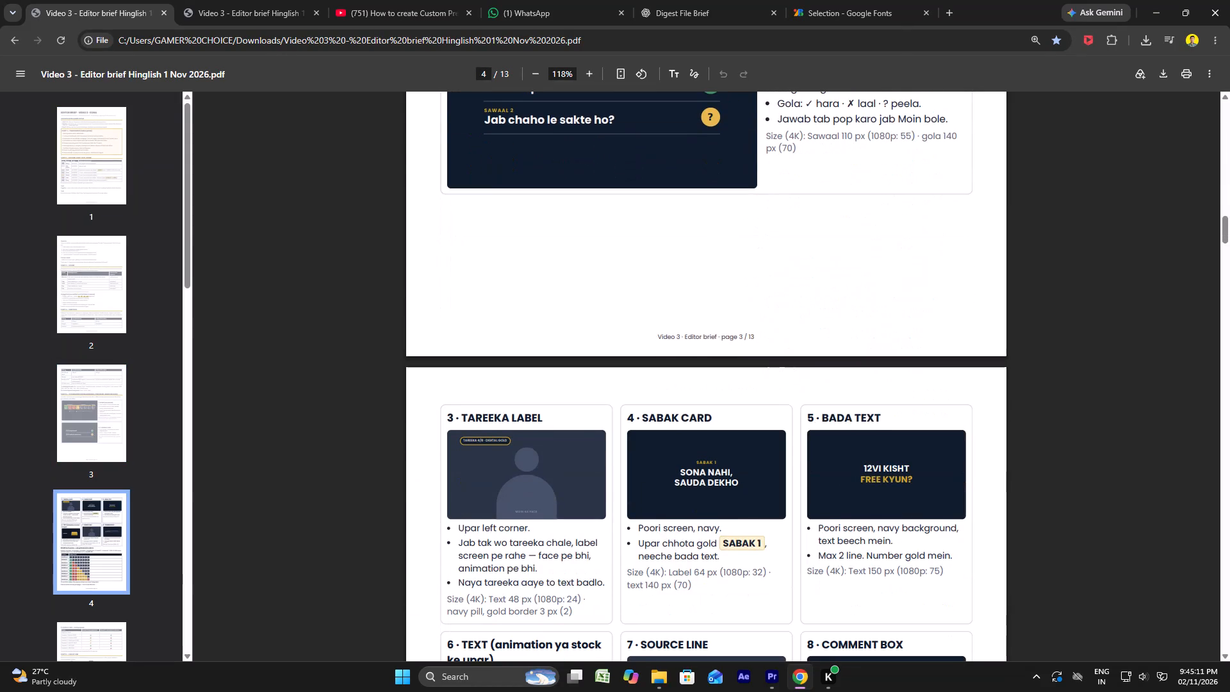
pyautogui.scroll(-4, 578, 377)
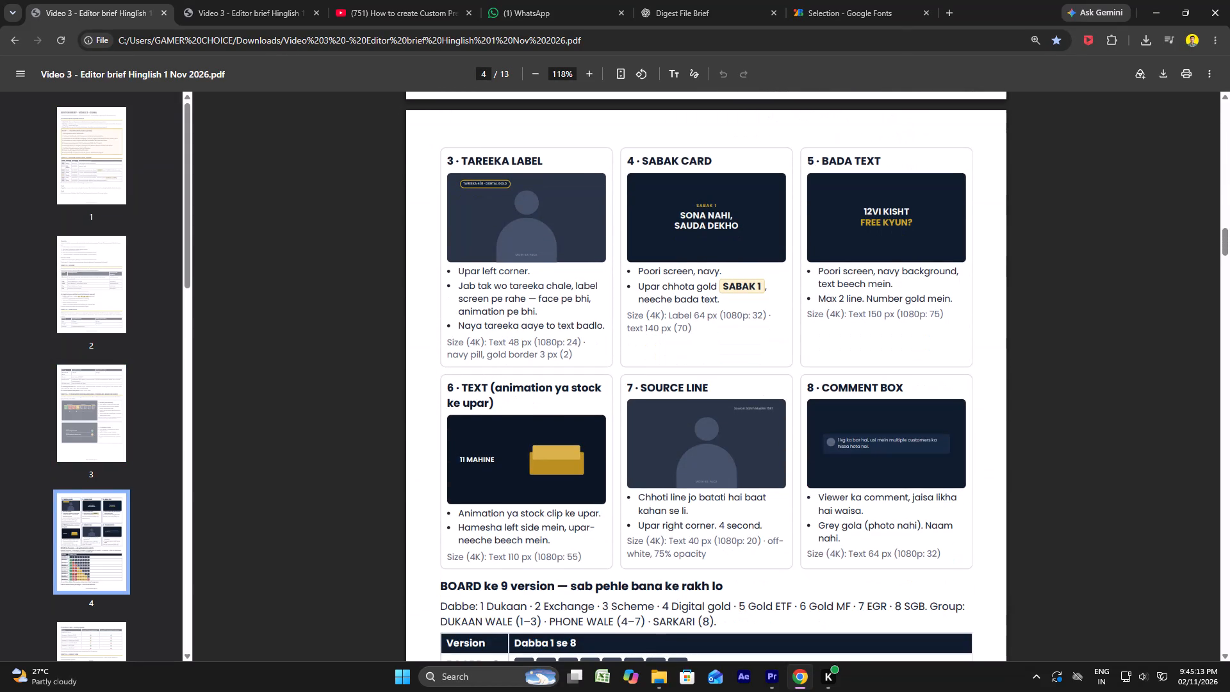
pyautogui.scroll(-14, 578, 377)
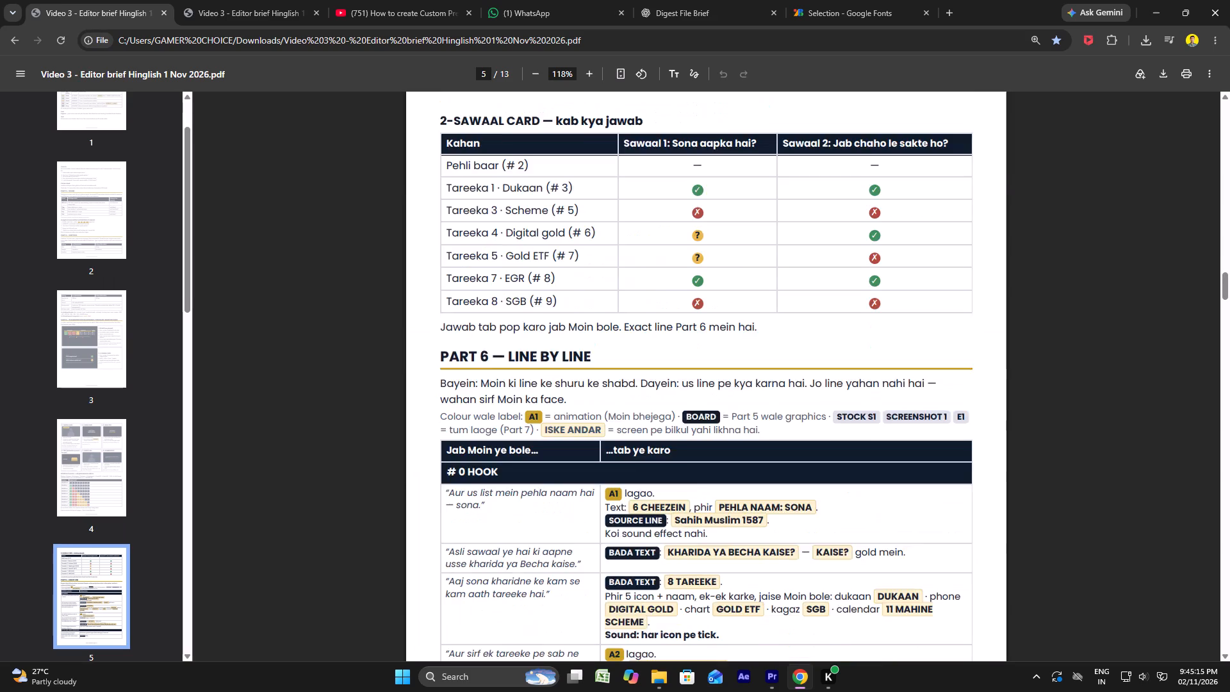
pyautogui.scroll(-18, 578, 377)
pyautogui.scroll(-14, 578, 377)
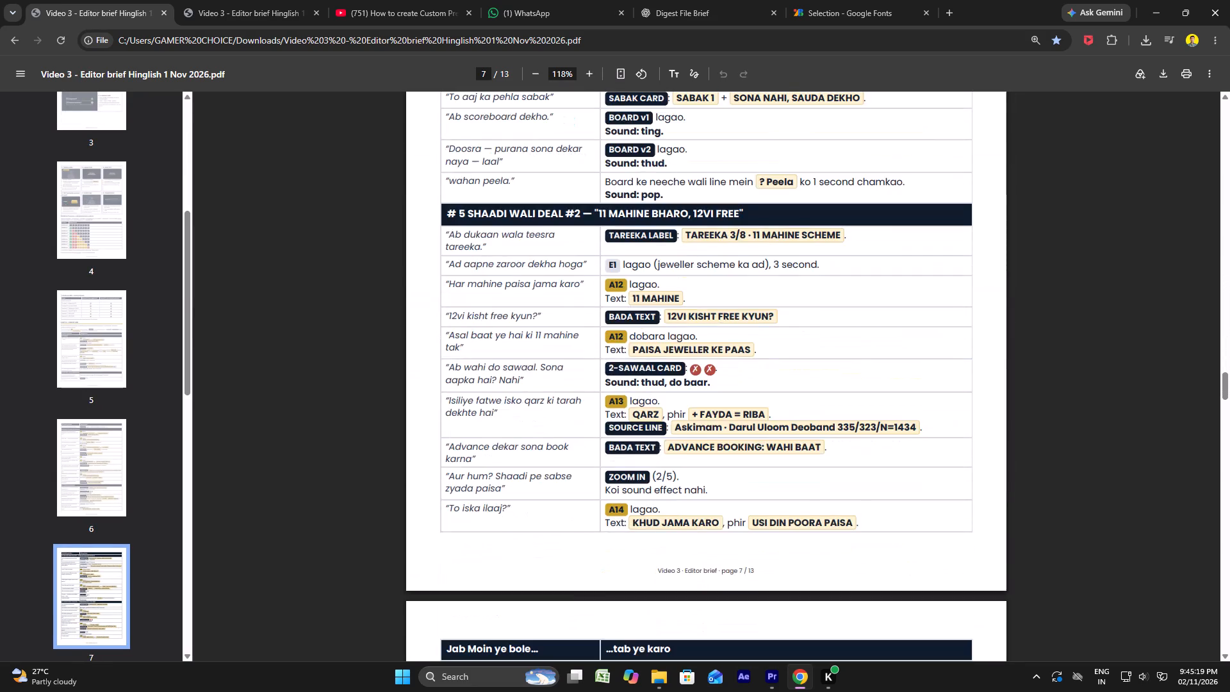
pyautogui.scroll(-5, 578, 377)
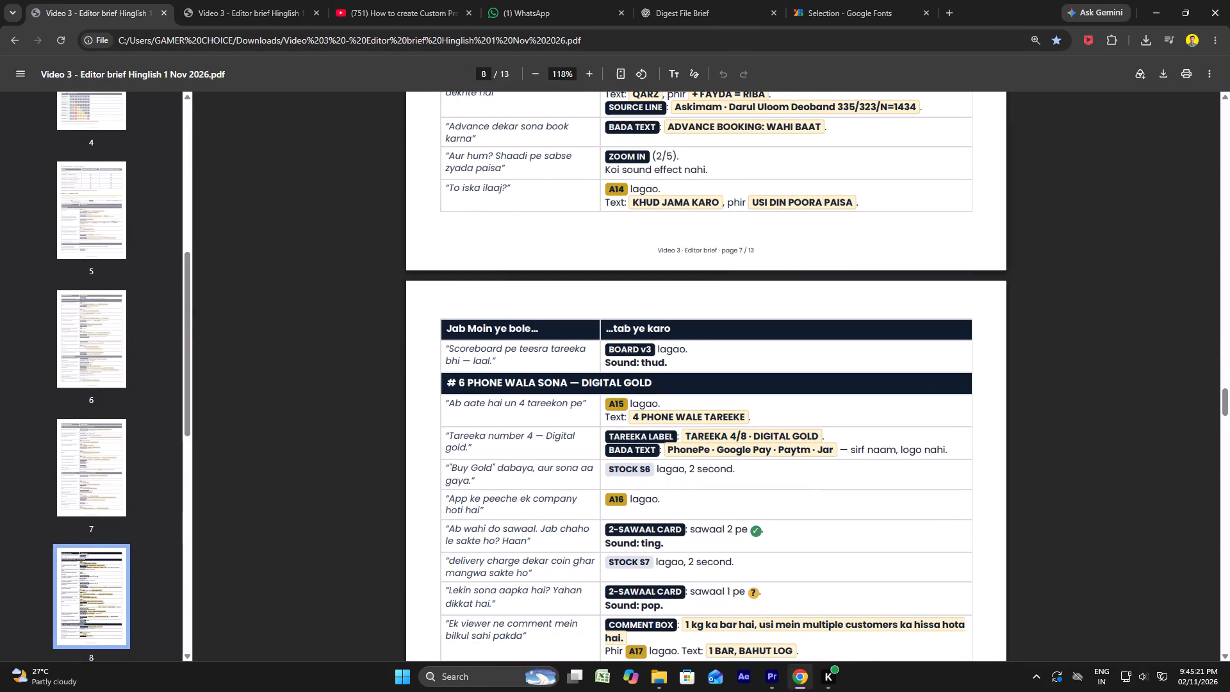
# Switch to the Poppins folder in File Explorer and install the Poppins-SemiBold font.
pyautogui.click(778, 684)
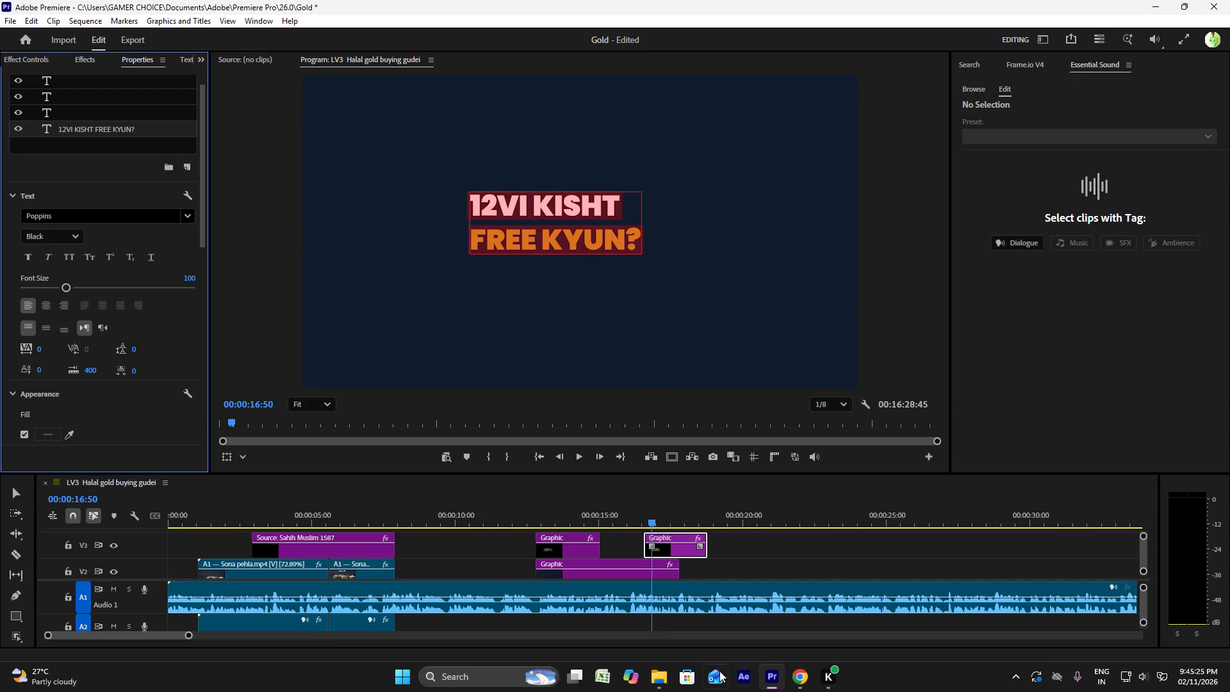
pyautogui.click(662, 677)
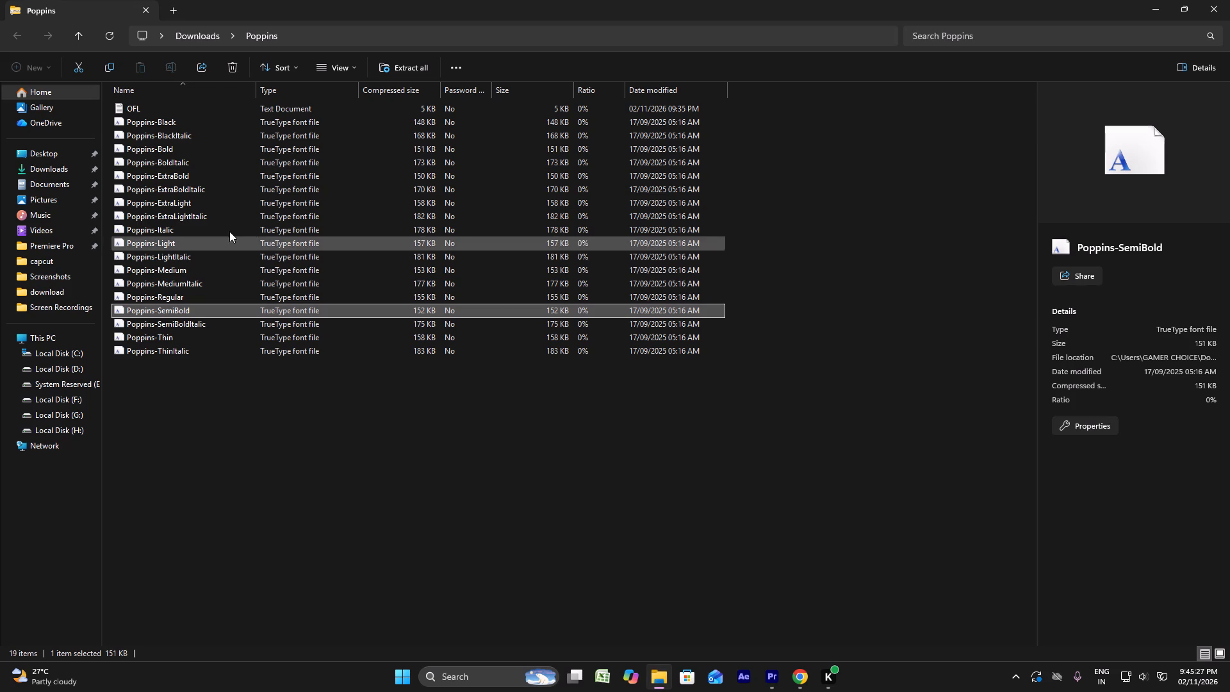
pyautogui.doubleClick(186, 309)
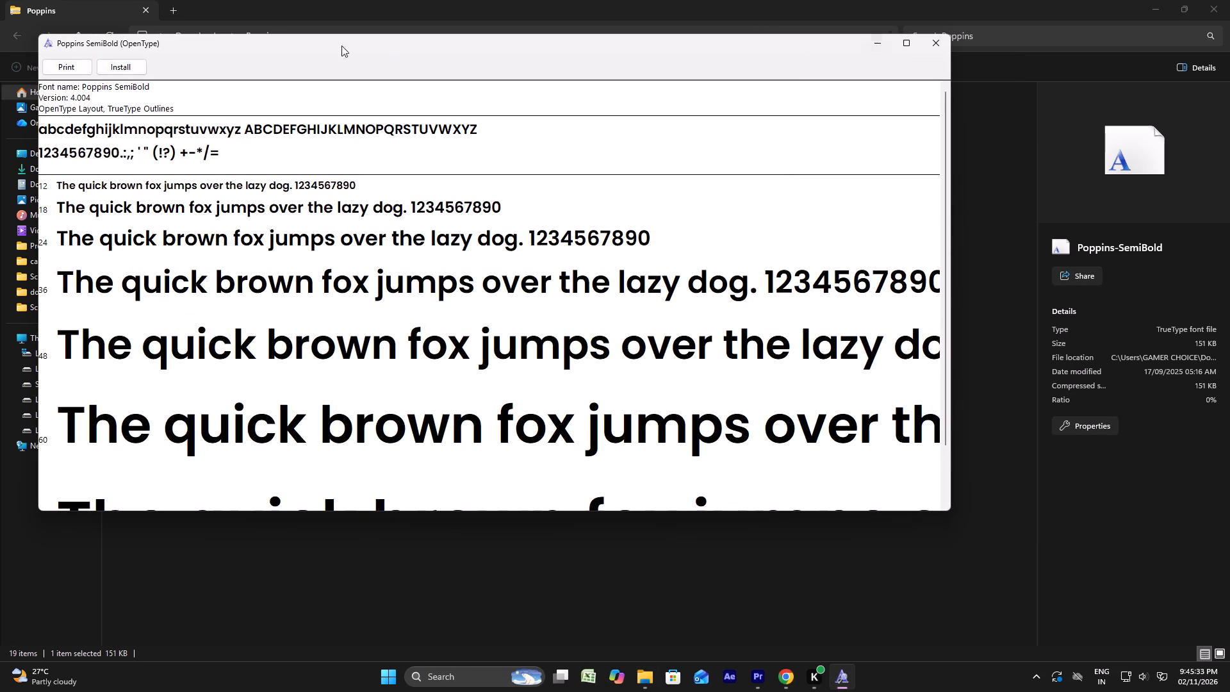
pyautogui.click(121, 72)
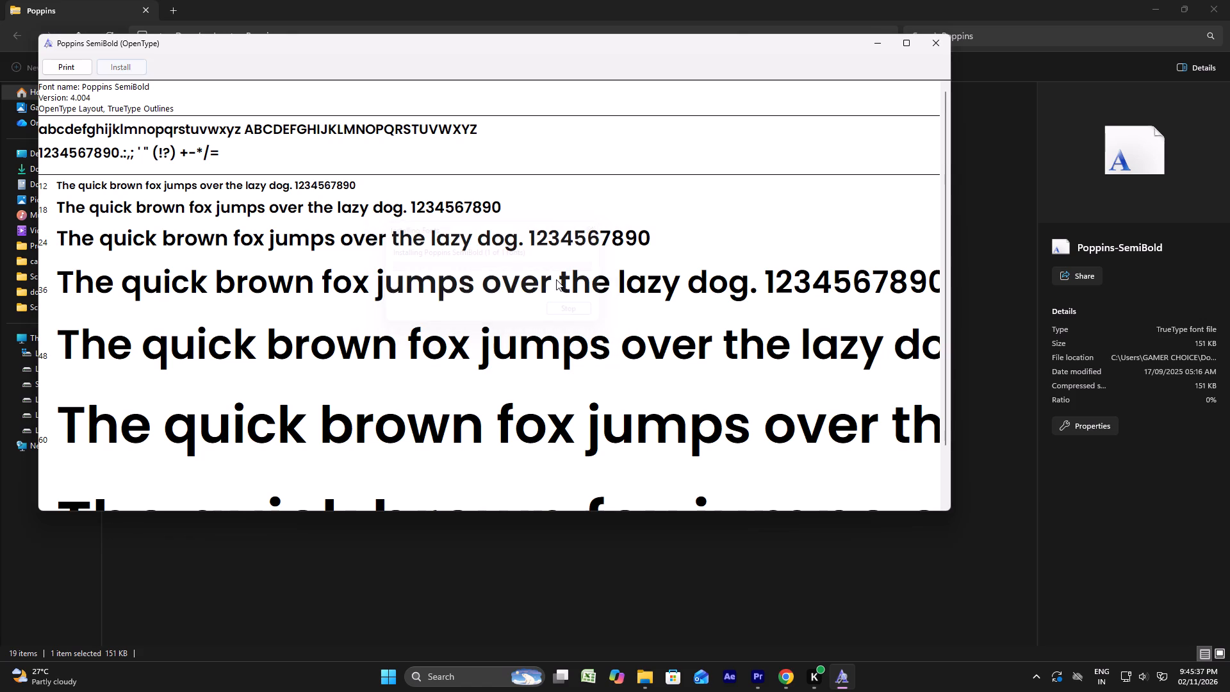
# Preview the Poppins-SemiBold and Poppins-Black fonts once more, closing the font previews and the Poppins folder window.
pyautogui.click(928, 44)
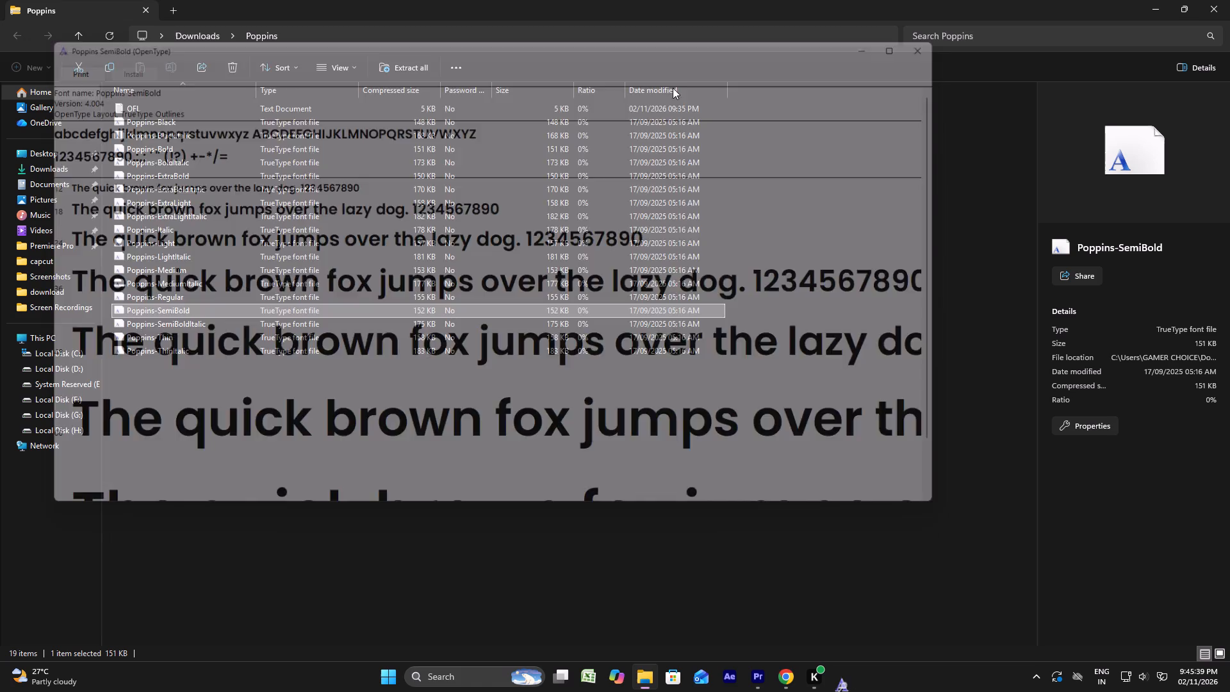
pyautogui.doubleClick(149, 307)
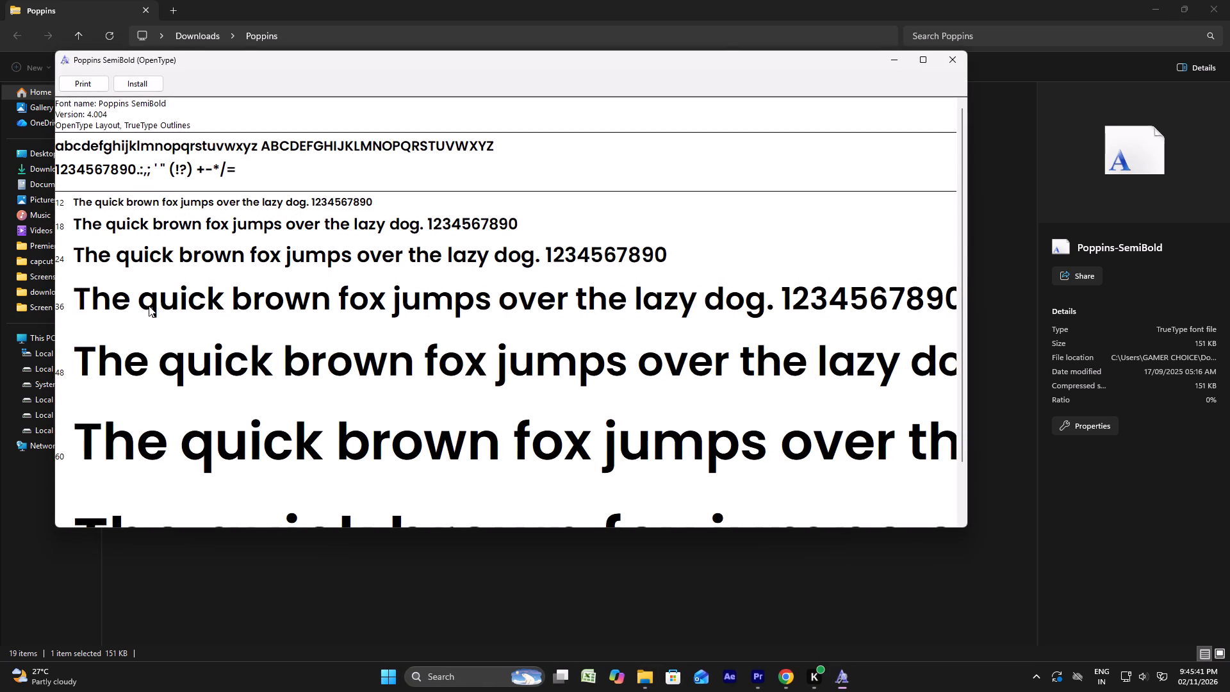
pyautogui.click(963, 54)
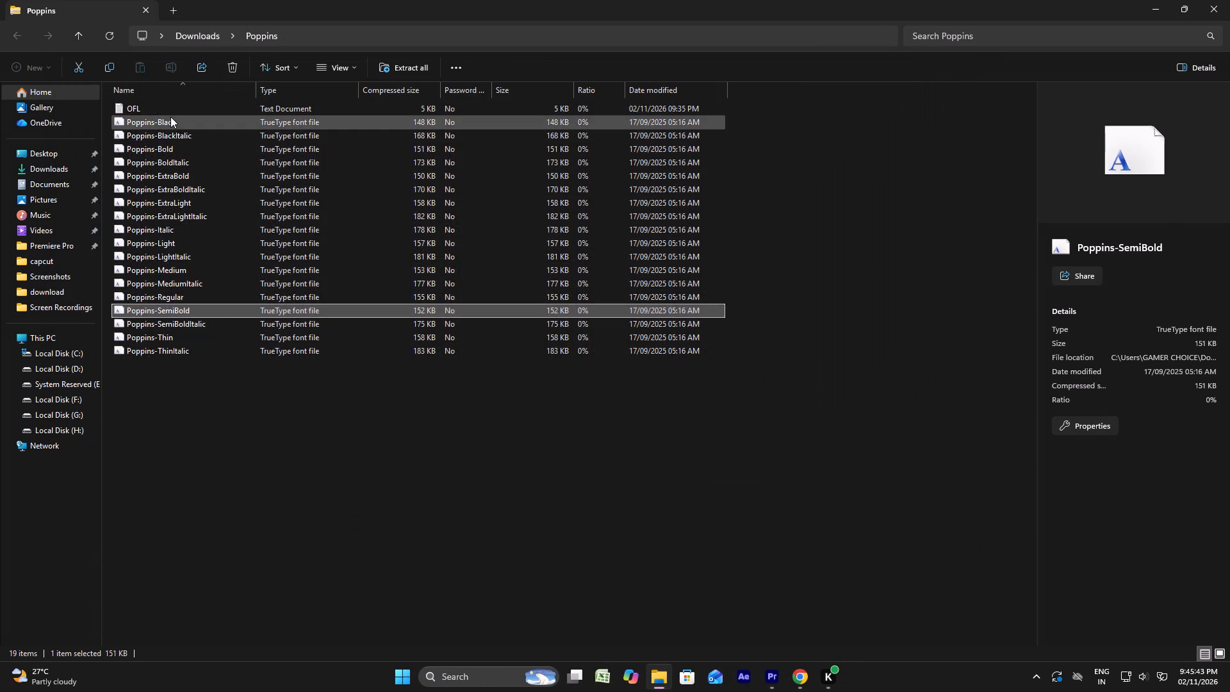
pyautogui.doubleClick(170, 117)
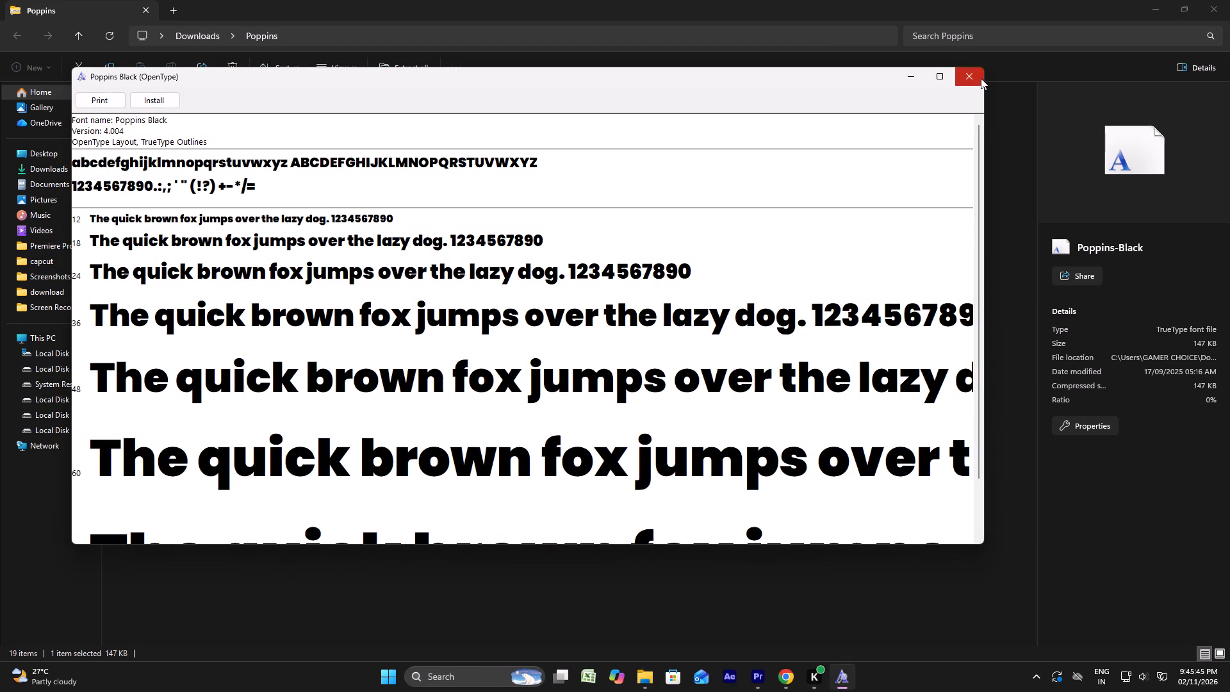
pyautogui.click(981, 78)
pyautogui.click(1213, 0)
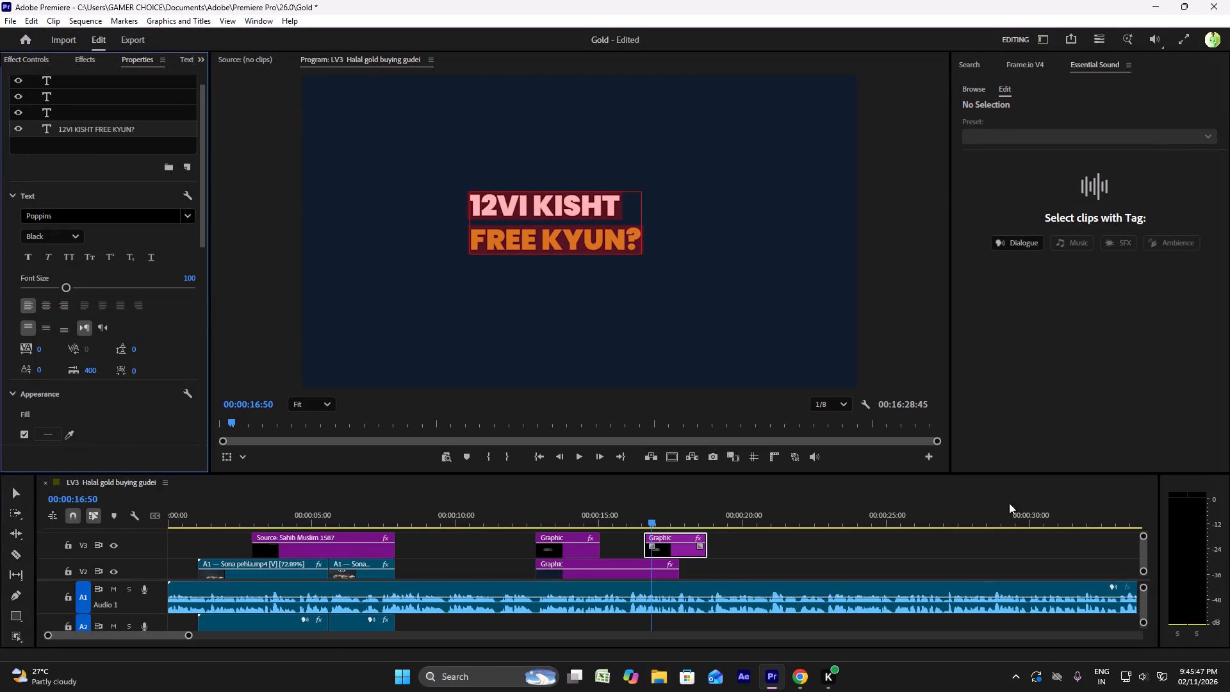
# Close Premiere Pro, relaunch it and reopen the recent project Gold.
pyautogui.click(824, 568)
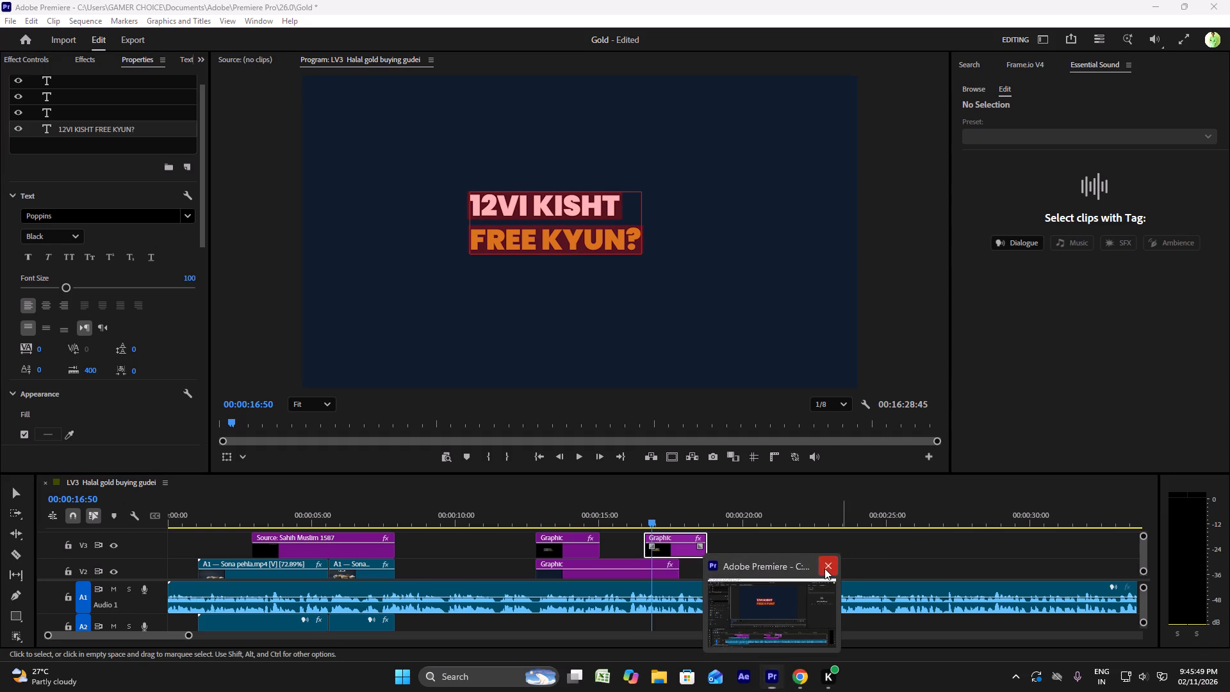
pyautogui.click(587, 377)
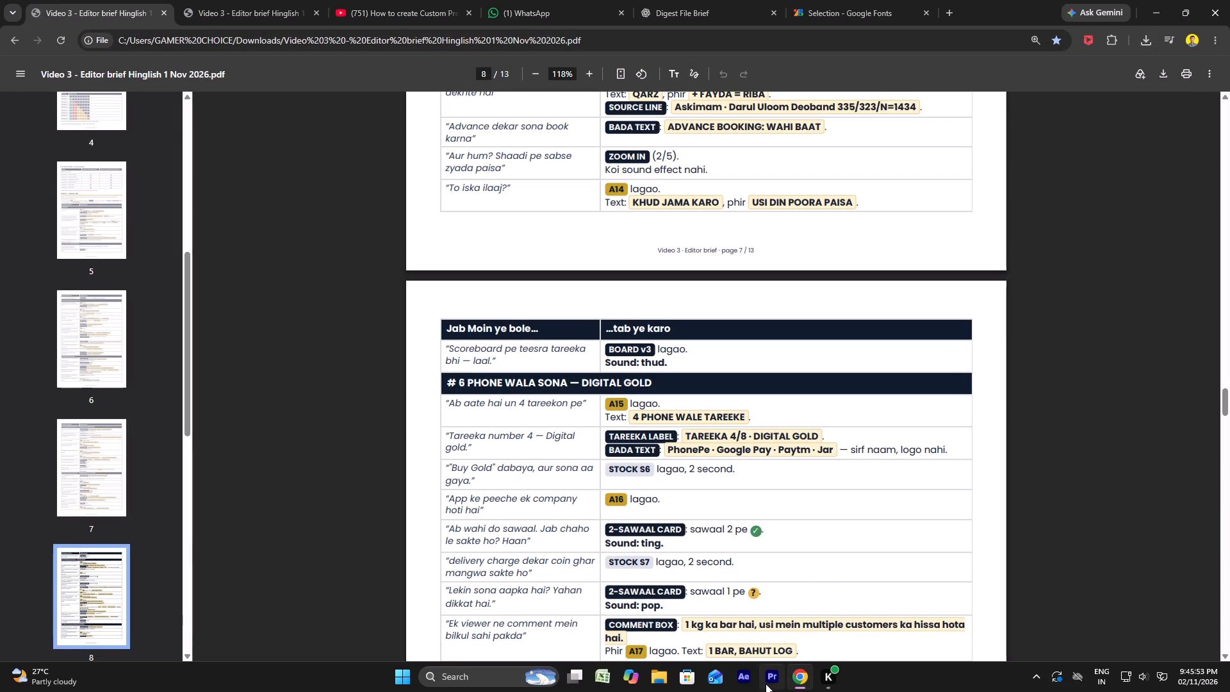
pyautogui.doubleClick(767, 682)
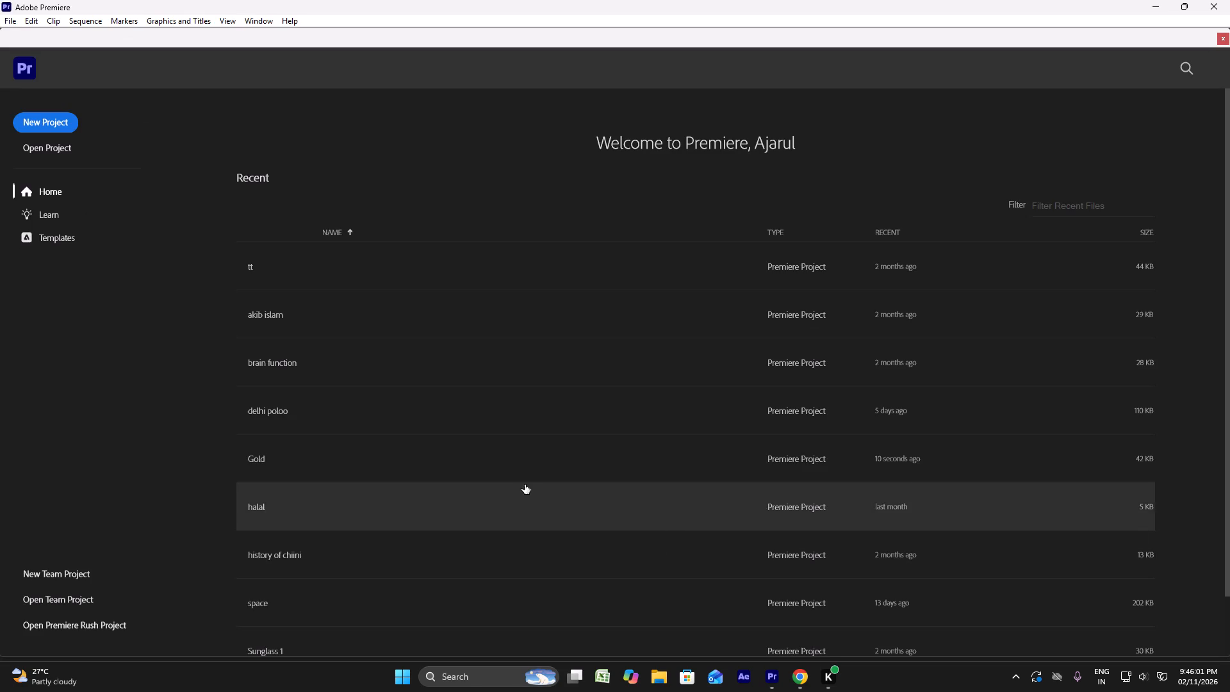
pyautogui.click(325, 461)
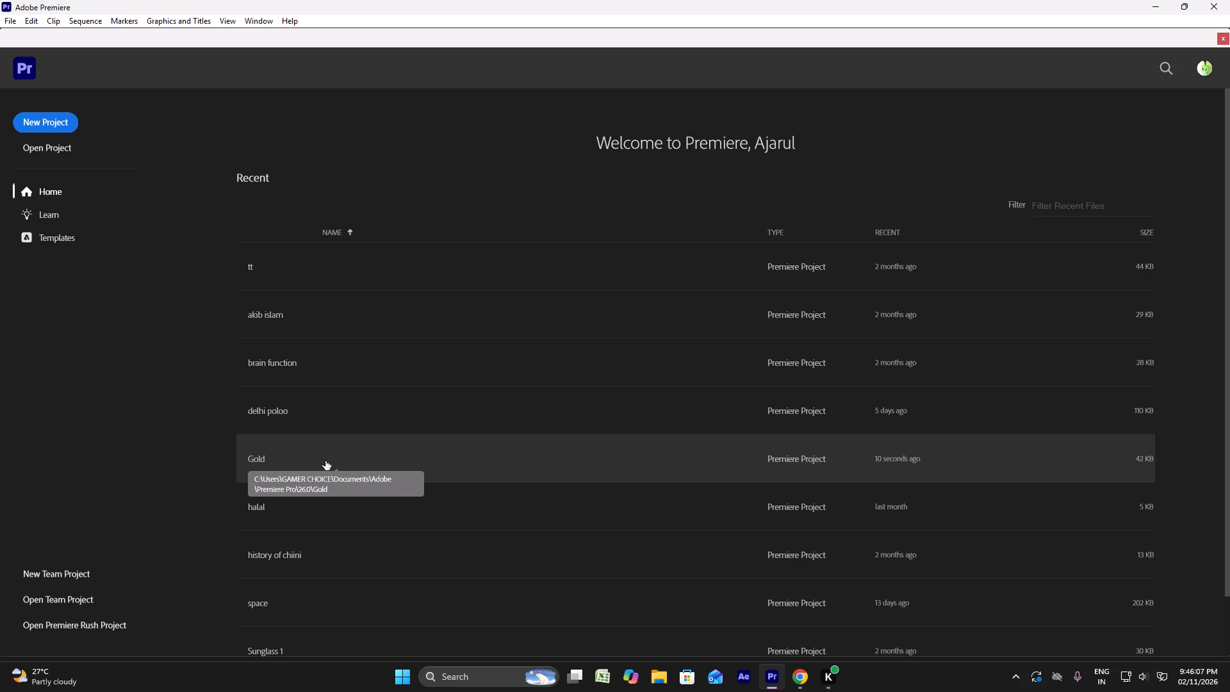
pyautogui.click(325, 461)
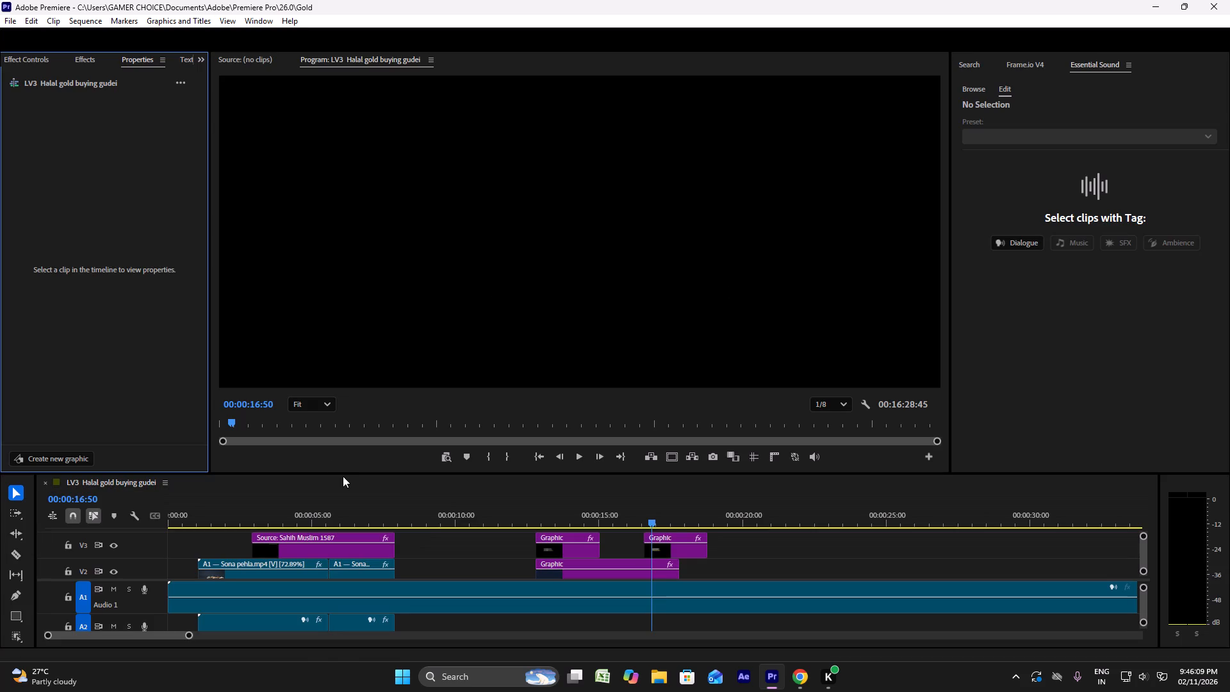
# Set the whole text of the 12VI KISHT FREE KYUN? title to Poppins SemiBold.
pyautogui.click(660, 514)
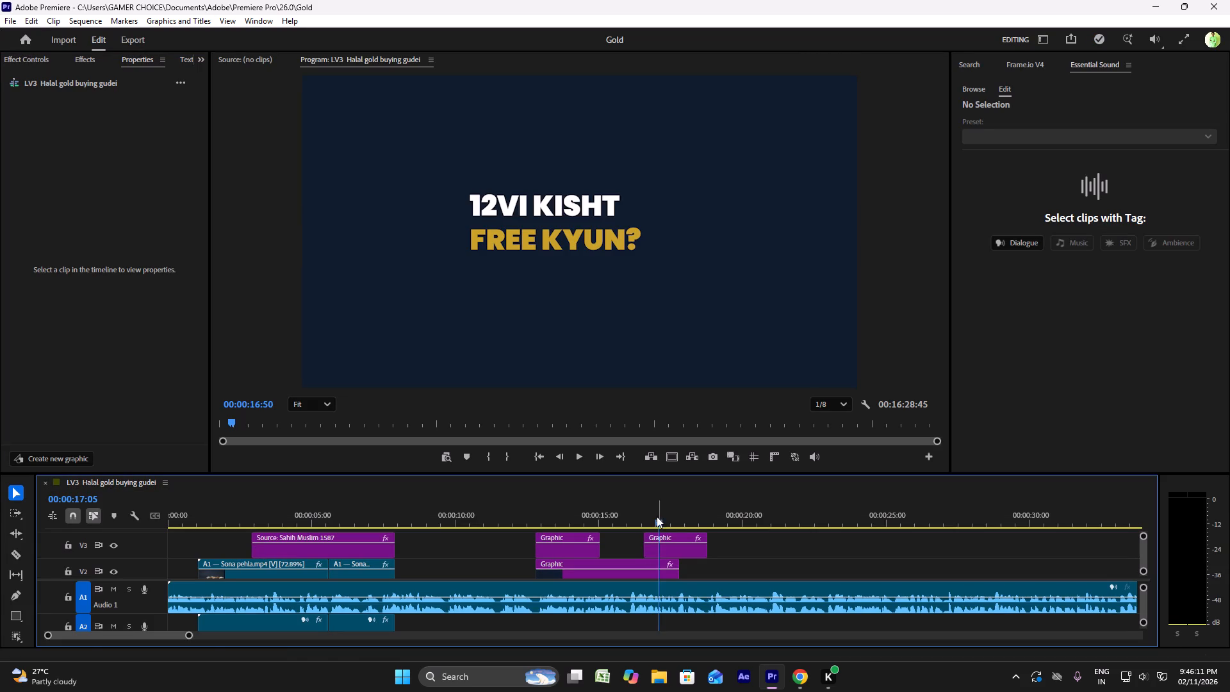
pyautogui.click(662, 550)
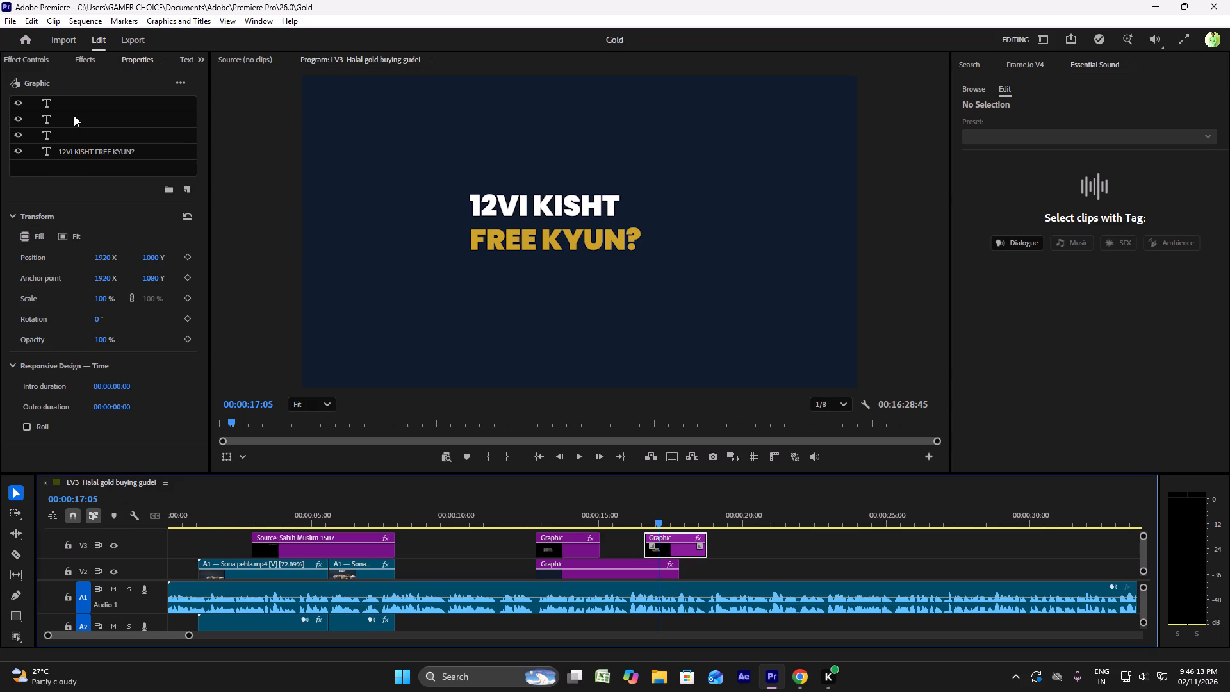
pyautogui.tripleClick(572, 240)
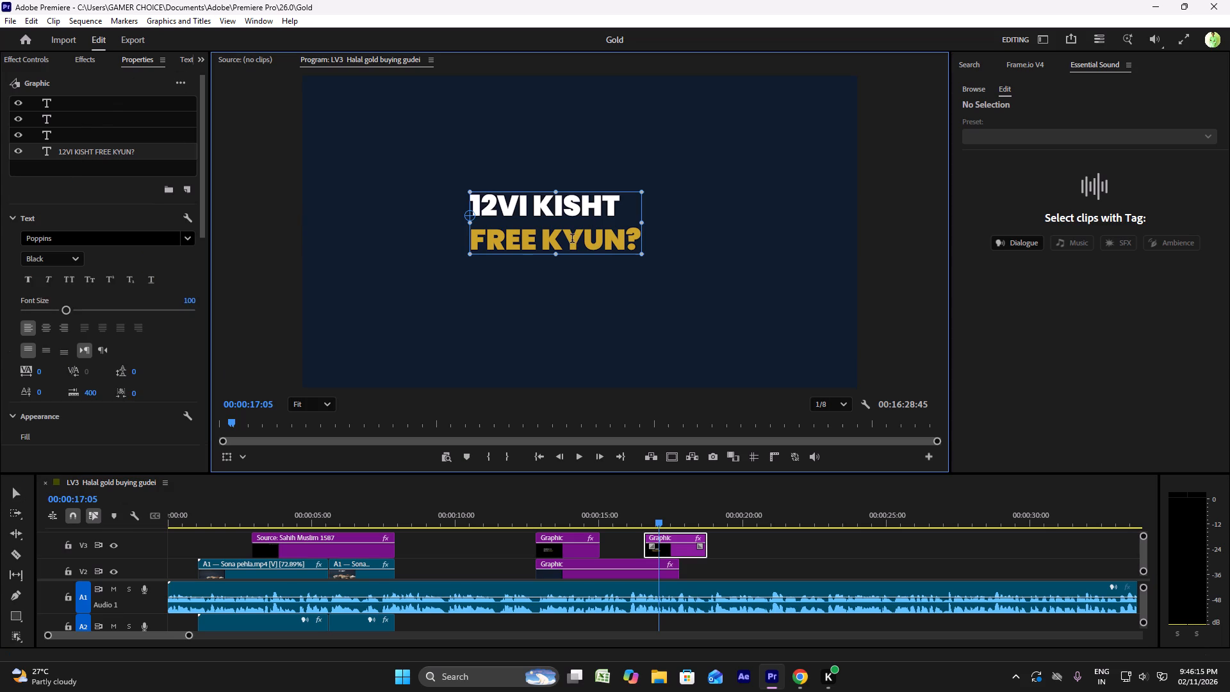
pyautogui.tripleClick(572, 240)
pyautogui.tripleClick(572, 240)
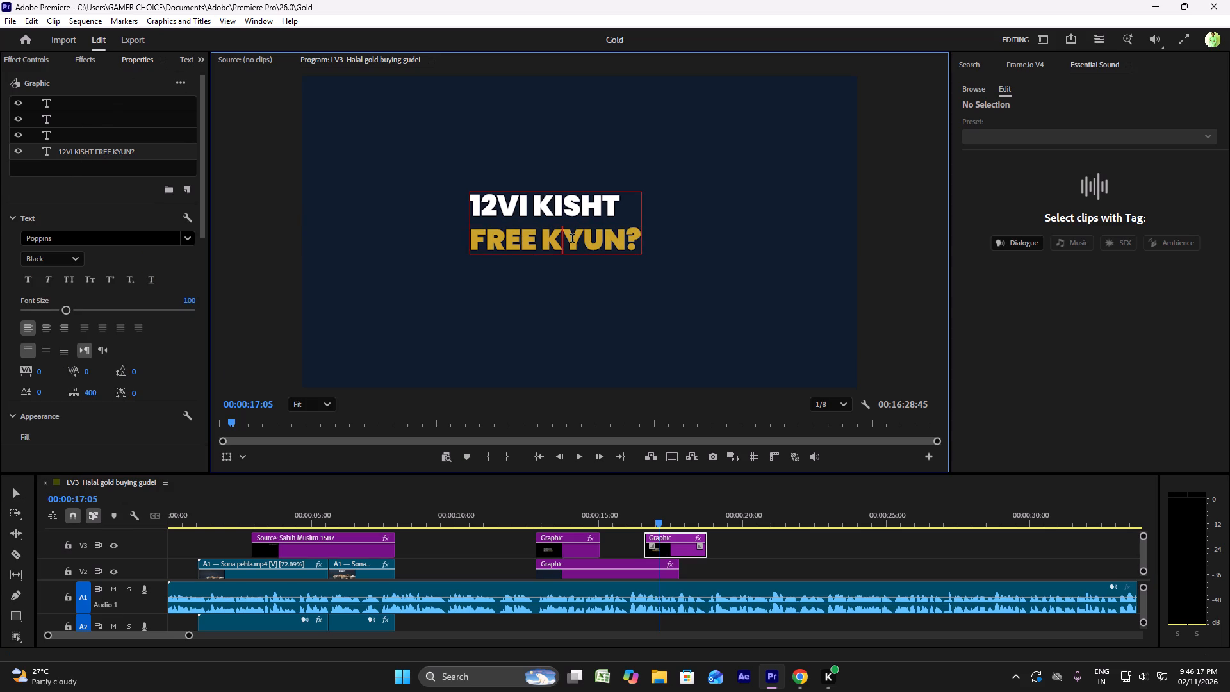
pyautogui.tripleClick(572, 240)
pyautogui.doubleClick(571, 238)
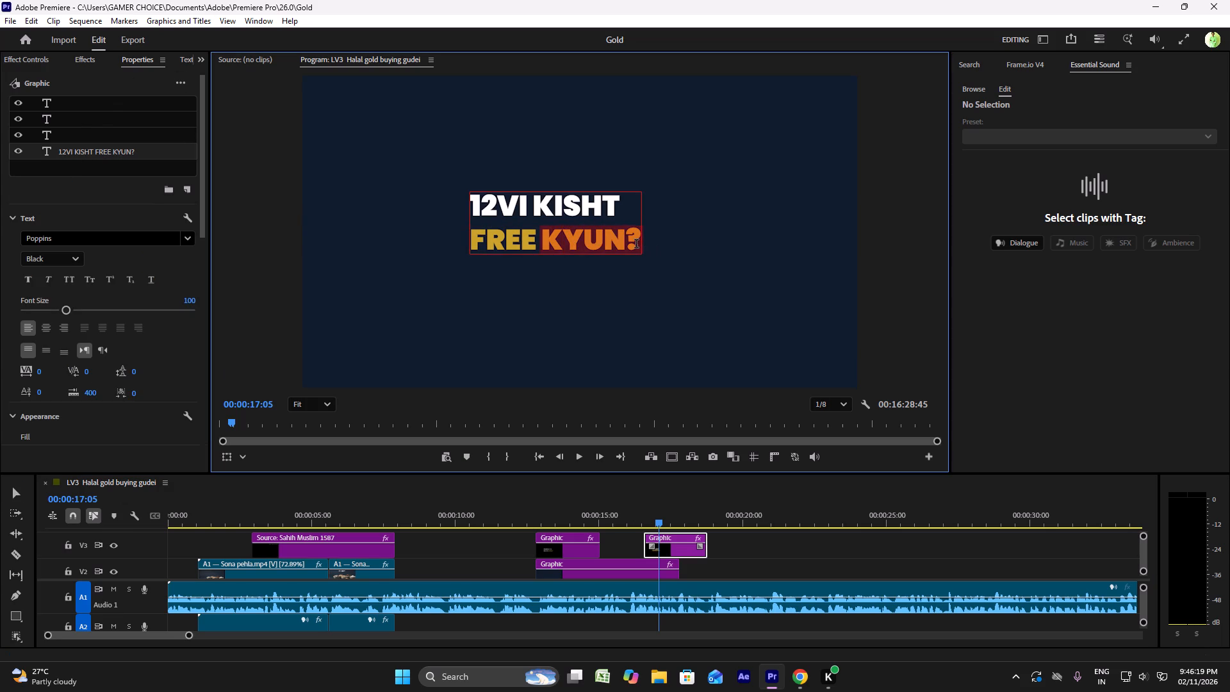
pyautogui.moveTo(639, 245); pyautogui.dragTo(574, 220)
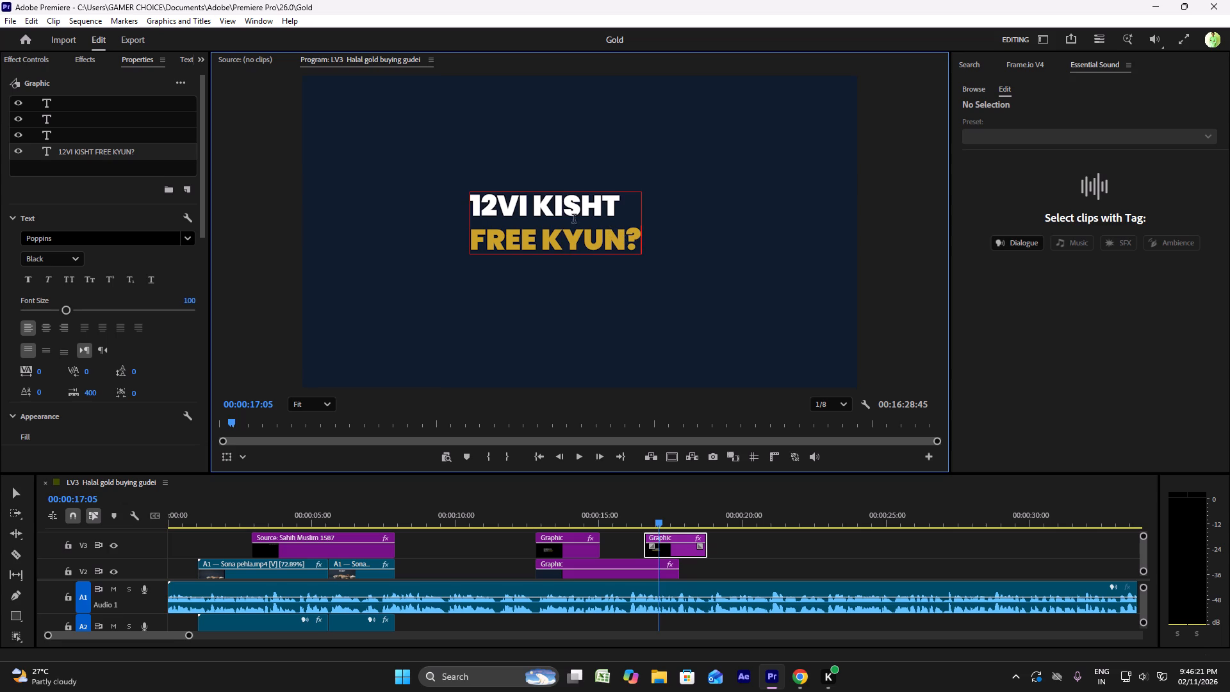
pyautogui.moveTo(574, 220); pyautogui.dragTo(463, 176)
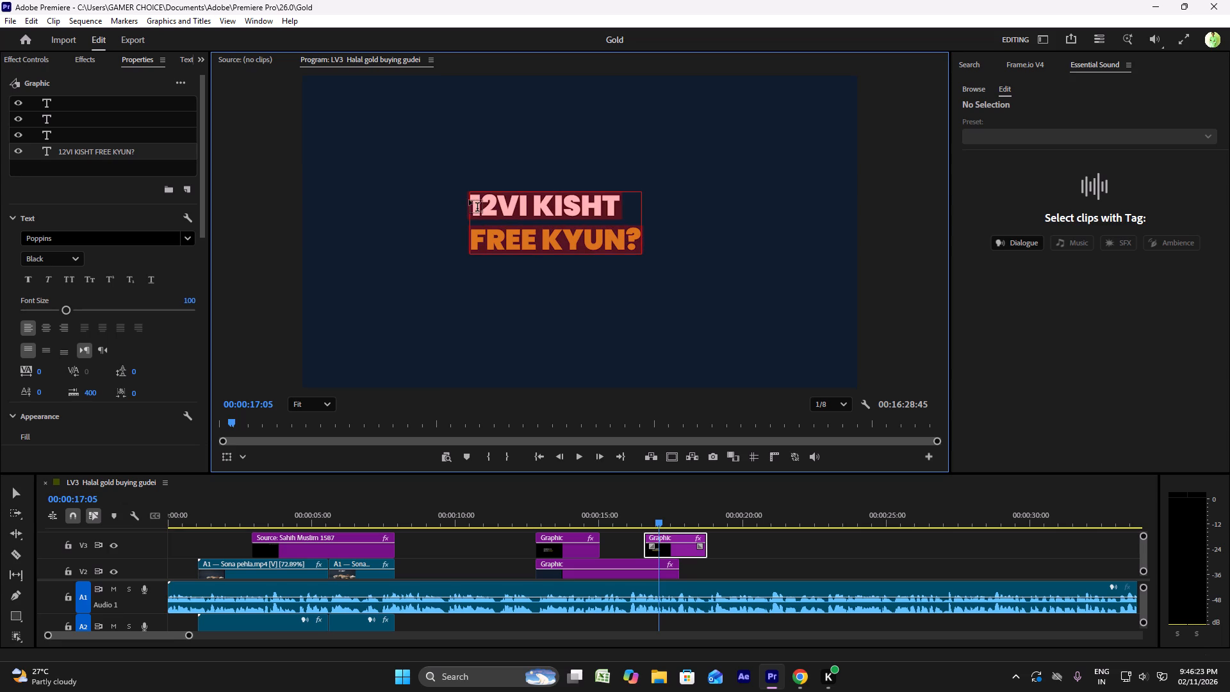
pyautogui.scroll(-5, 51, 281)
pyautogui.click(82, 178)
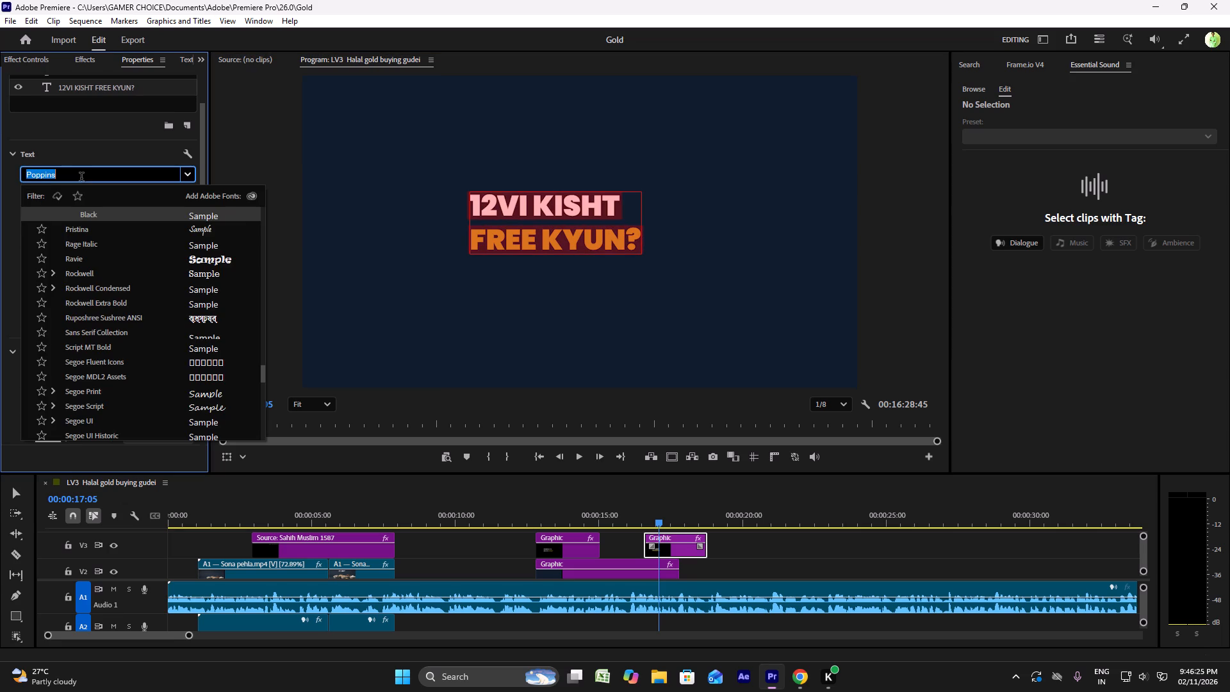
pyautogui.scroll(7, 108, 233)
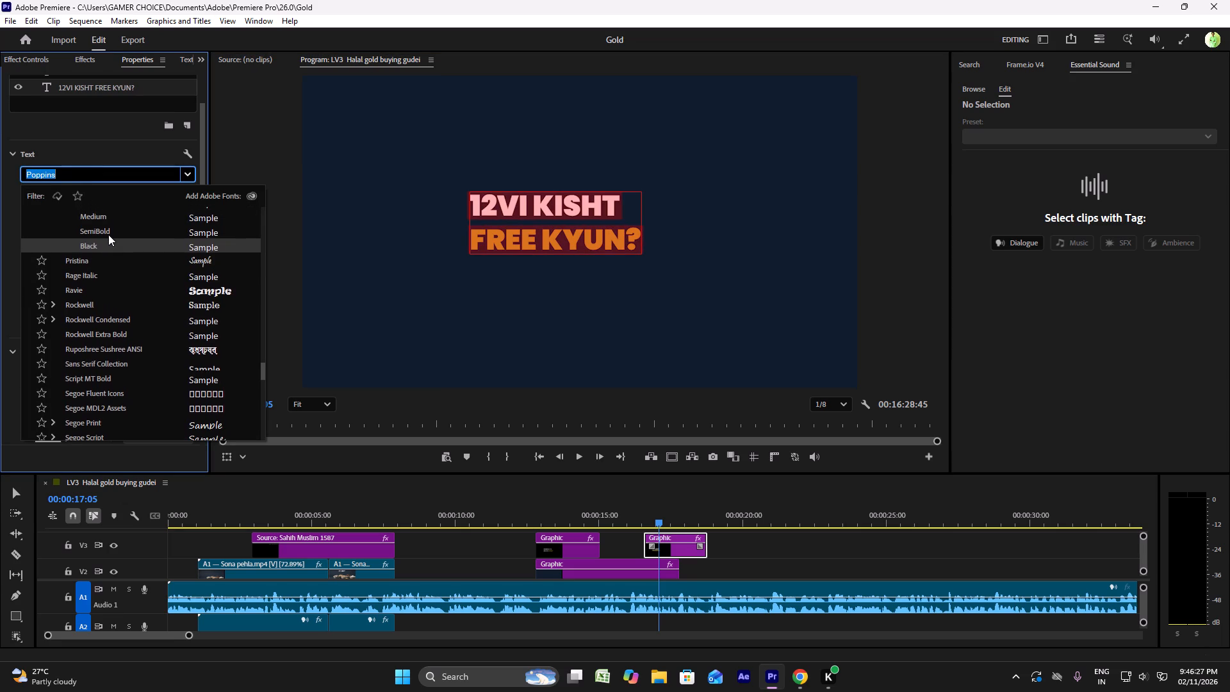
pyautogui.click(110, 234)
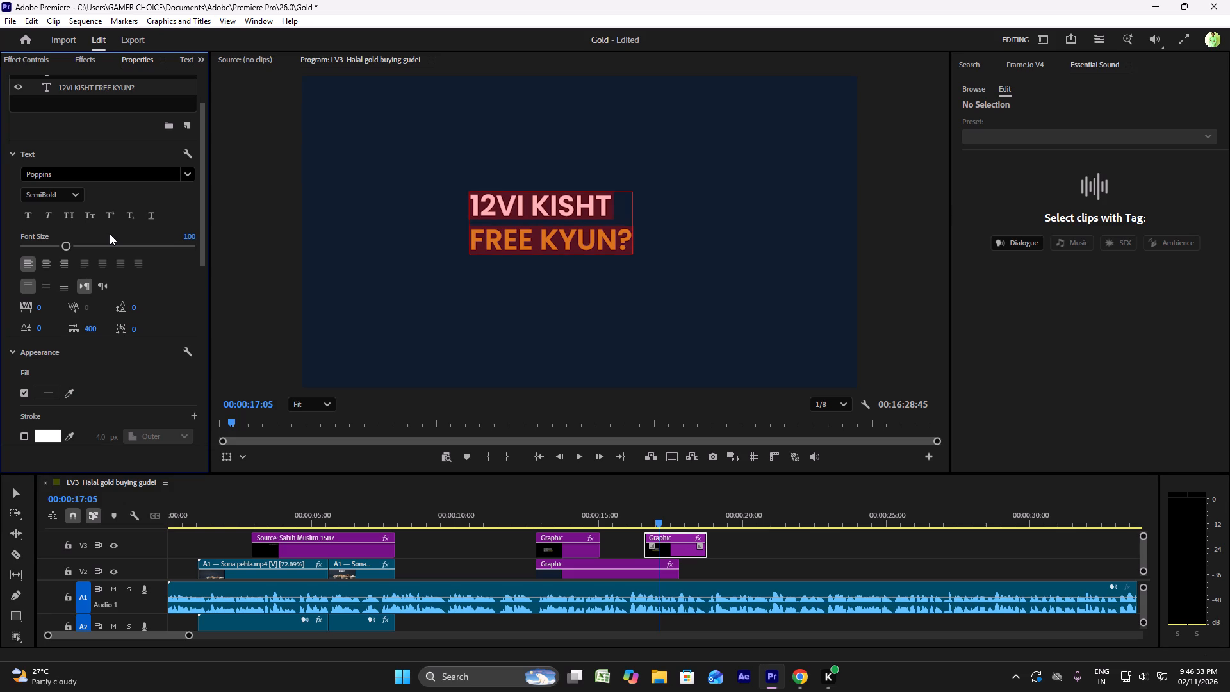
# Duplicate the 12VI KISHT FREE KYUN? clip on V3, placing the full-length copy at the original's start and the shortened original directly before it.
pyautogui.click(616, 515)
pyautogui.click(548, 507)
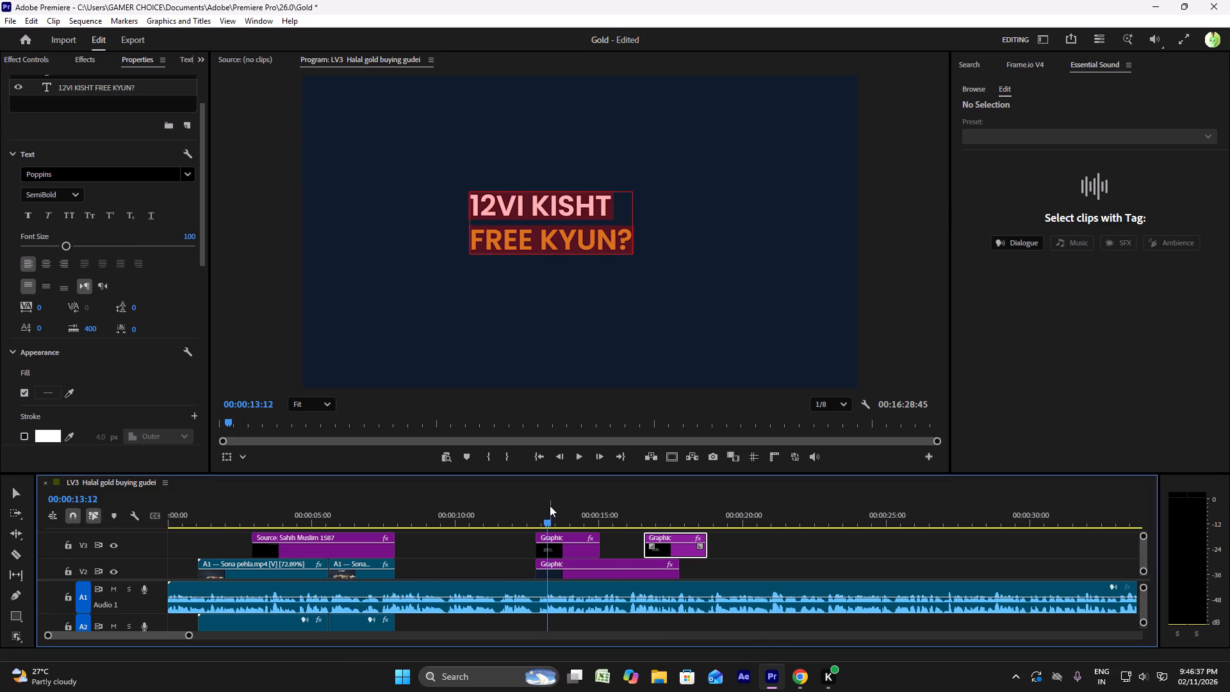
pyautogui.click(566, 513)
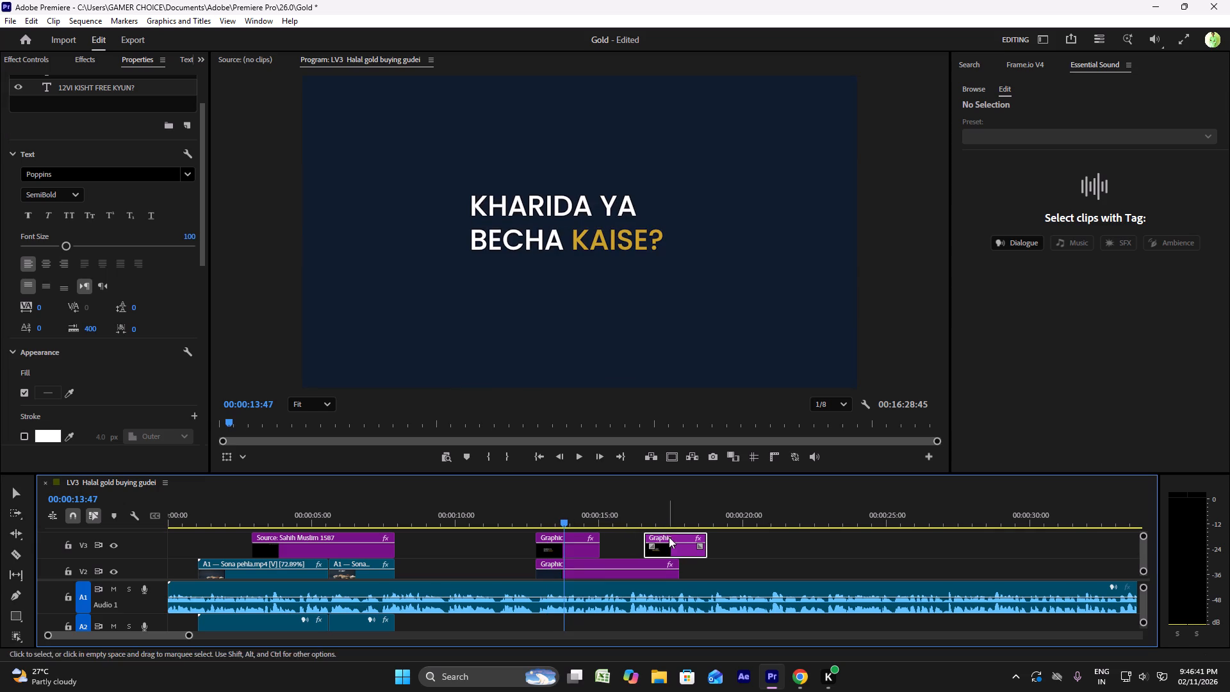
pyautogui.click(658, 519)
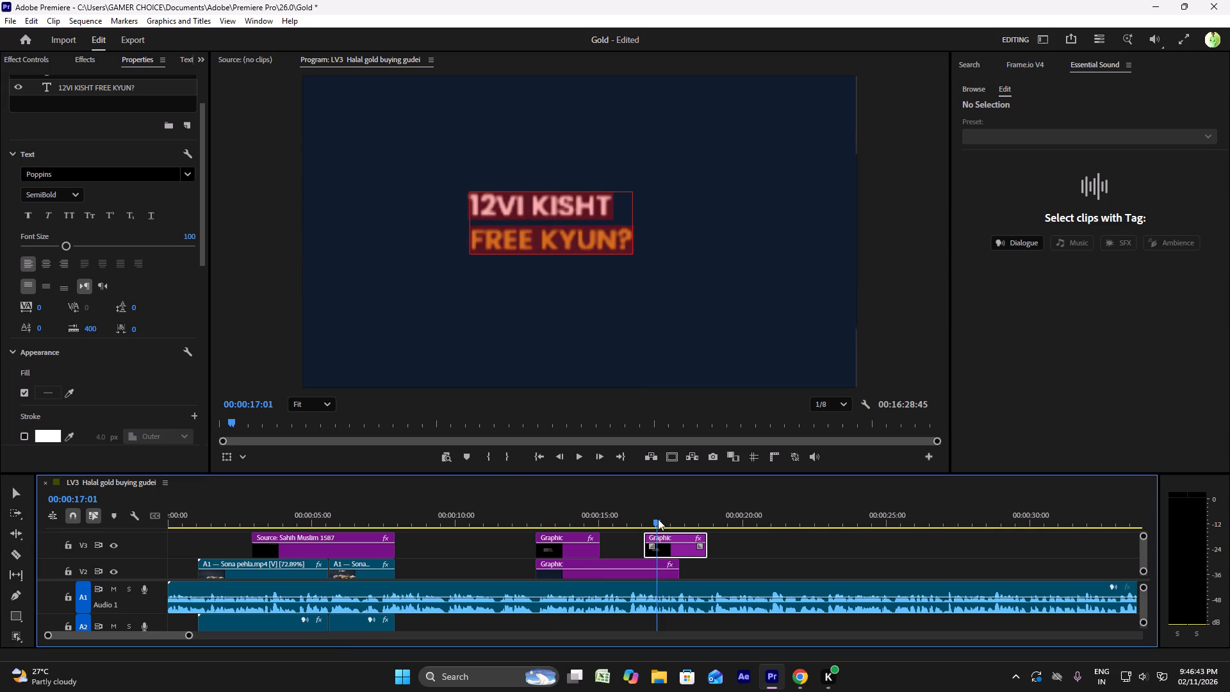
pyautogui.click(616, 513)
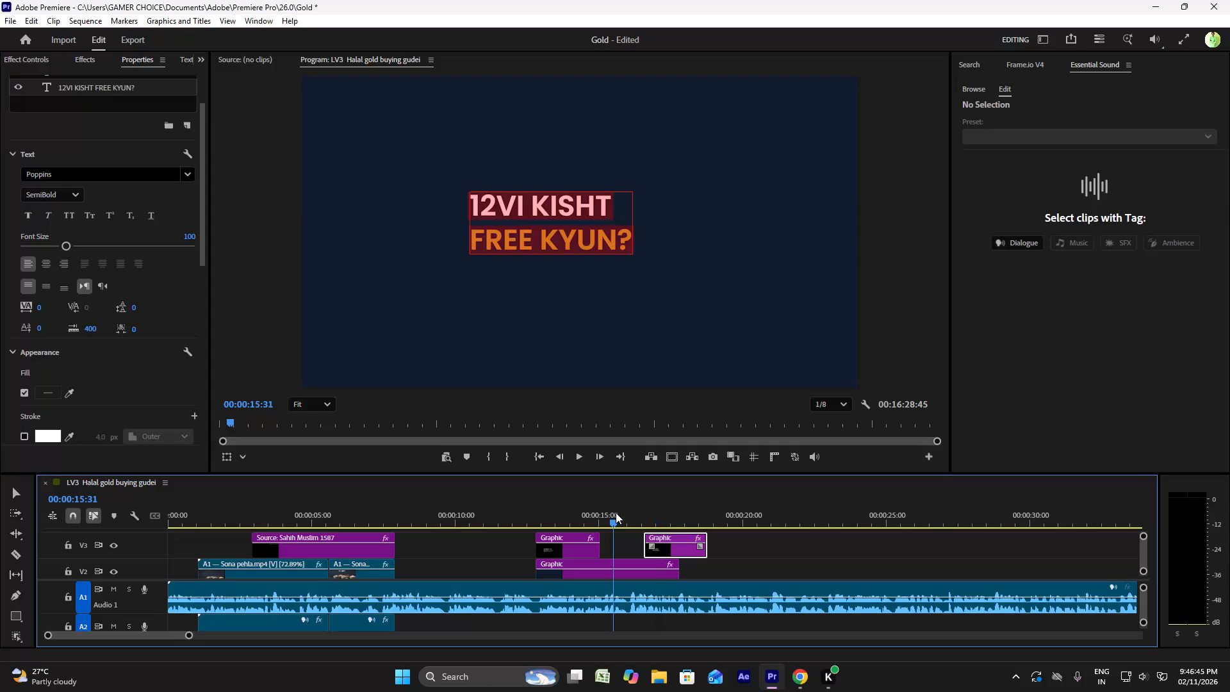
pyautogui.click(654, 518)
pyautogui.hotkey('ctrl', 'c')
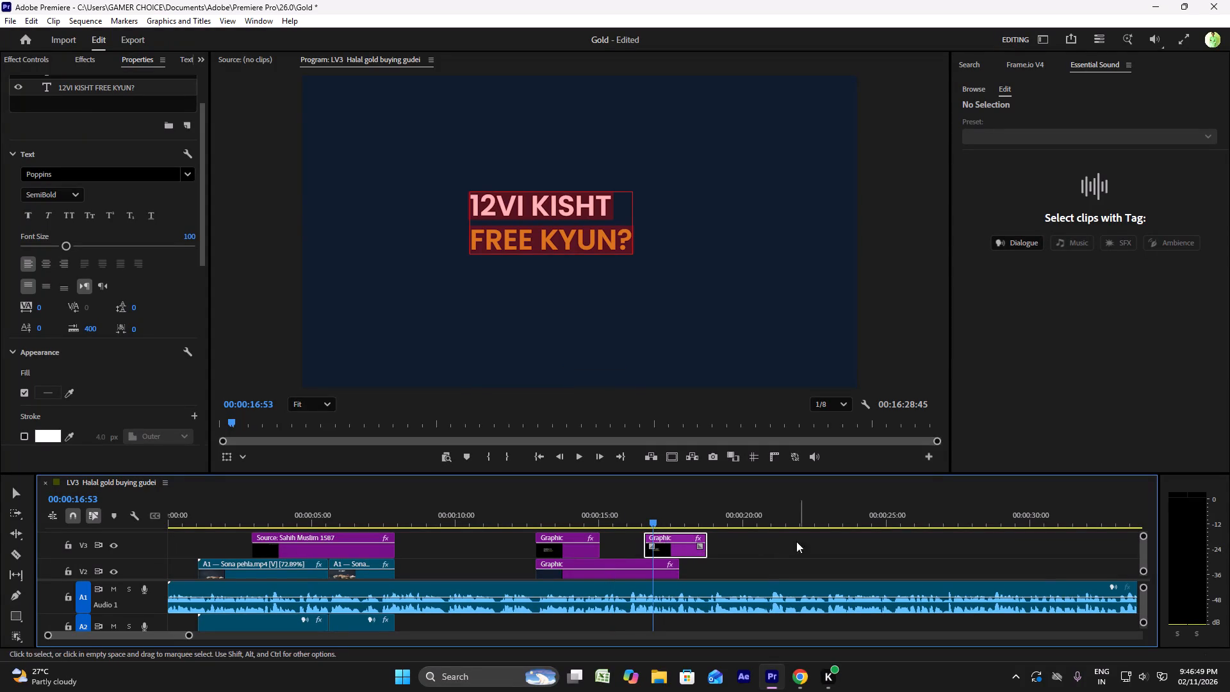
pyautogui.keyDown('ctrl'); pyautogui.click(680, 516); pyautogui.keyUp('ctrl')
pyautogui.hotkey('ctrl', 'v')
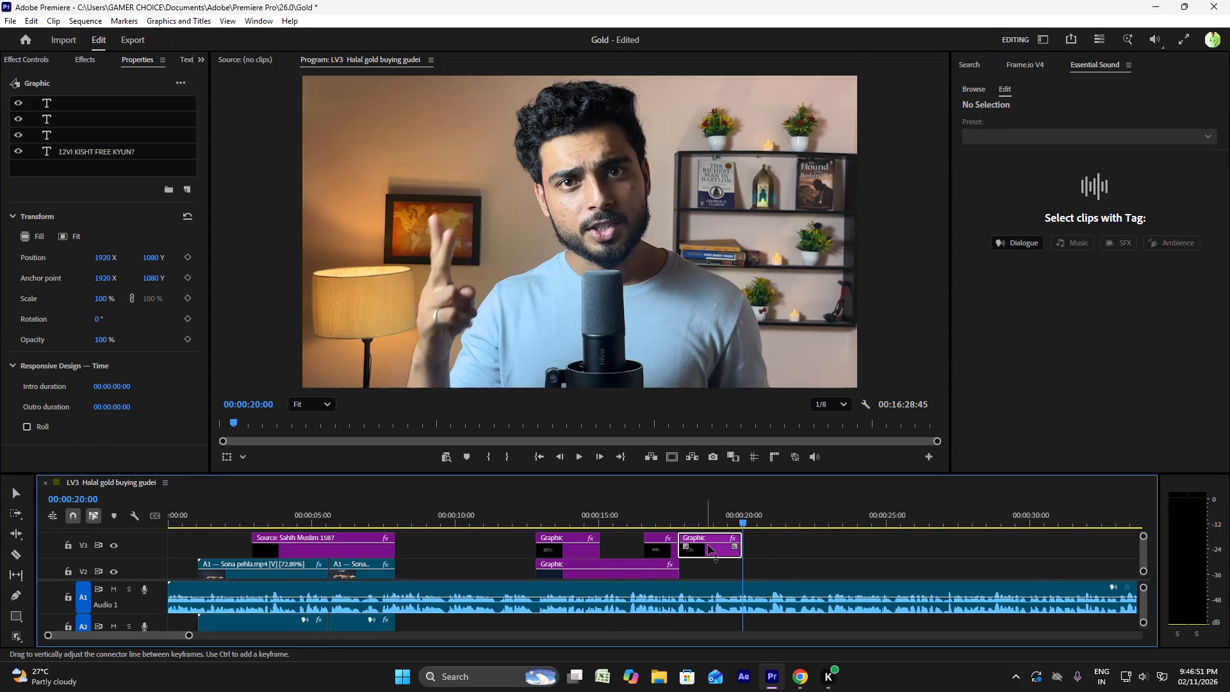
pyautogui.moveTo(664, 550); pyautogui.dragTo(630, 546)
pyautogui.moveTo(706, 551); pyautogui.dragTo(671, 545)
# Set the whole text of the shorter 12VI KISHT FREE KYUN? title clip to Poppins Medium.
pyautogui.click(659, 513)
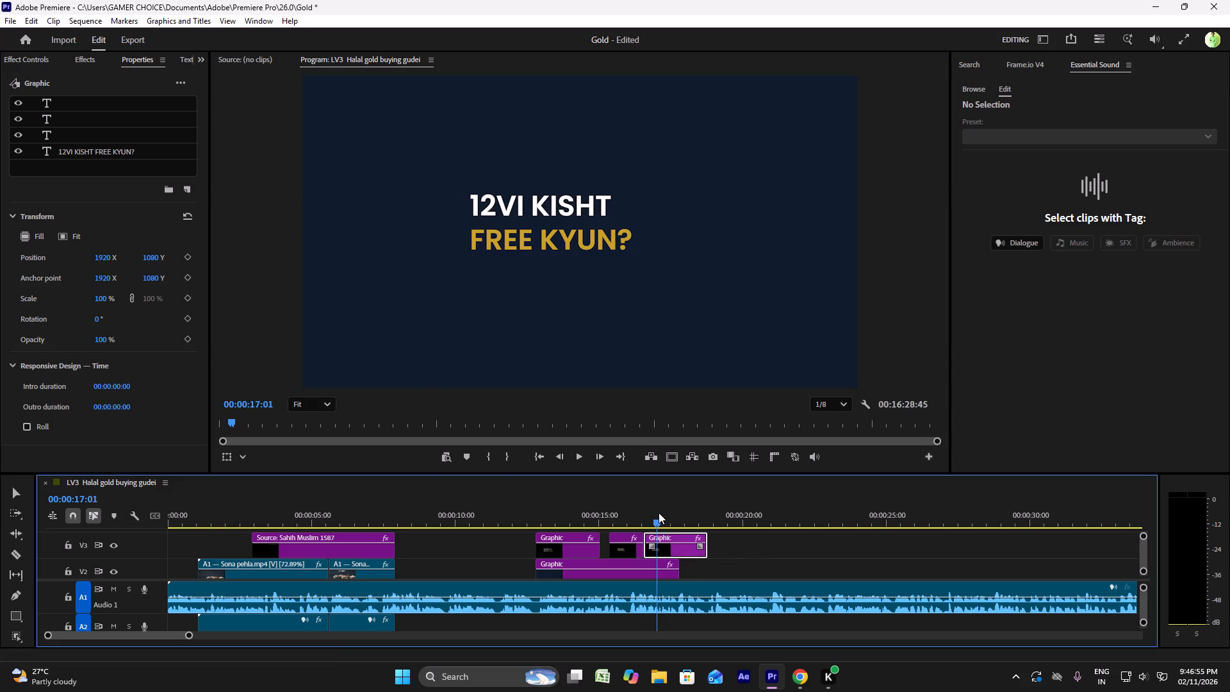
pyautogui.click(621, 514)
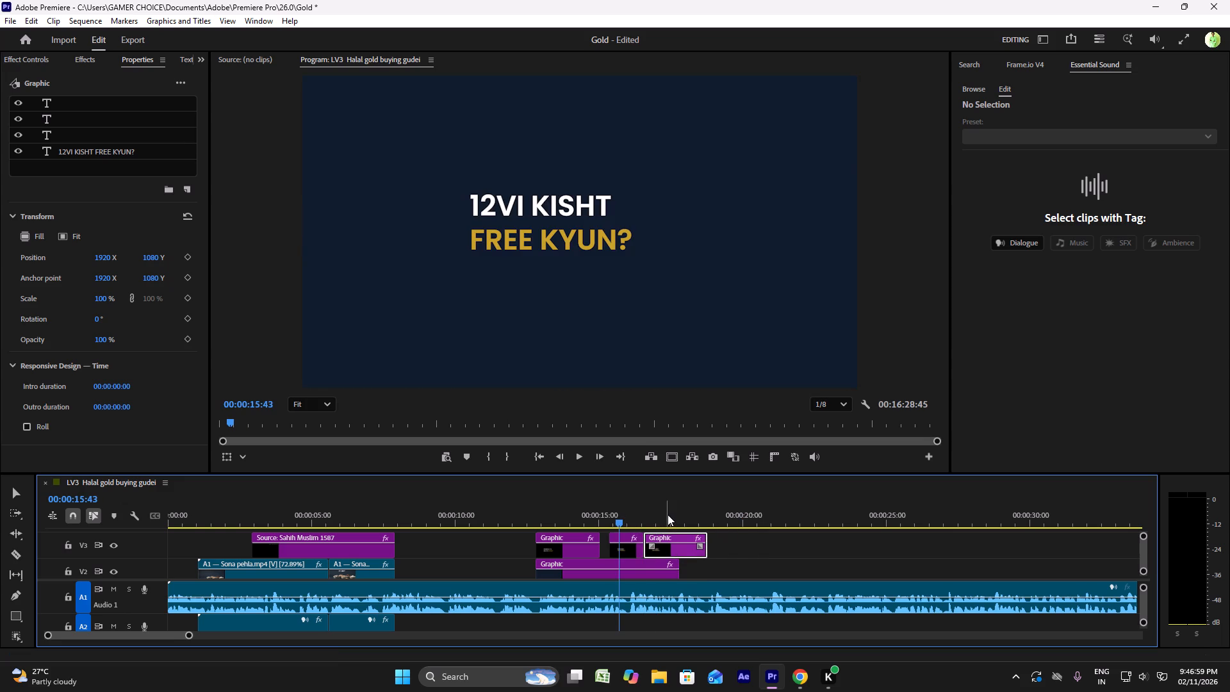
pyautogui.click(669, 515)
pyautogui.click(634, 515)
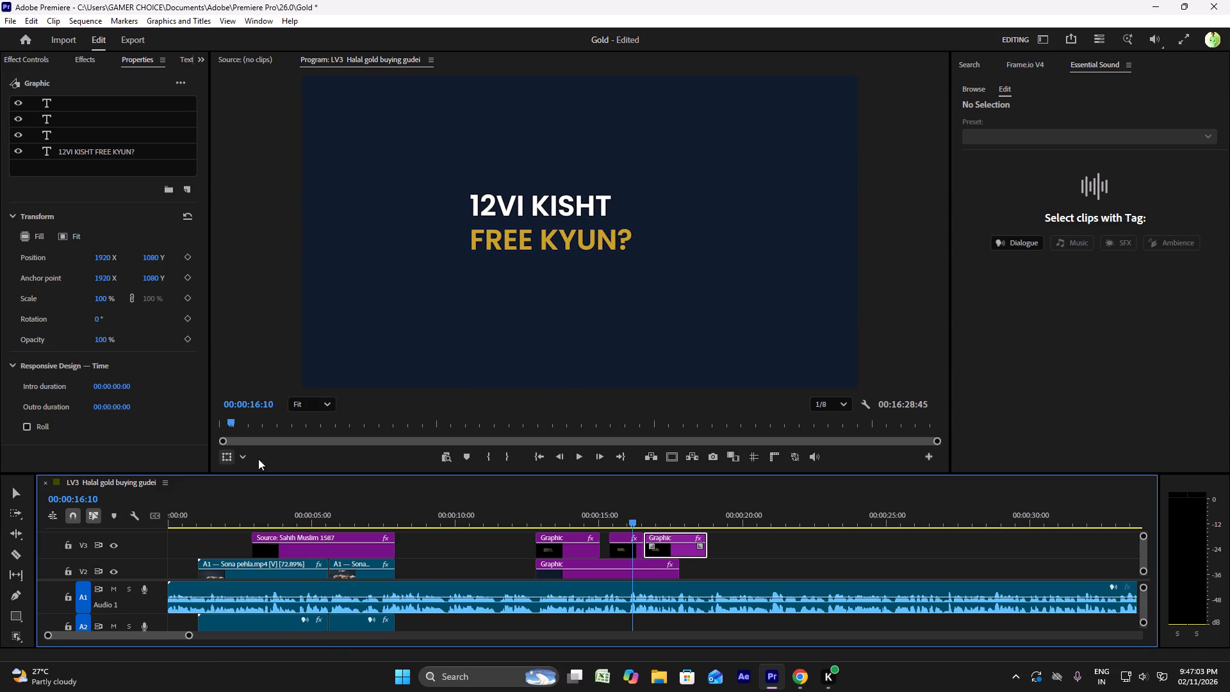
pyautogui.click(628, 549)
pyautogui.scroll(-1, 97, 287)
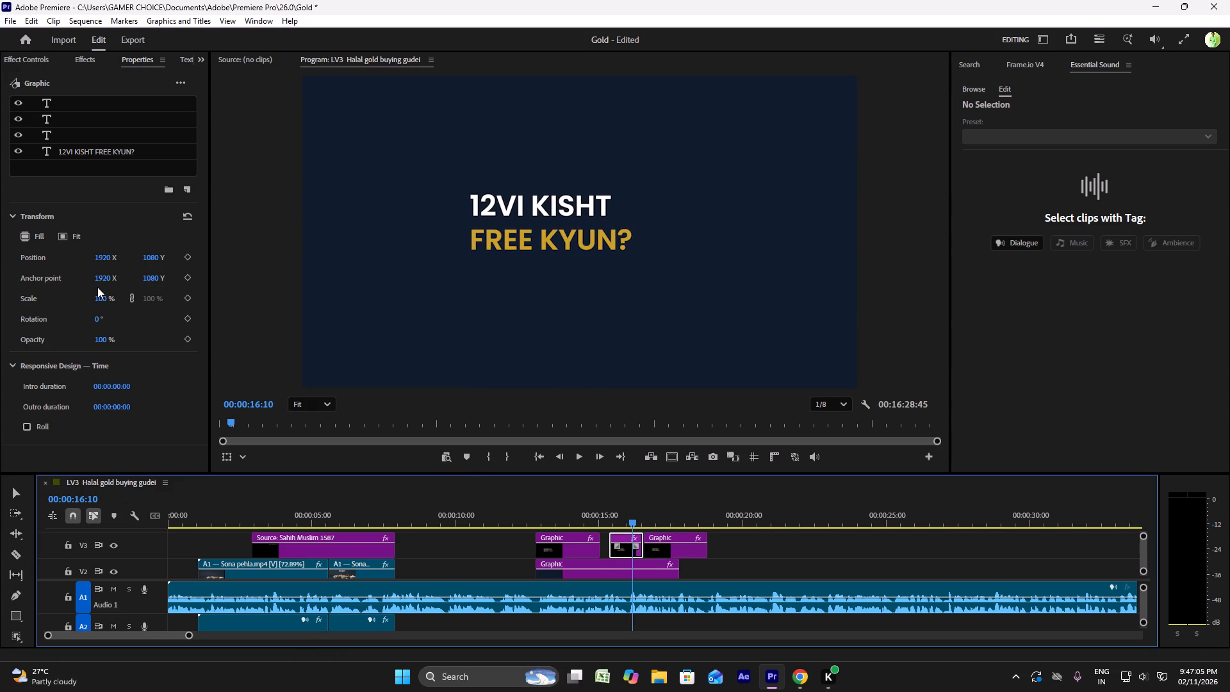
pyautogui.scroll(-7, 97, 287)
pyautogui.tripleClick(560, 242)
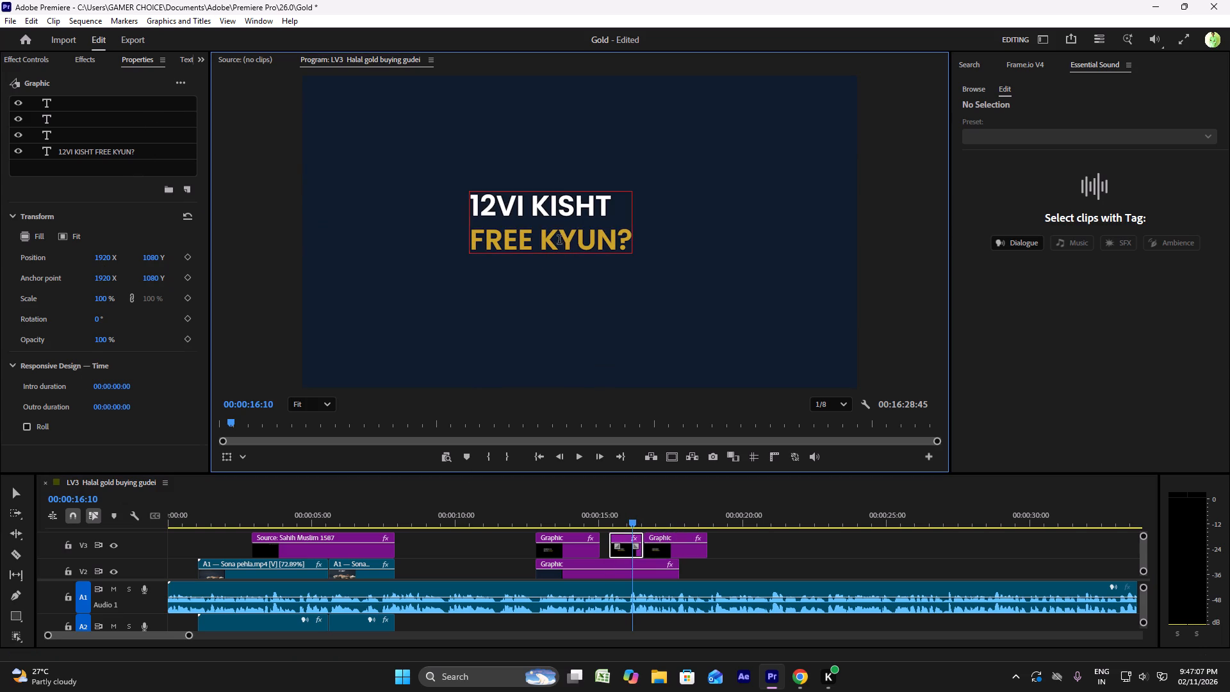
pyautogui.doubleClick(559, 240)
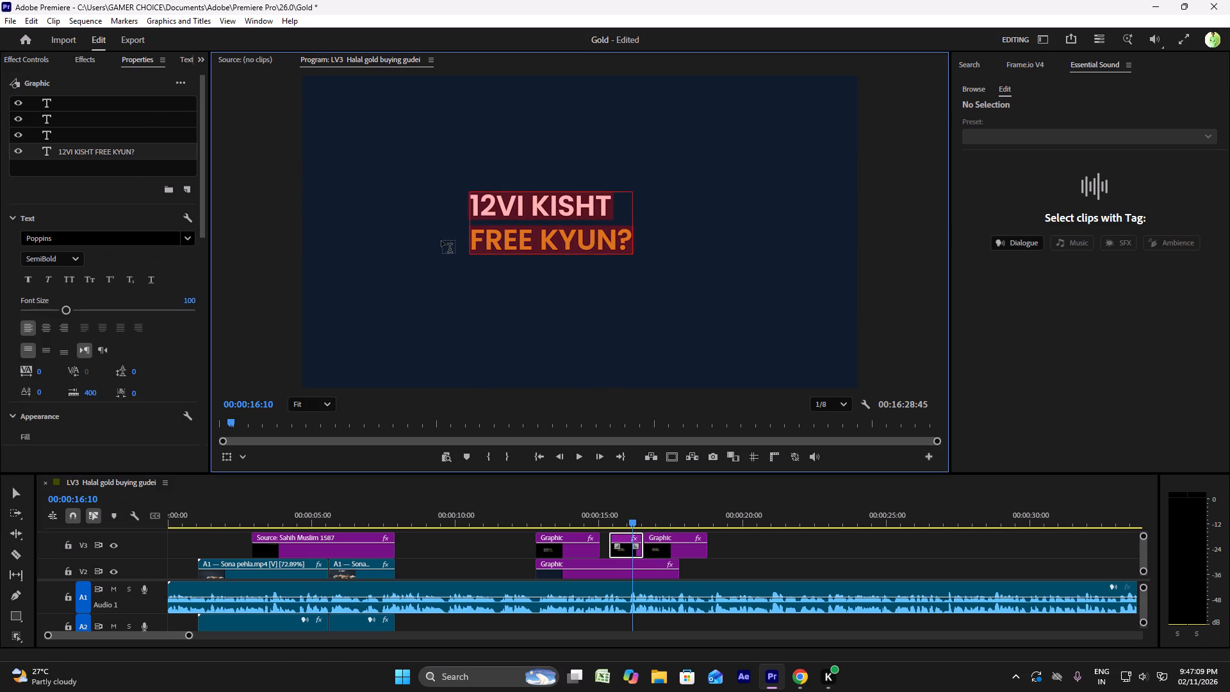
pyautogui.click(70, 237)
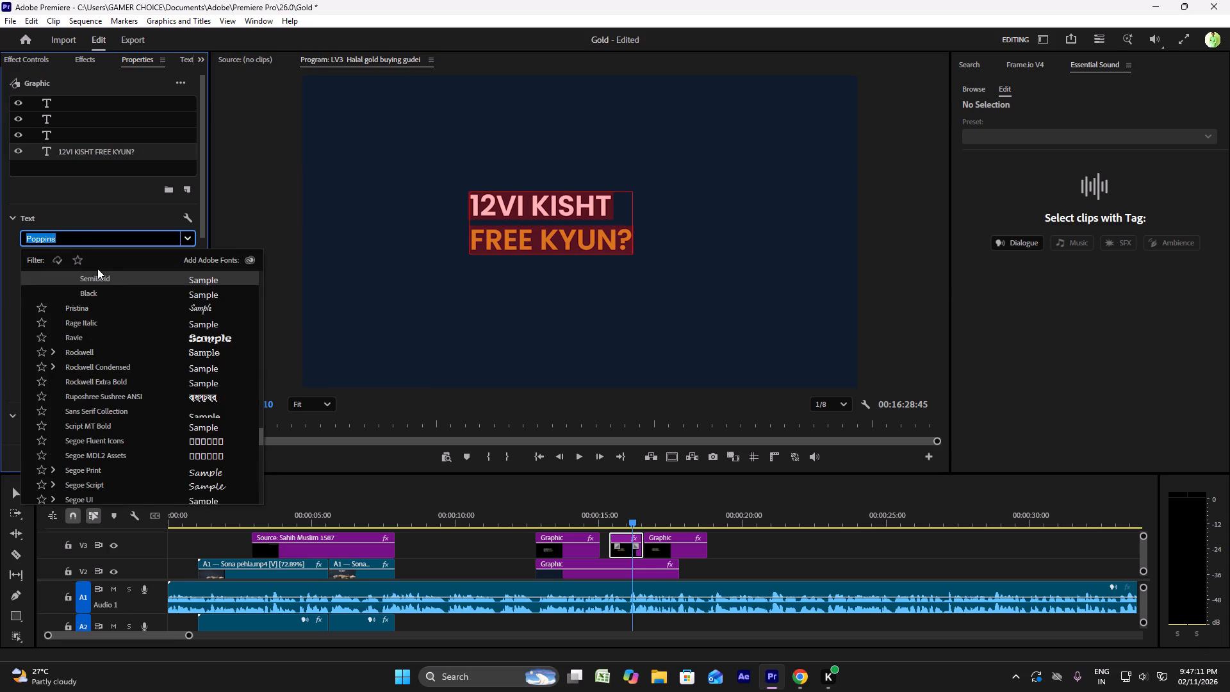
pyautogui.scroll(4, 109, 292)
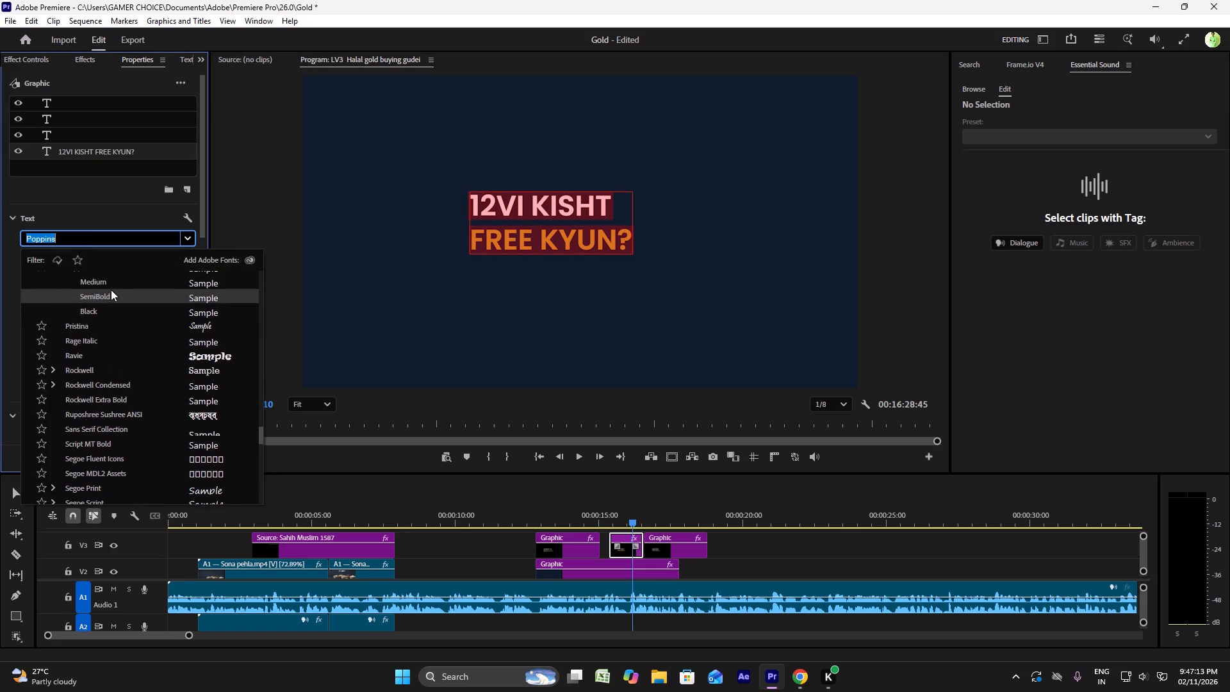
pyautogui.scroll(4, 112, 288)
pyautogui.click(111, 302)
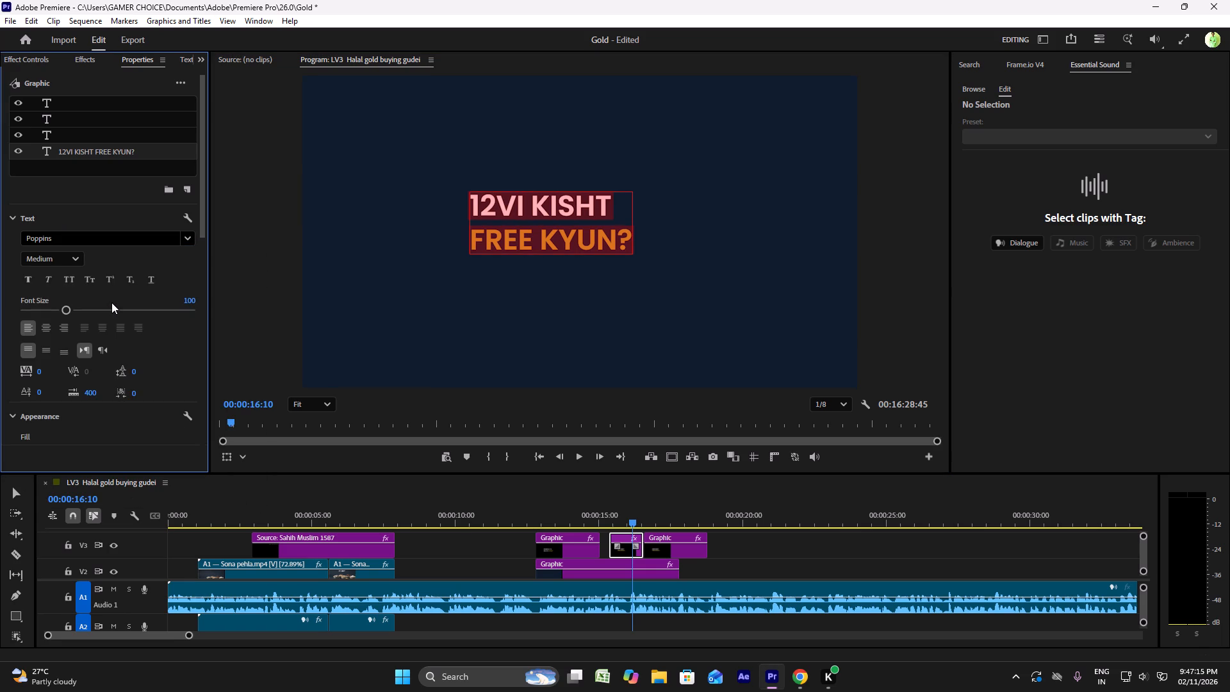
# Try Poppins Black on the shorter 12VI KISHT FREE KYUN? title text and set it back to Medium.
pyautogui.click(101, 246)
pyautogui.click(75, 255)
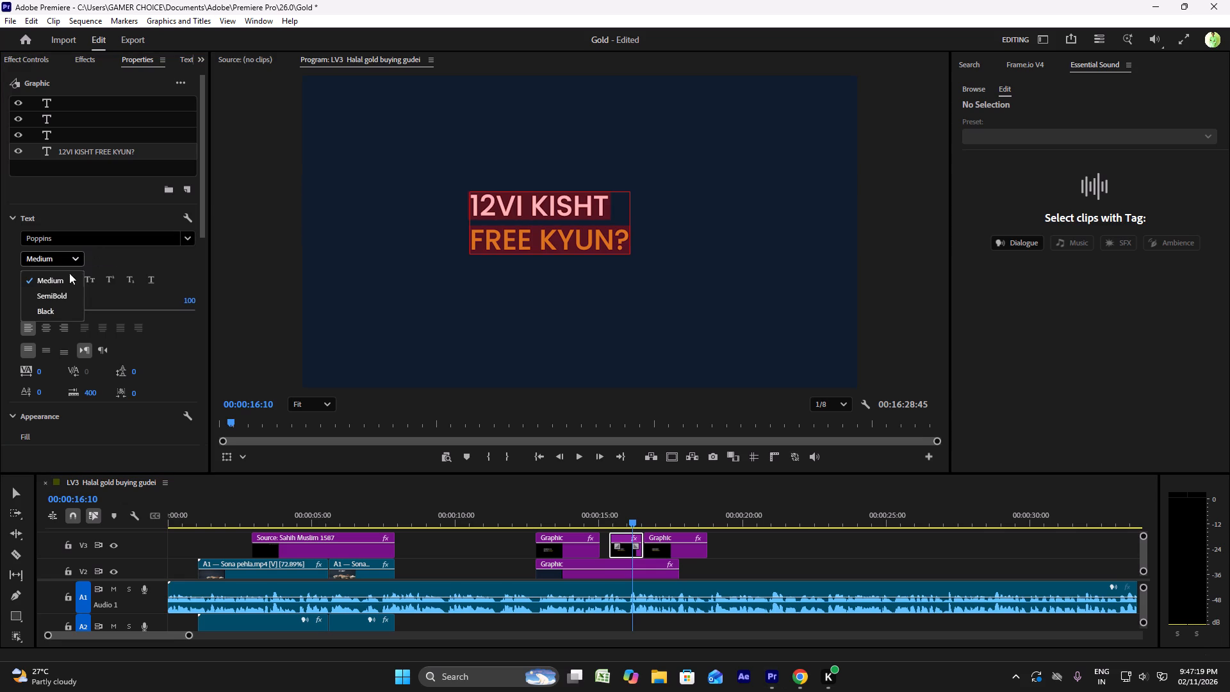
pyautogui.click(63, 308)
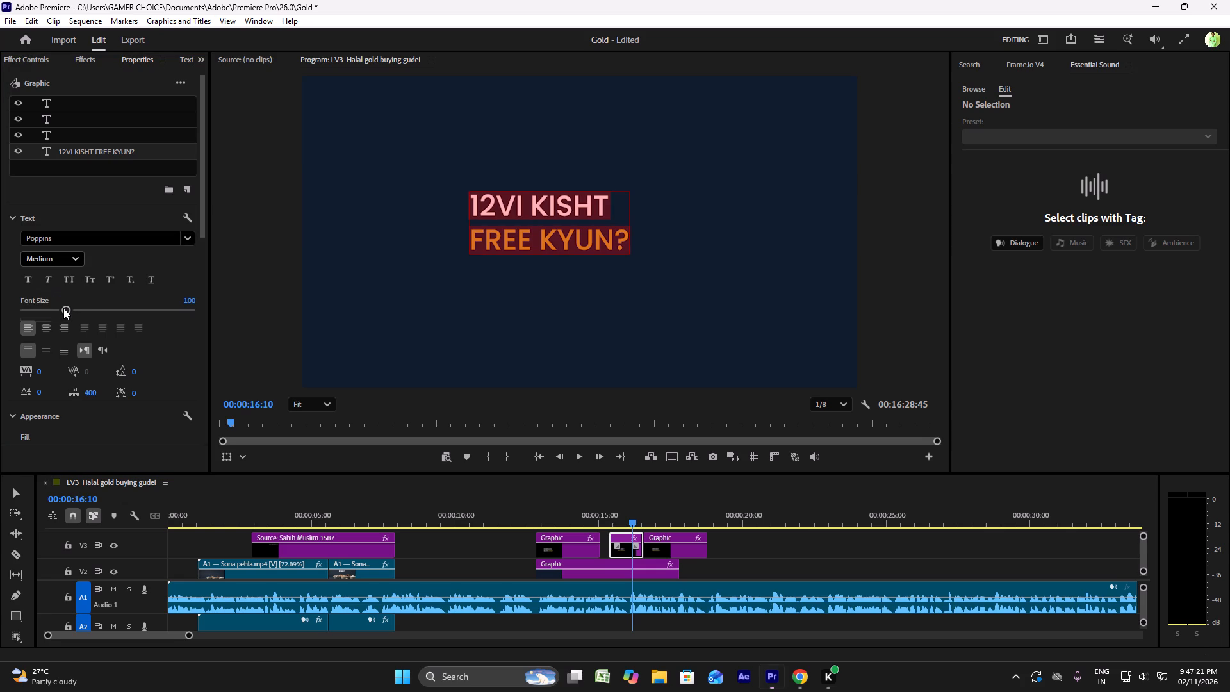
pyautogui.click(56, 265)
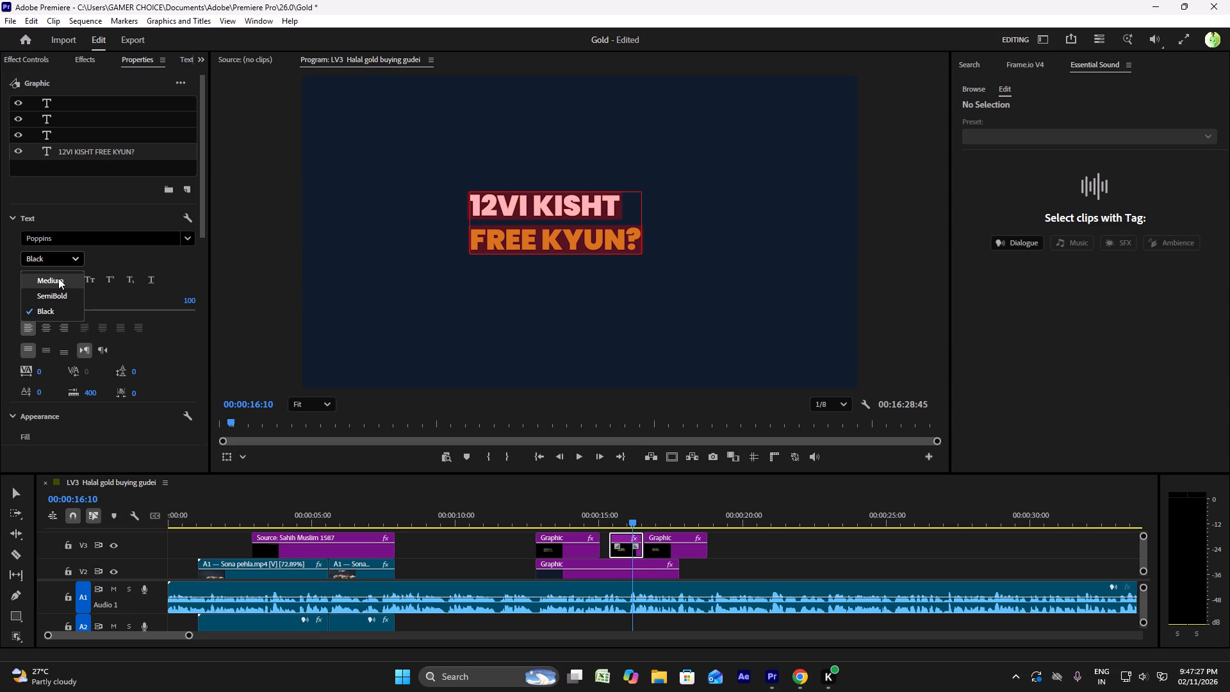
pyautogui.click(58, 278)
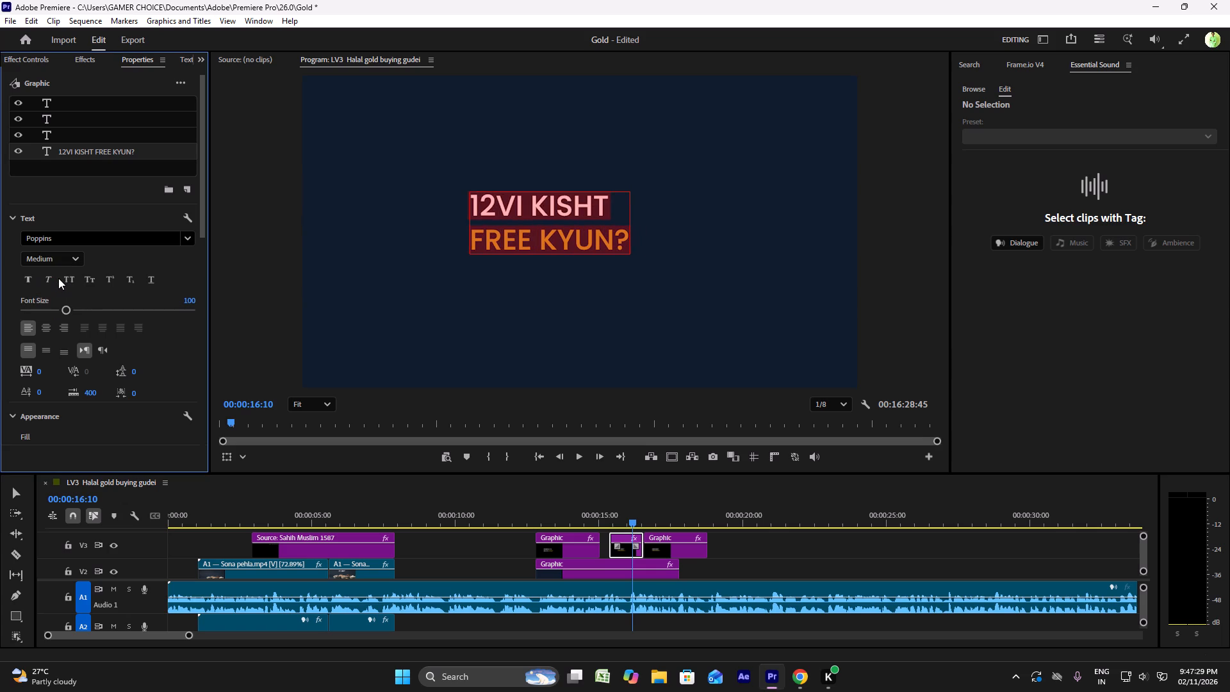
# Compare the Medium and SemiBold versions of the 12VI KISHT FREE KYUN? title in the program preview.
pyautogui.click(658, 512)
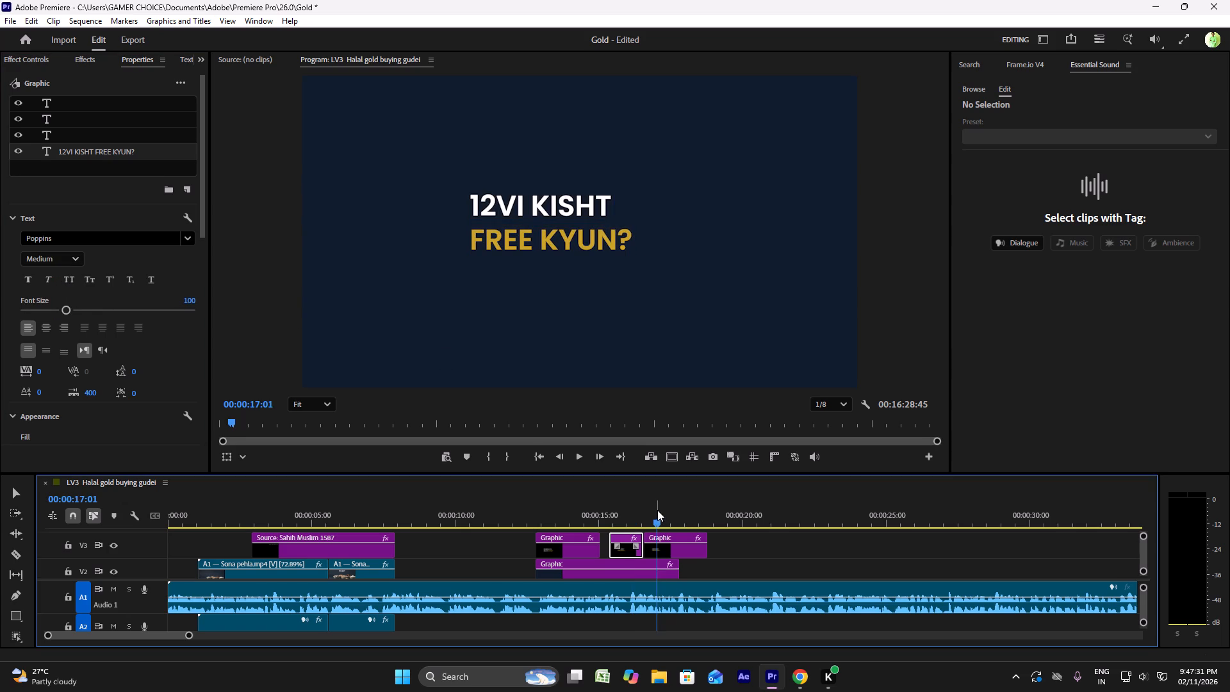
pyautogui.click(634, 509)
pyautogui.click(682, 517)
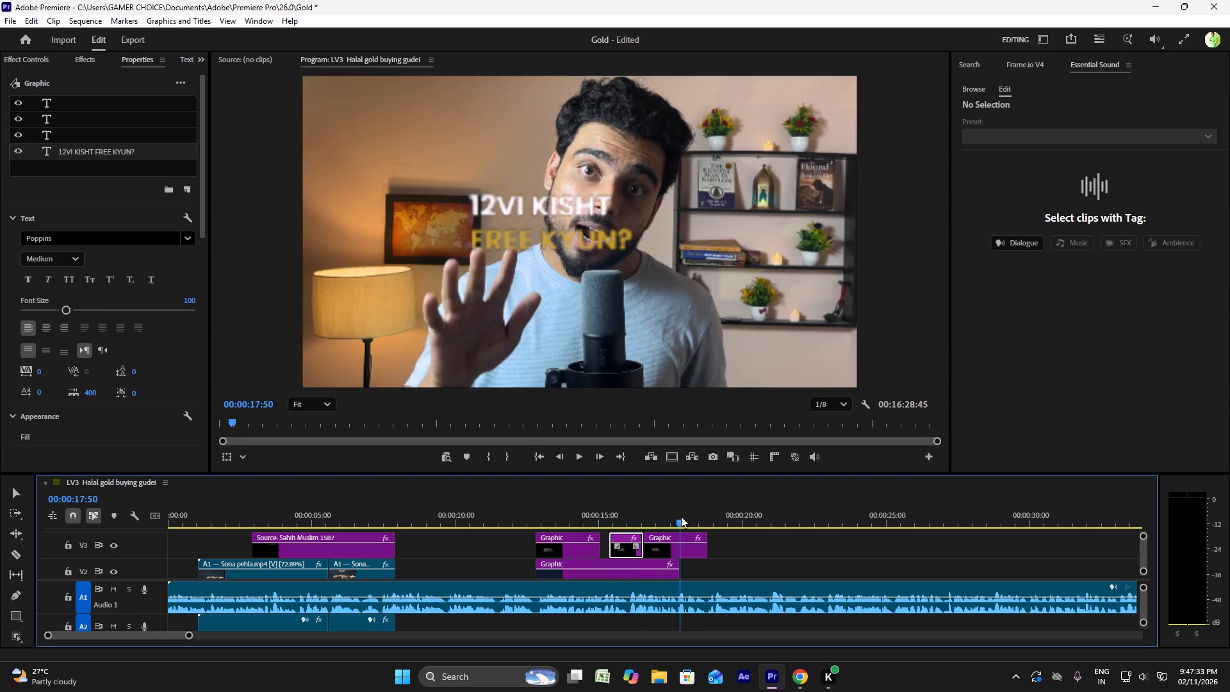
pyautogui.click(660, 516)
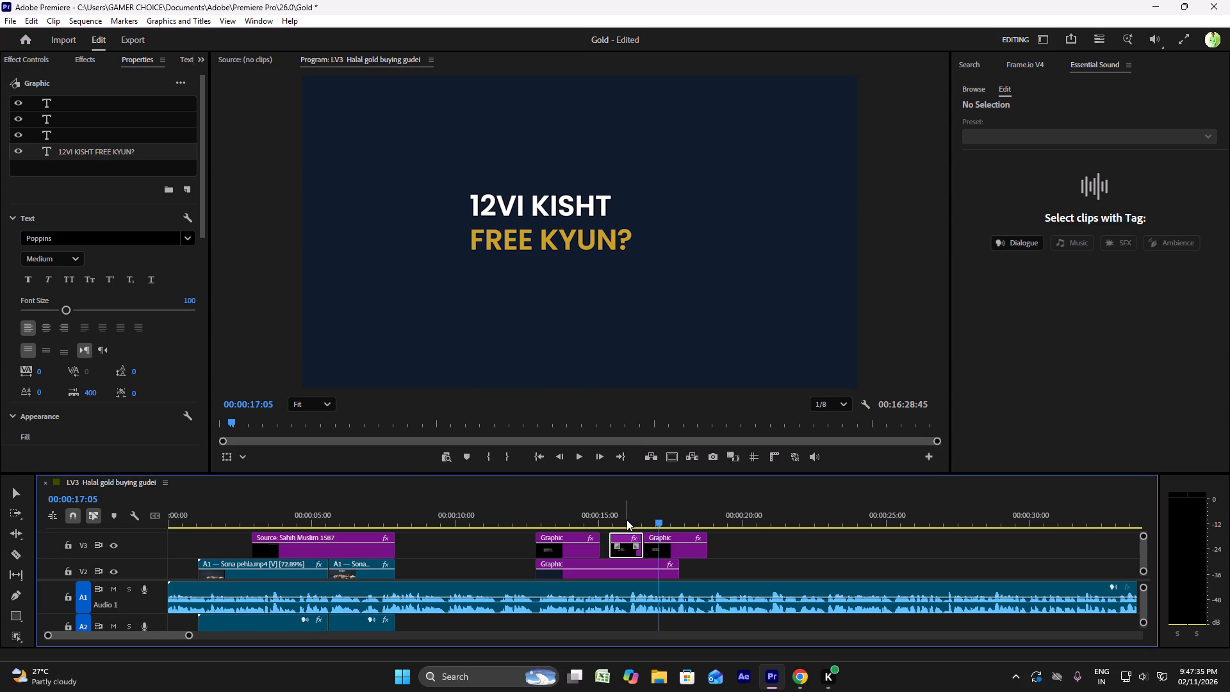
pyautogui.click(623, 520)
pyautogui.click(651, 521)
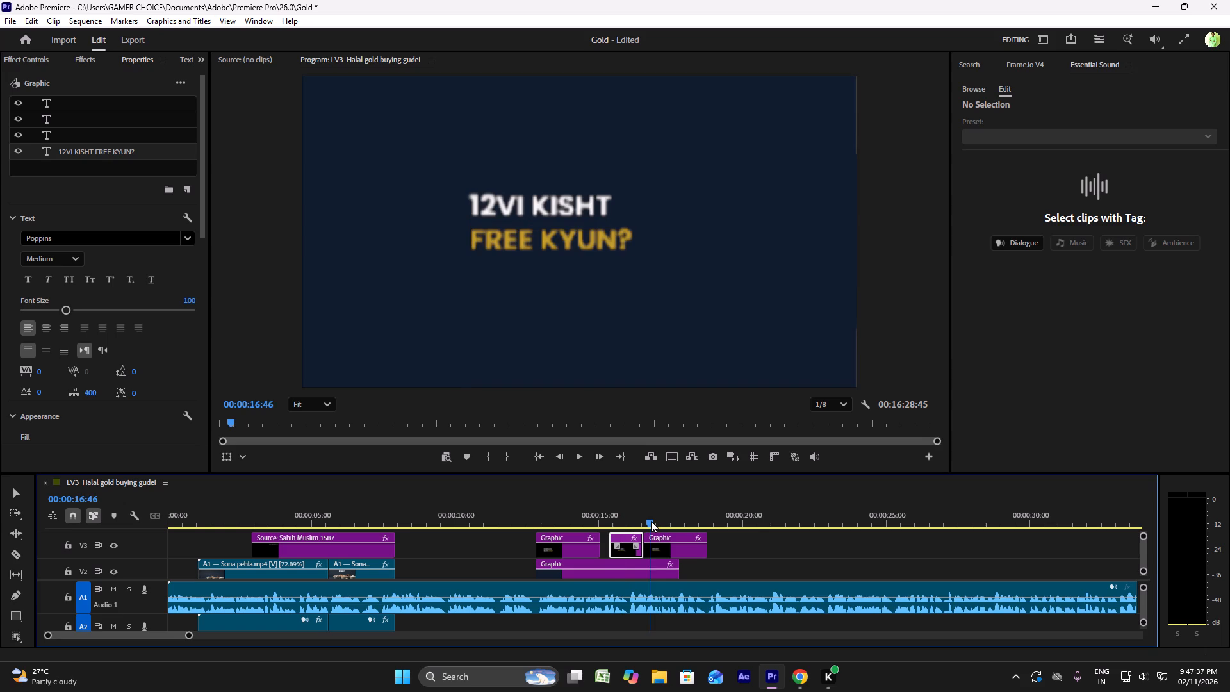
pyautogui.click(635, 516)
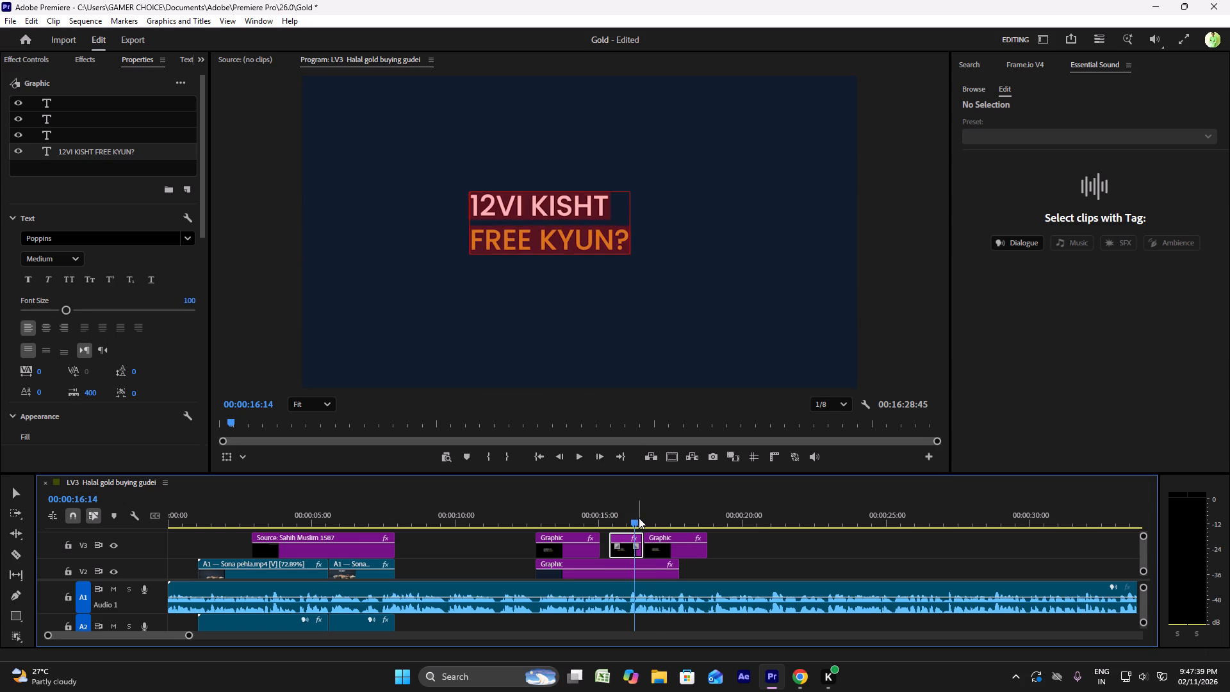
pyautogui.click(652, 518)
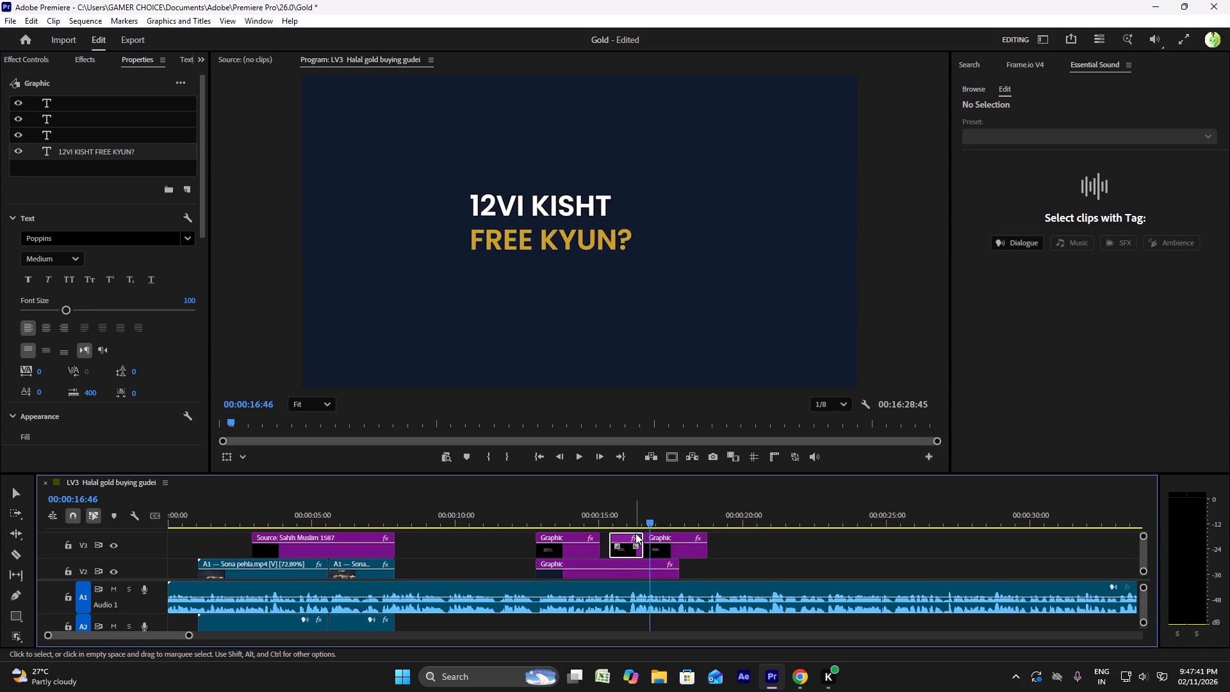
# Delete the shorter Medium-weight 12VI KISHT FREE KYUN? title clip from V3.
pyautogui.press('Delete')
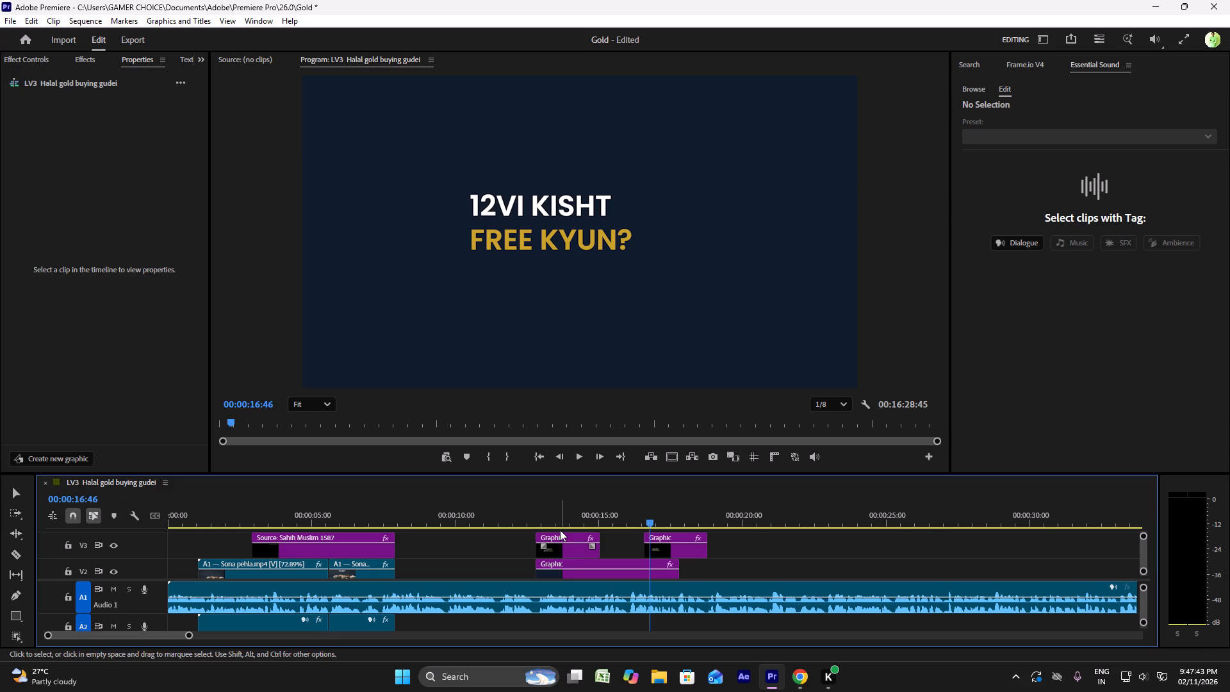
# Move the SemiBold 12VI KISHT FREE KYUN? clip on V3 so it starts directly after the KHARIDA YA BECHA KAISE? clip.
pyautogui.click(560, 502)
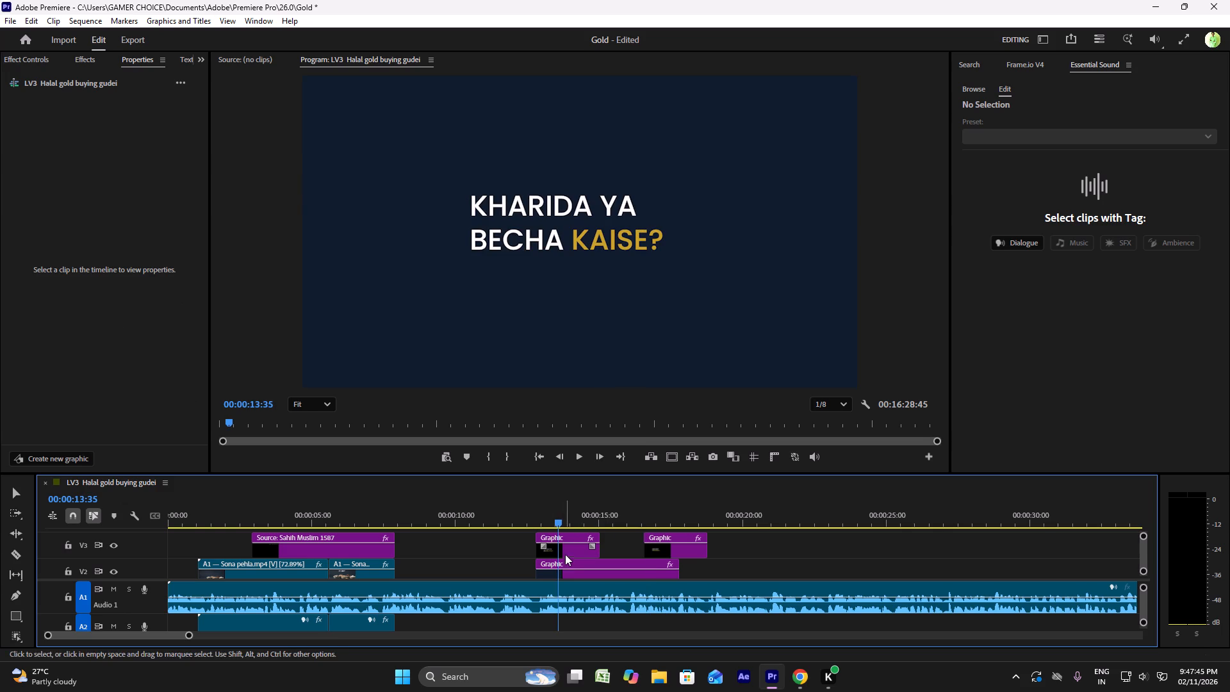
pyautogui.moveTo(675, 551); pyautogui.dragTo(634, 541)
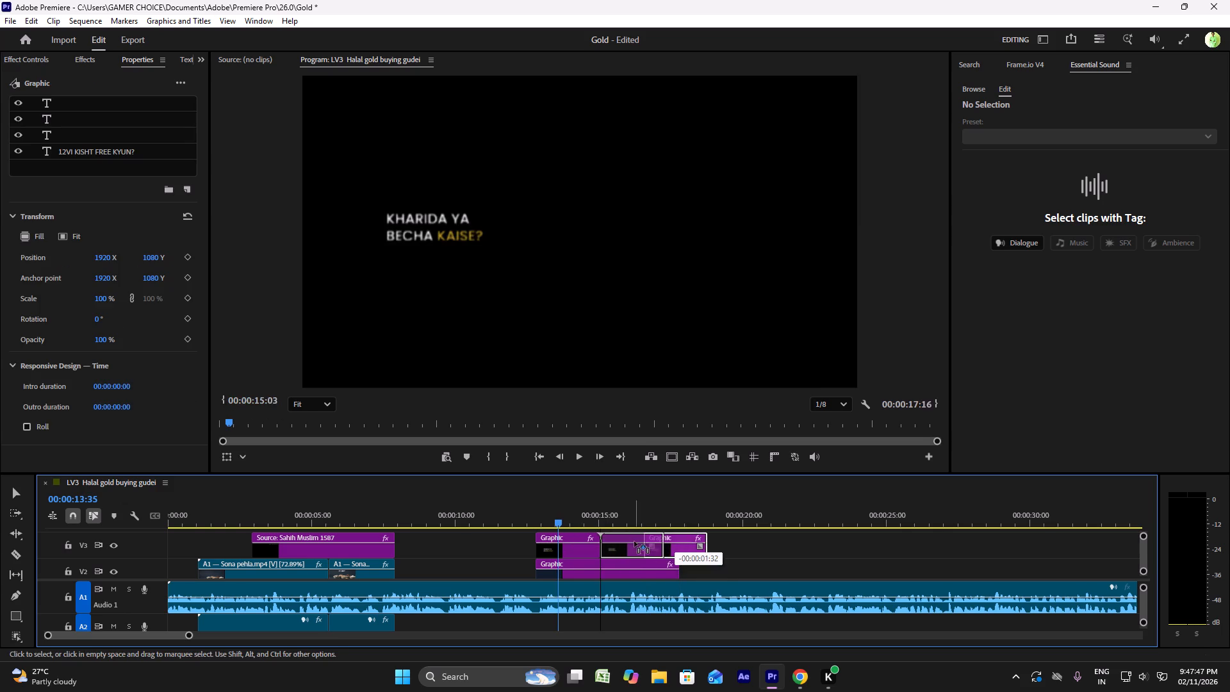
pyautogui.moveTo(634, 541); pyautogui.dragTo(633, 541)
pyautogui.click(620, 514)
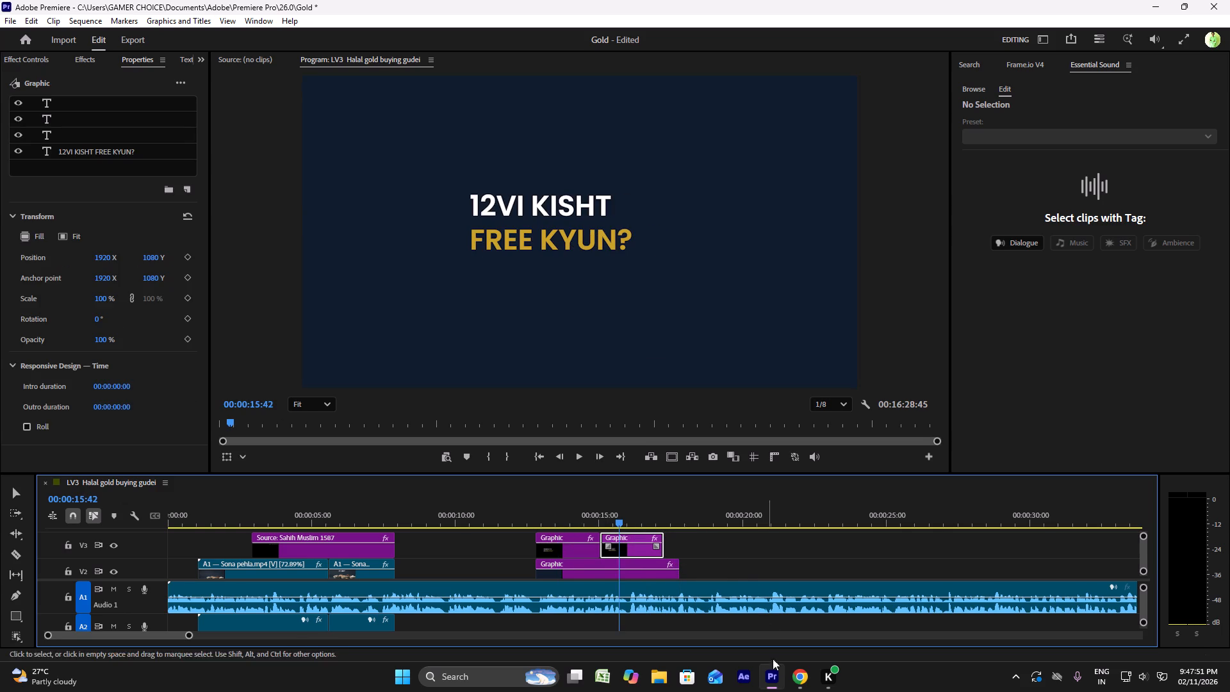
# Switch to Chrome and review the editor brief PDF's line-by-line instructions, stock clip list, scoreboard versions and 2-SAWAAL CARD table.
pyautogui.click(792, 680)
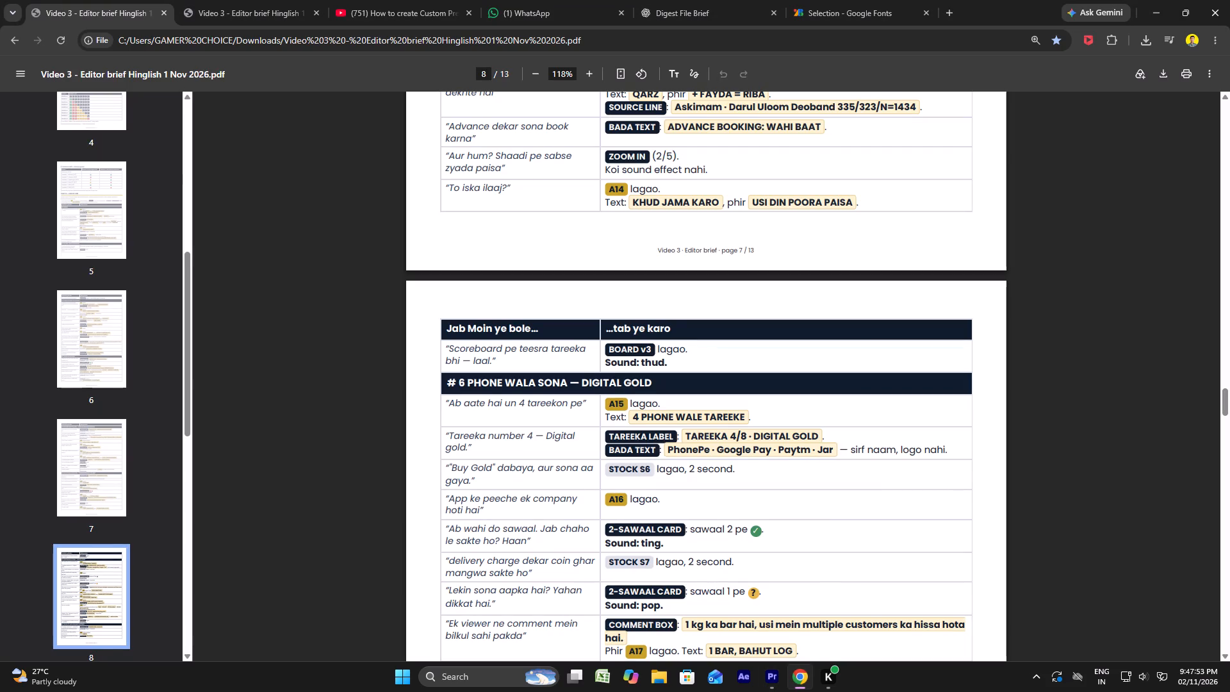
pyautogui.scroll(16, 729, 446)
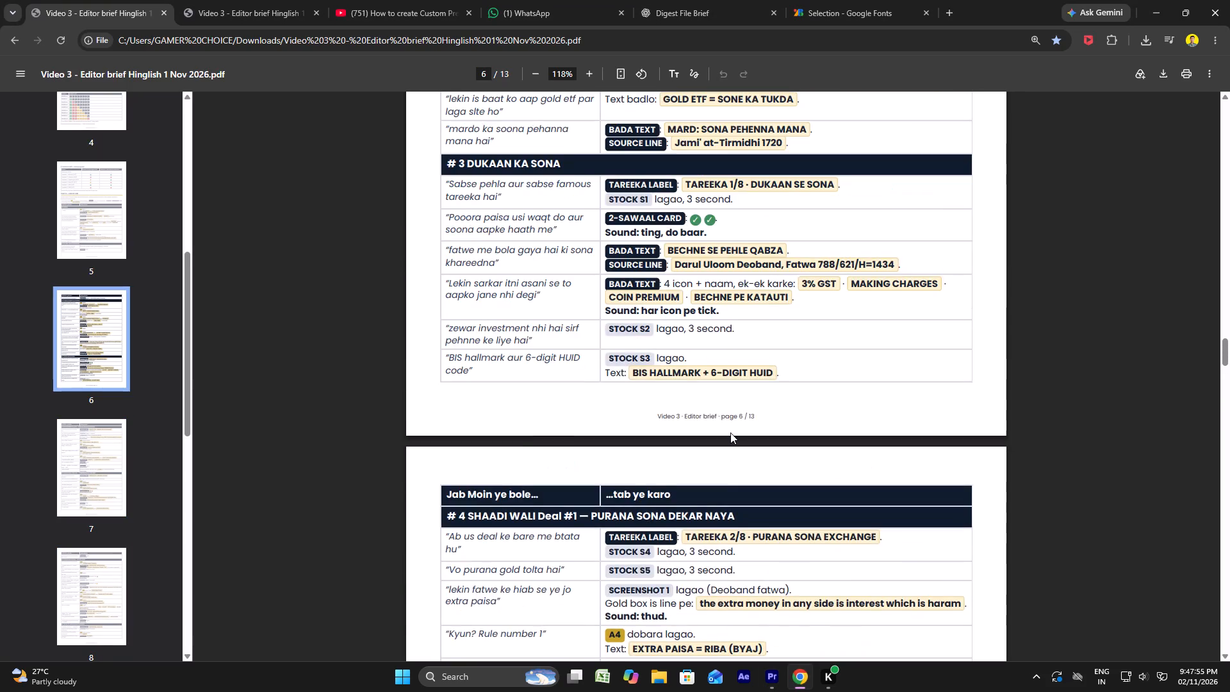
pyautogui.scroll(13, 730, 432)
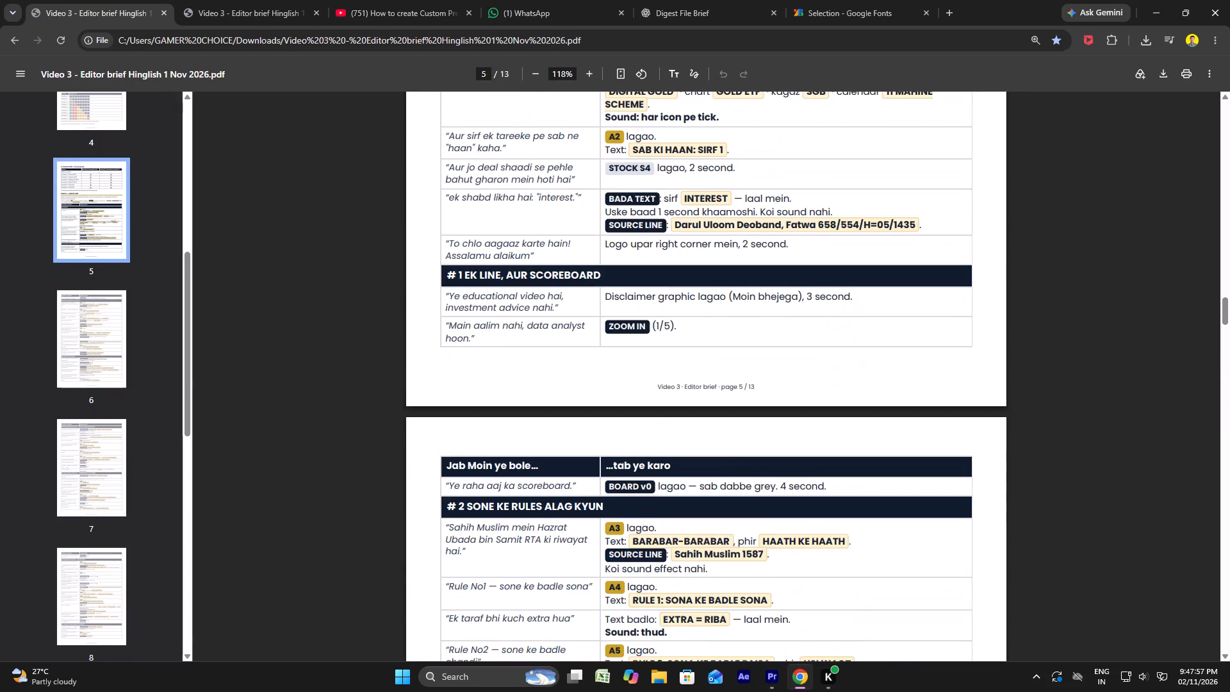
pyautogui.scroll(9, 730, 432)
pyautogui.scroll(-5, 730, 429)
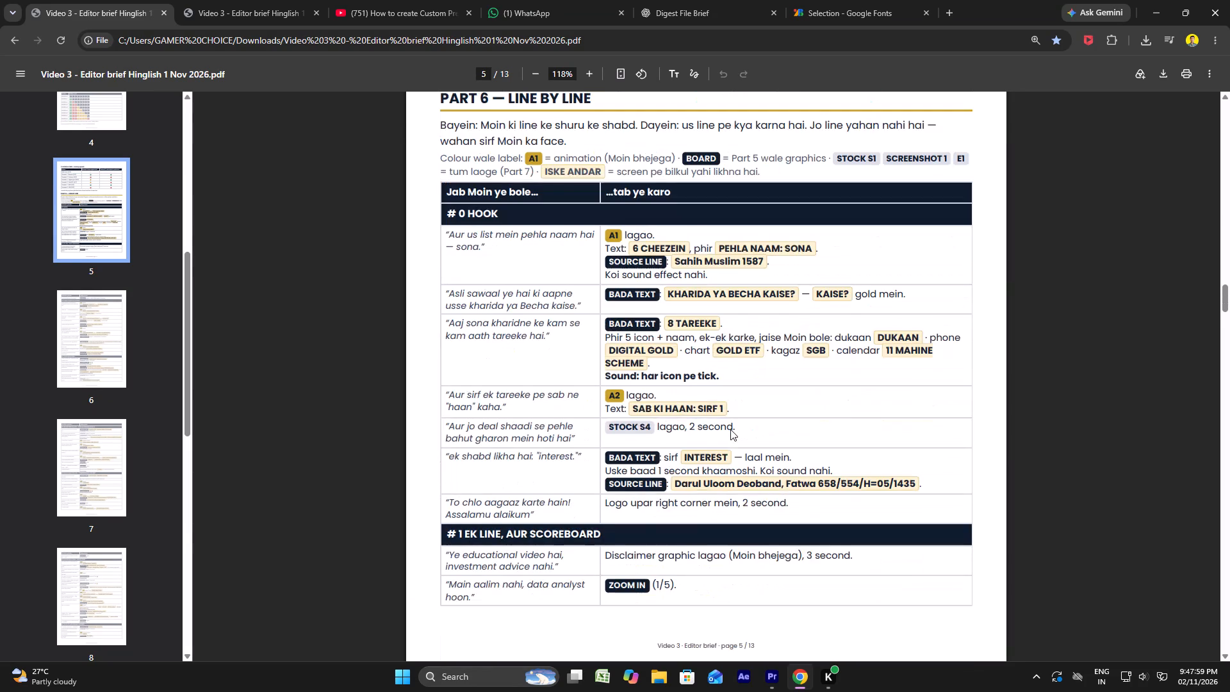
pyautogui.scroll(-18, 730, 429)
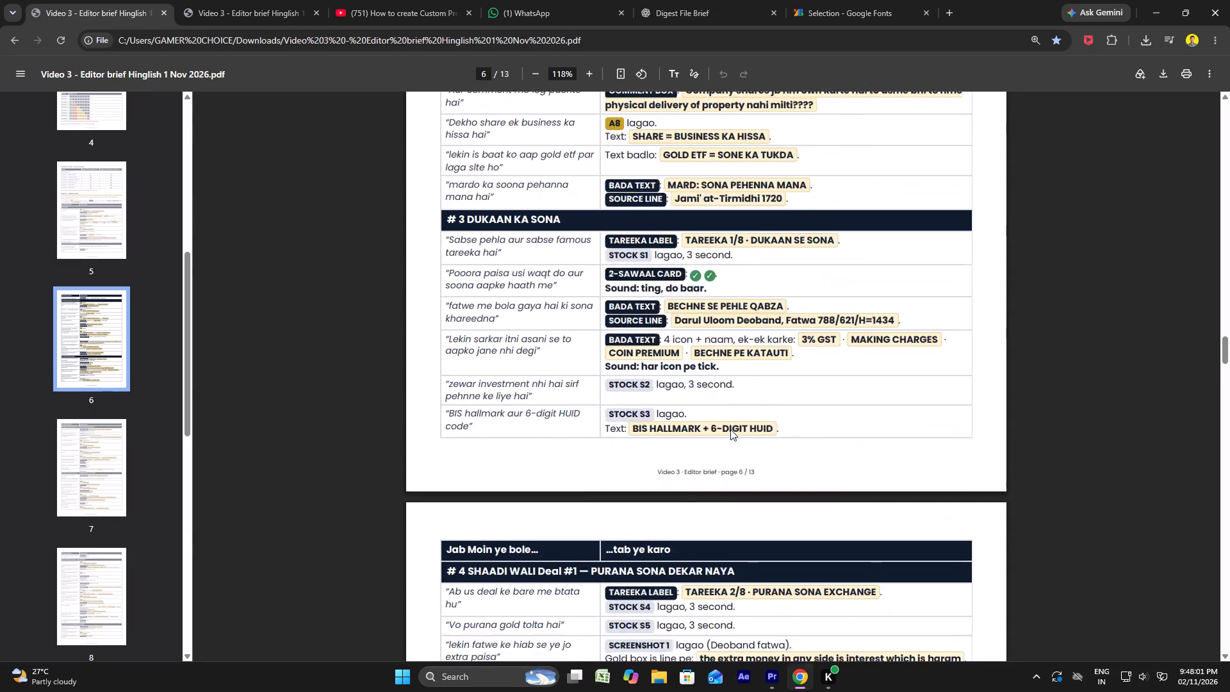
pyautogui.scroll(-19, 730, 429)
pyautogui.scroll(-13, 730, 429)
pyautogui.scroll(-16, 730, 429)
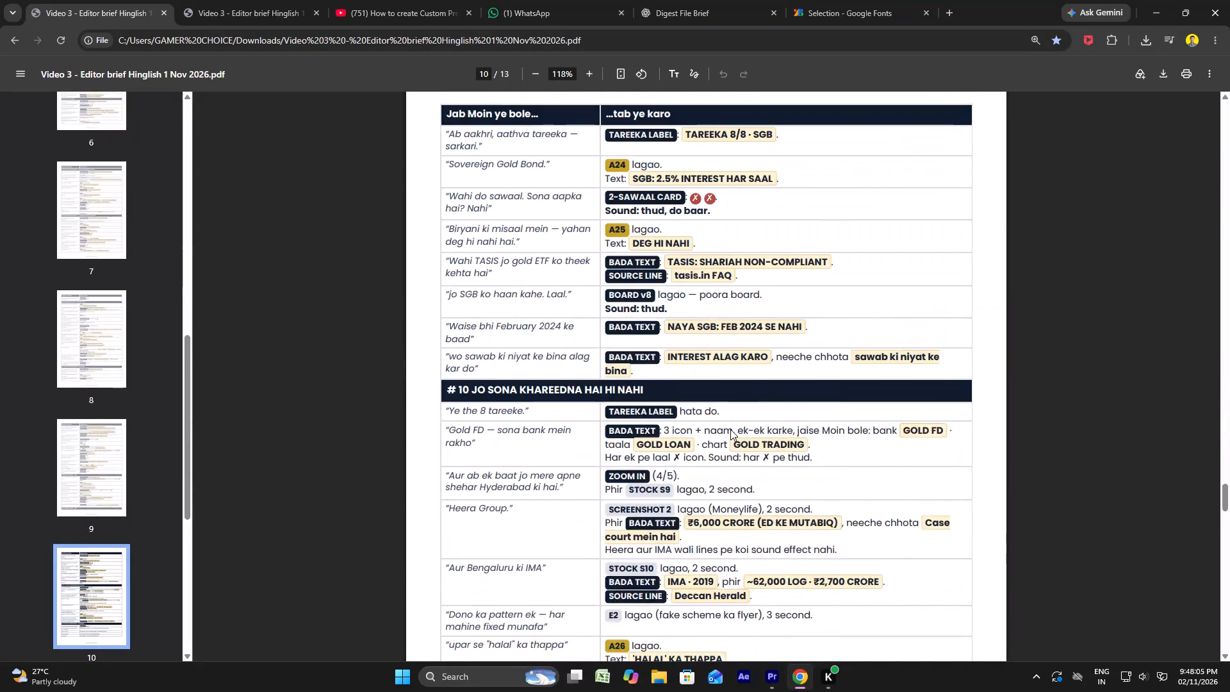
pyautogui.scroll(-19, 730, 429)
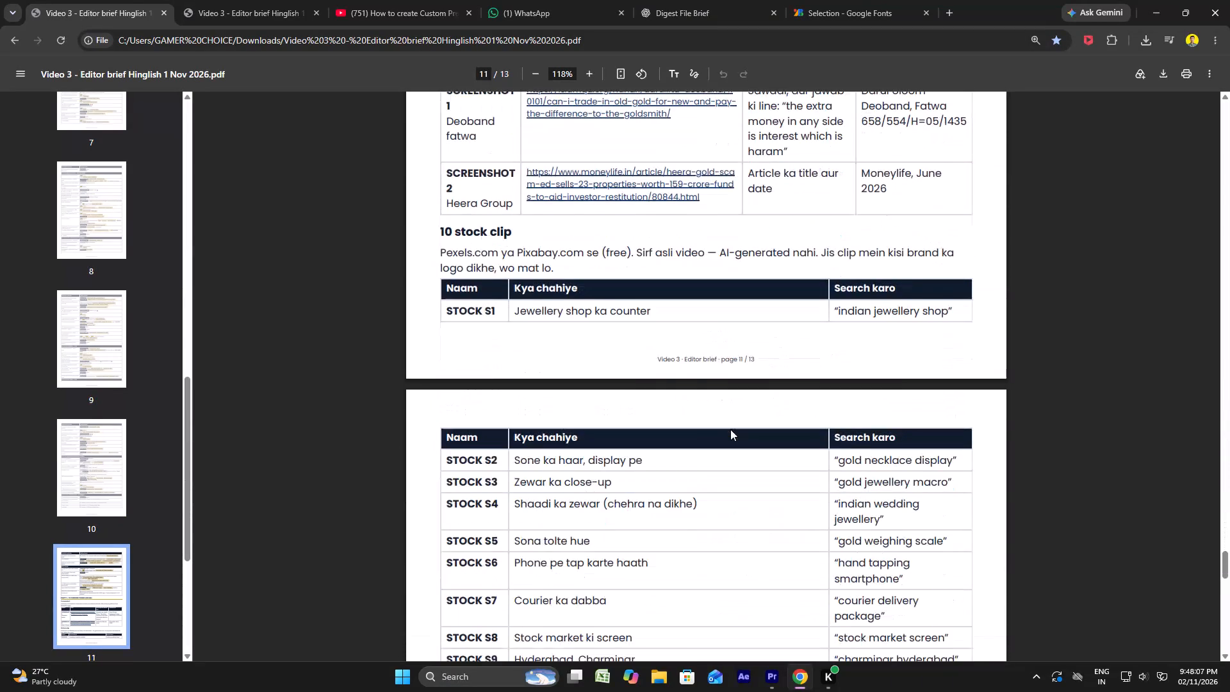
pyautogui.scroll(7, 730, 429)
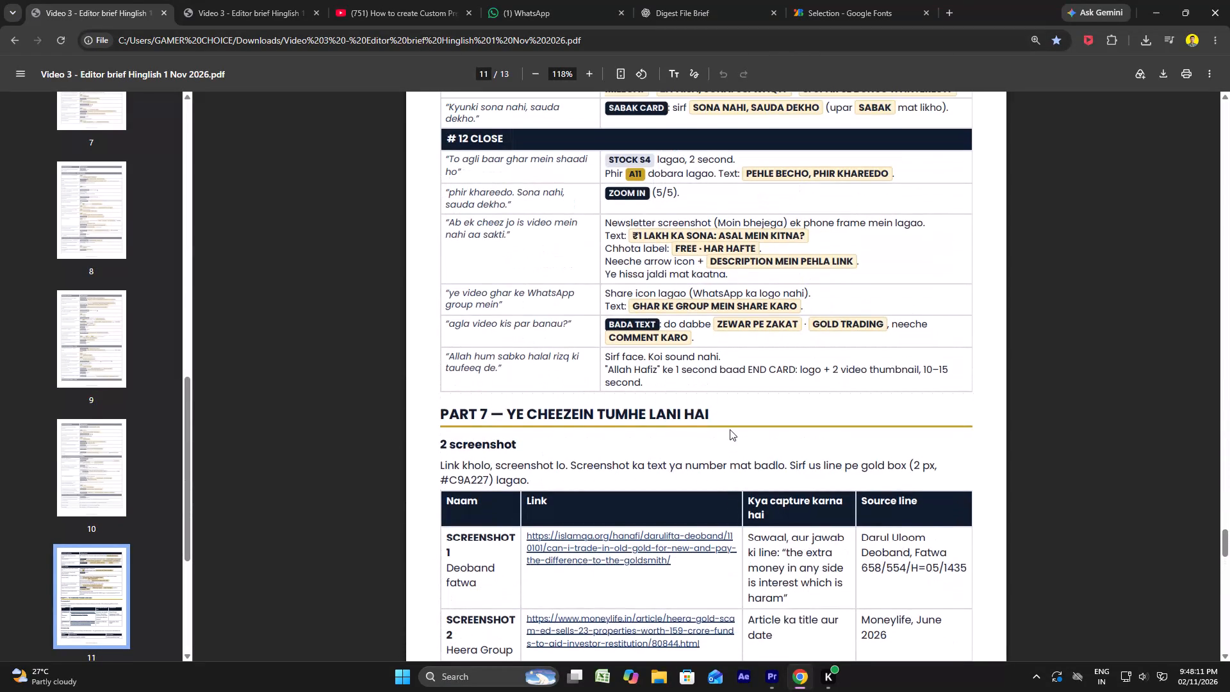
pyautogui.scroll(20, 730, 430)
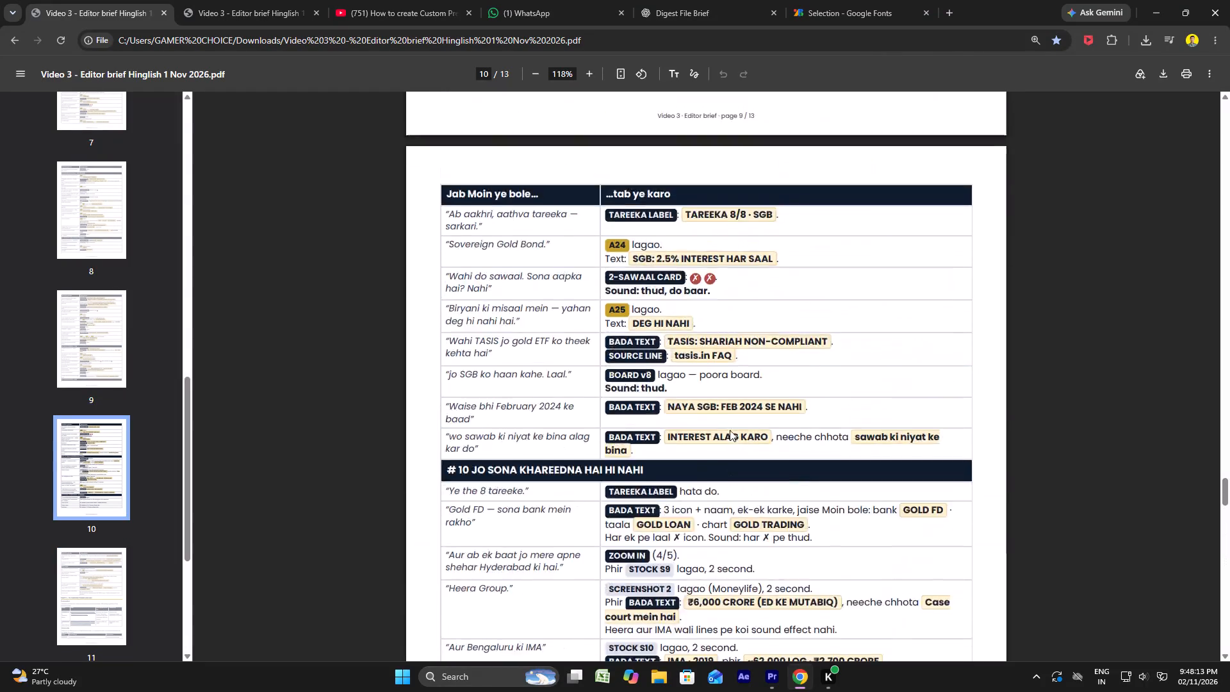
pyautogui.scroll(20, 730, 430)
pyautogui.scroll(1, 730, 430)
pyautogui.scroll(3, 710, 318)
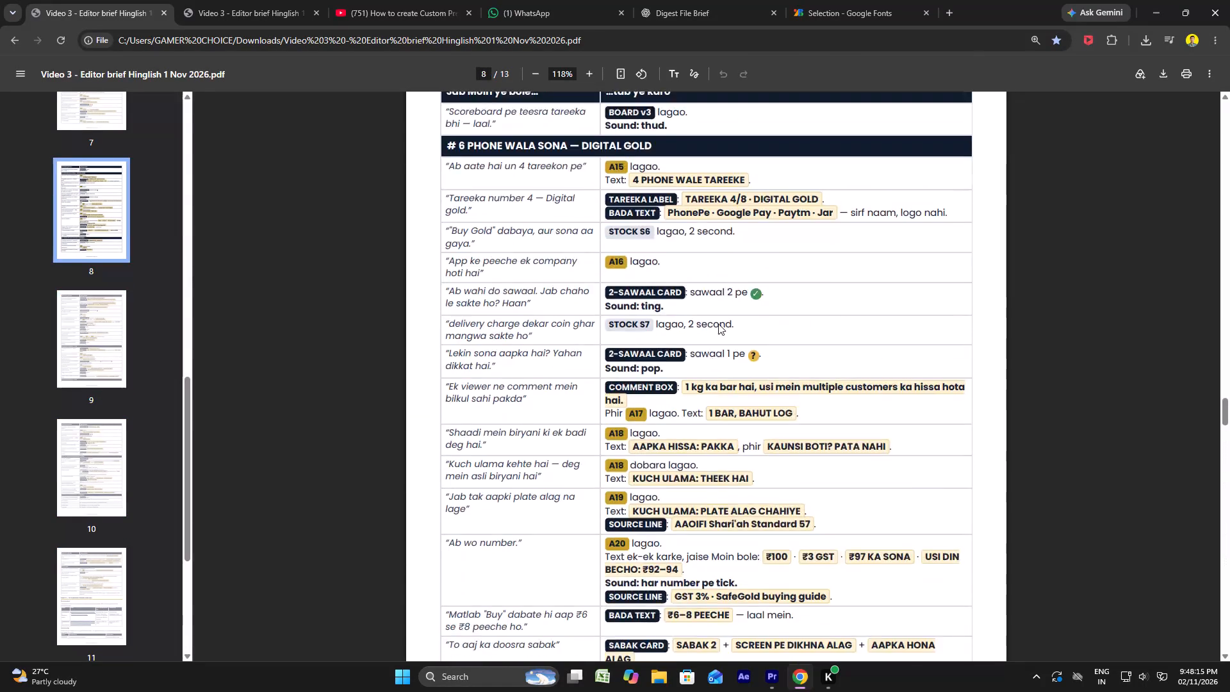
pyautogui.scroll(10, 718, 324)
pyautogui.scroll(15, 710, 379)
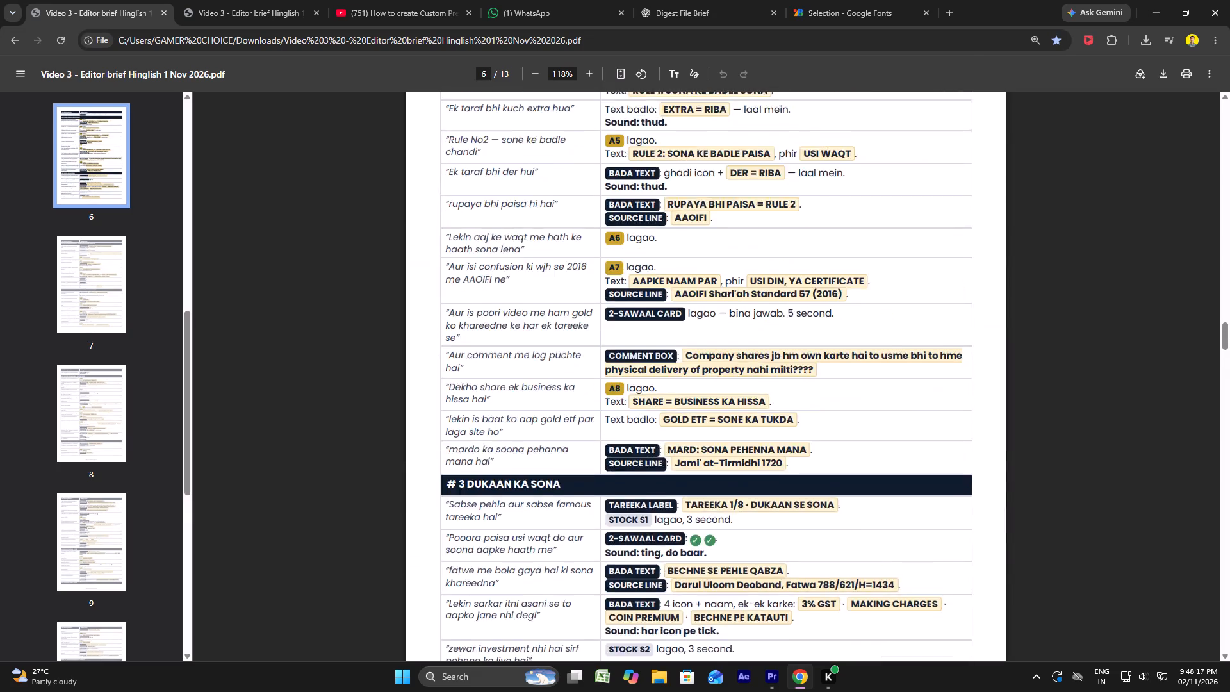
pyautogui.scroll(14, 710, 379)
pyautogui.scroll(7, 710, 379)
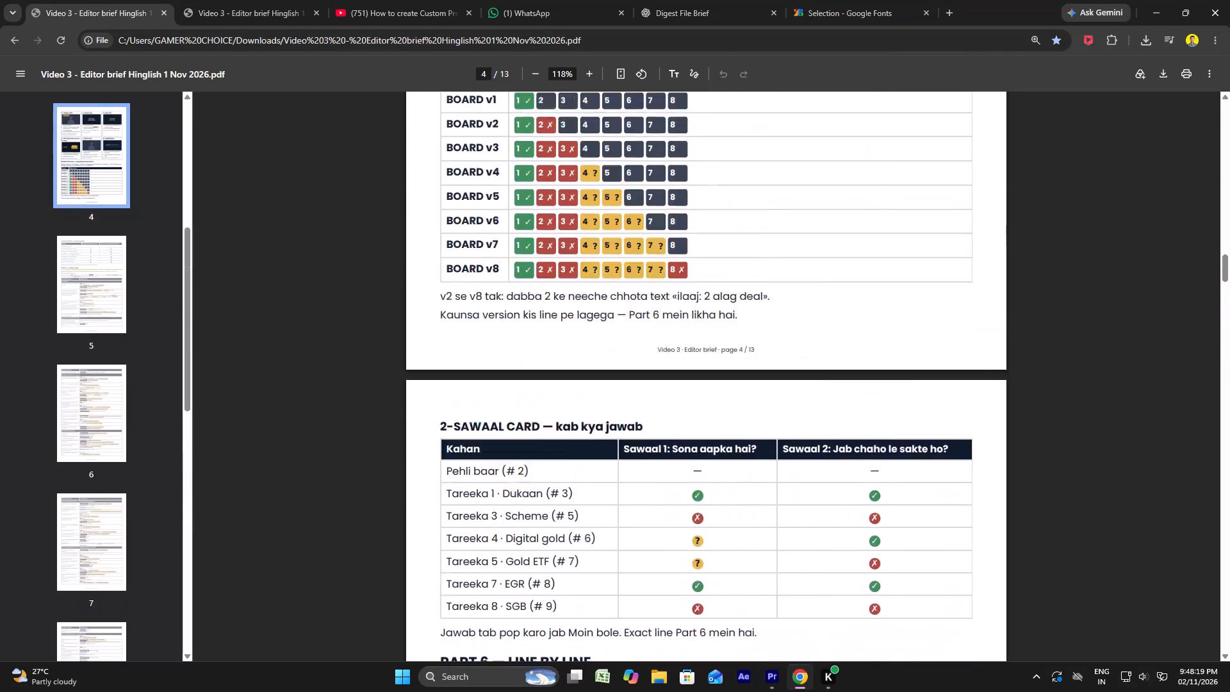
# Copy the BADA TEXT phrase KHARIDA YA BECHA KAISE? from the # 0 HOOK section of the brief.
pyautogui.scroll(-13, 710, 379)
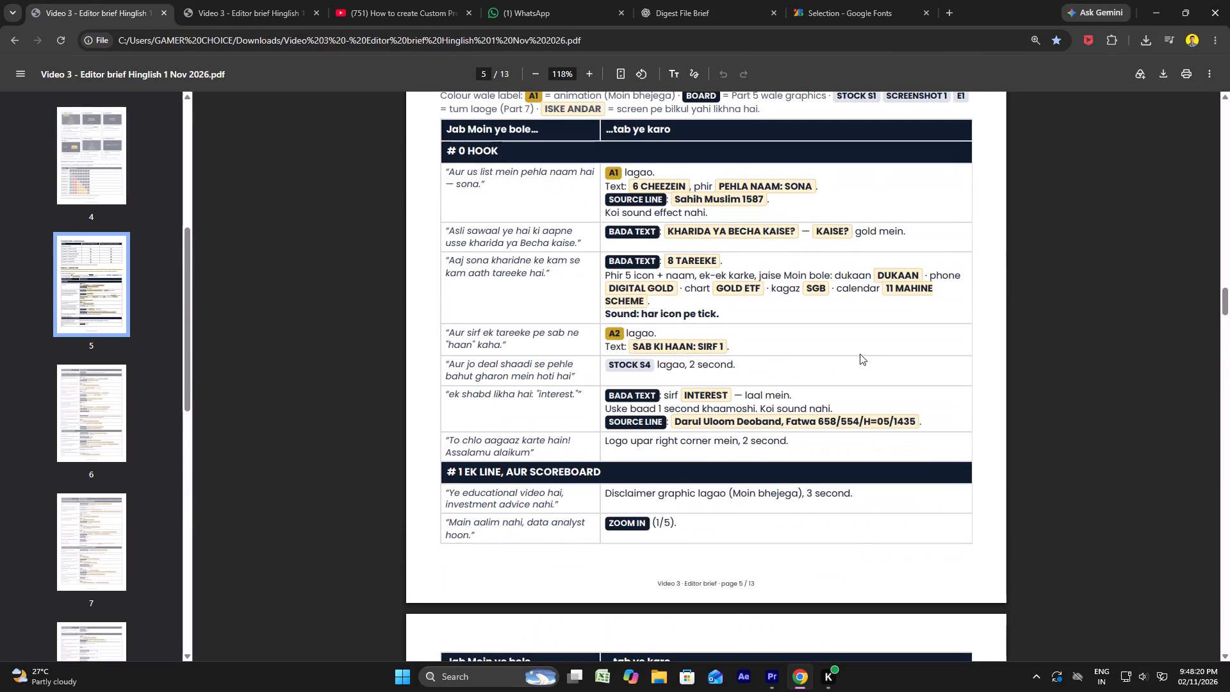
pyautogui.keyDown('ctrl'); pyautogui.scroll(1, 786, 311); pyautogui.keyUp('ctrl')
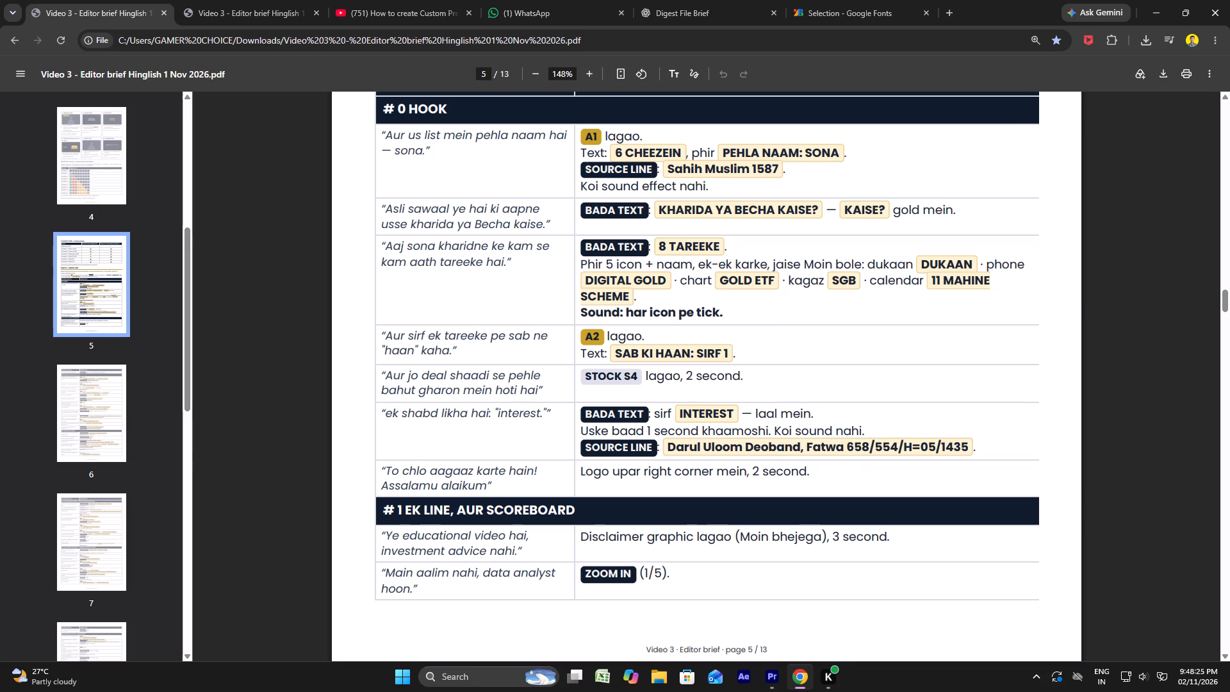
pyautogui.moveTo(660, 214); pyautogui.dragTo(819, 215)
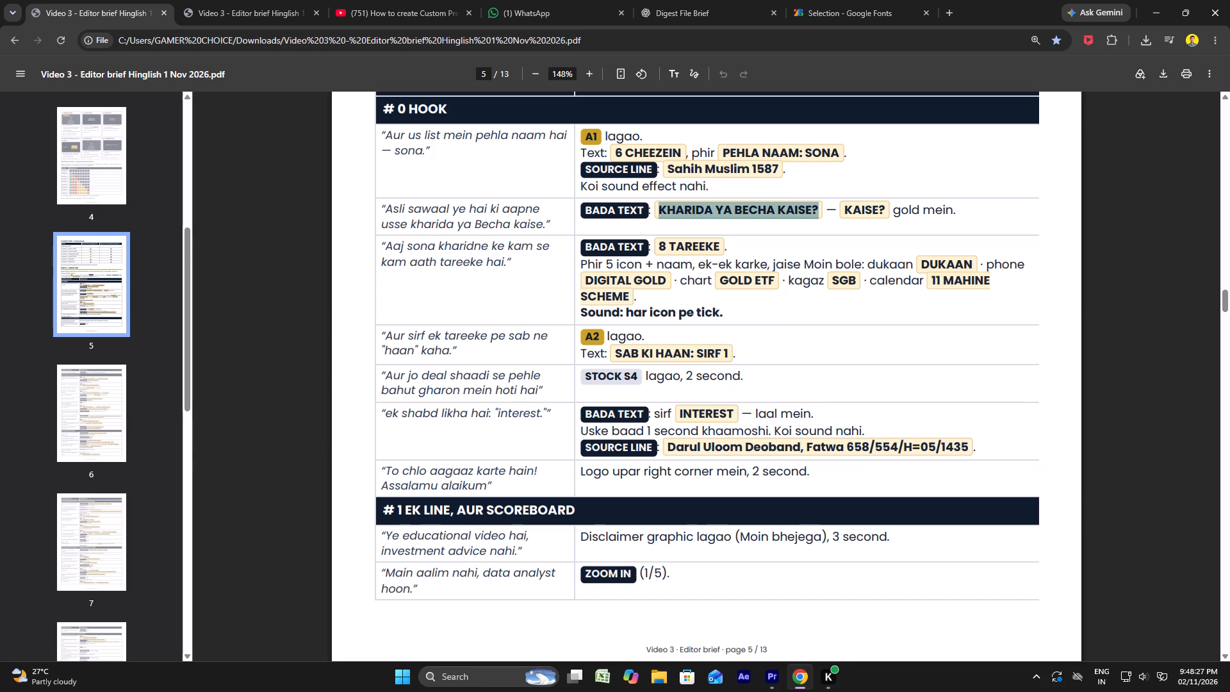
pyautogui.hotkey('ctrl', 'c')
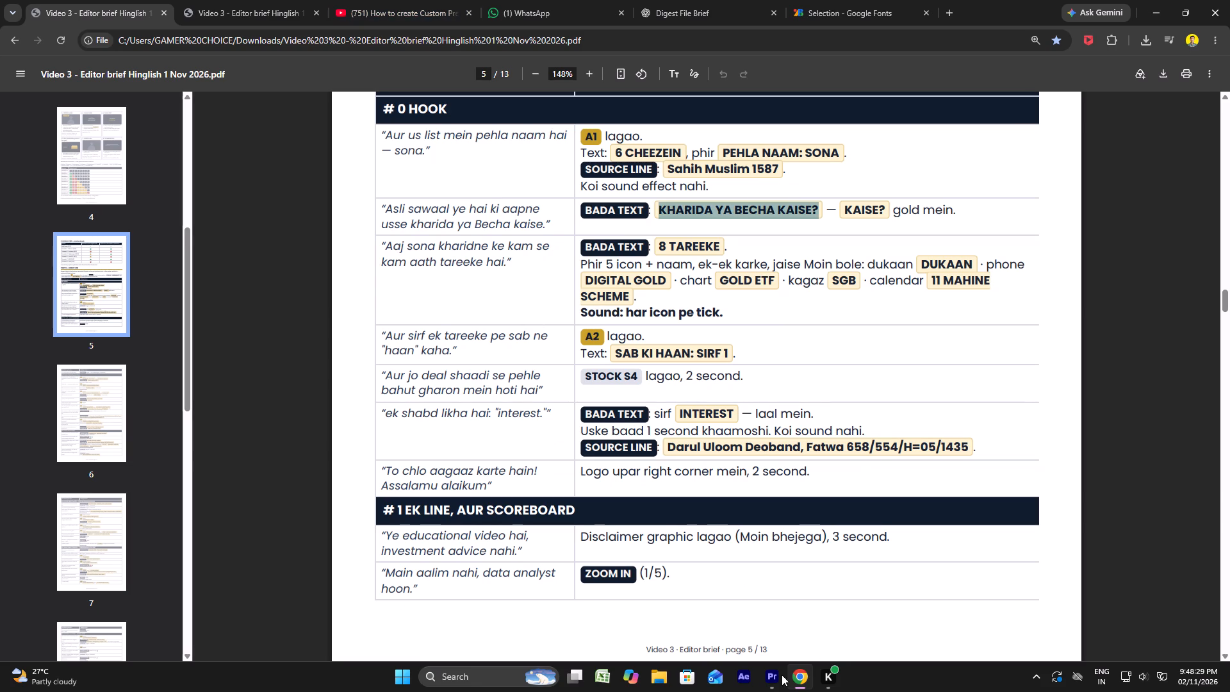
# Switch to Premiere Pro and replace the whole 12VI KISHT FREE KYUN? title text with the copied KHARIDA YA BECHA KAISE?.
pyautogui.click(780, 677)
pyautogui.tripleClick(554, 247)
pyautogui.click(554, 247)
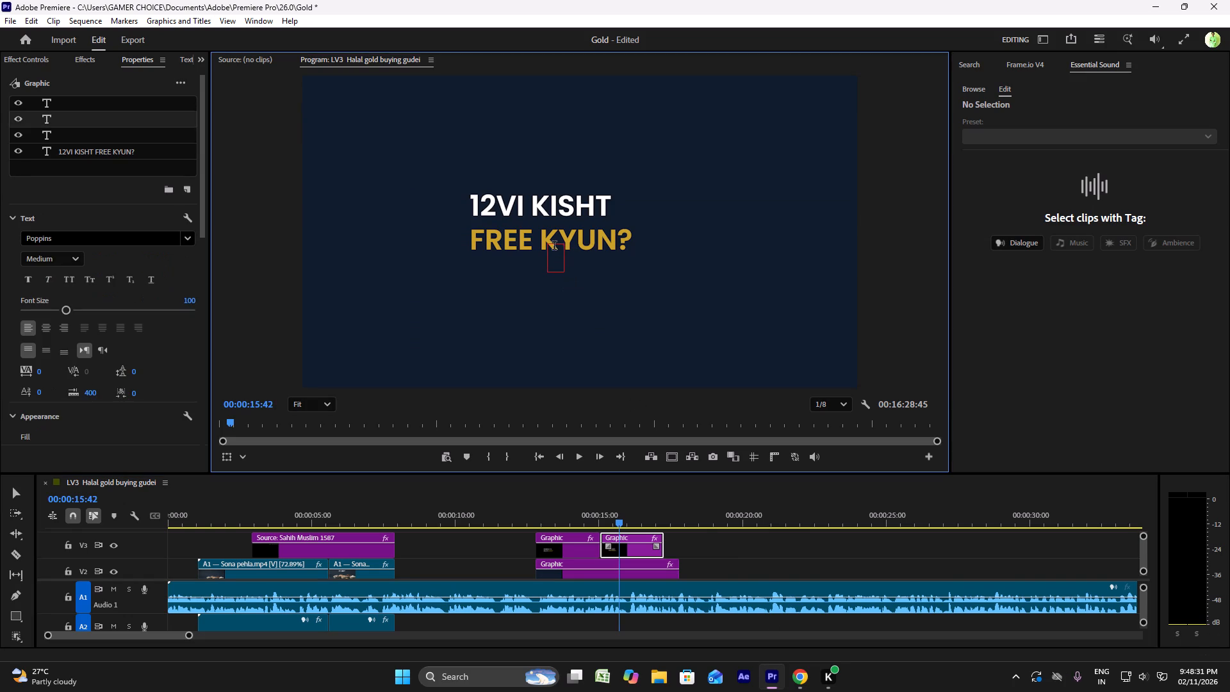
pyautogui.tripleClick(550, 230)
pyautogui.click(548, 230)
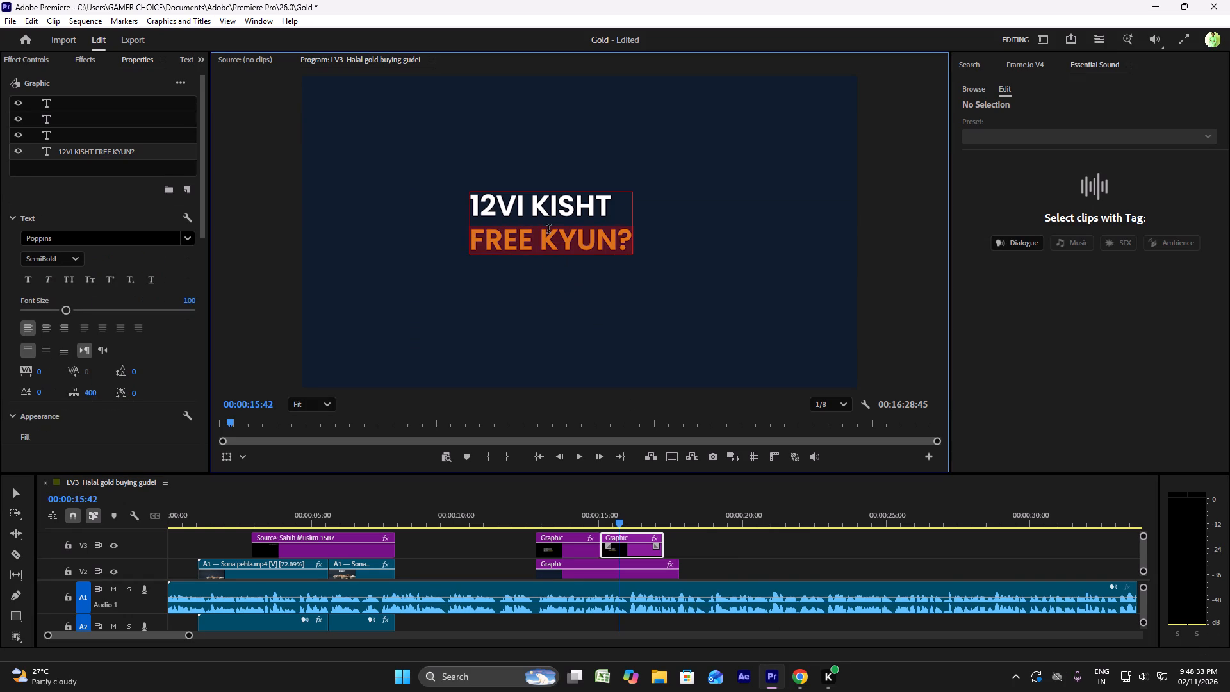
pyautogui.hotkey('ctrl', 'a')
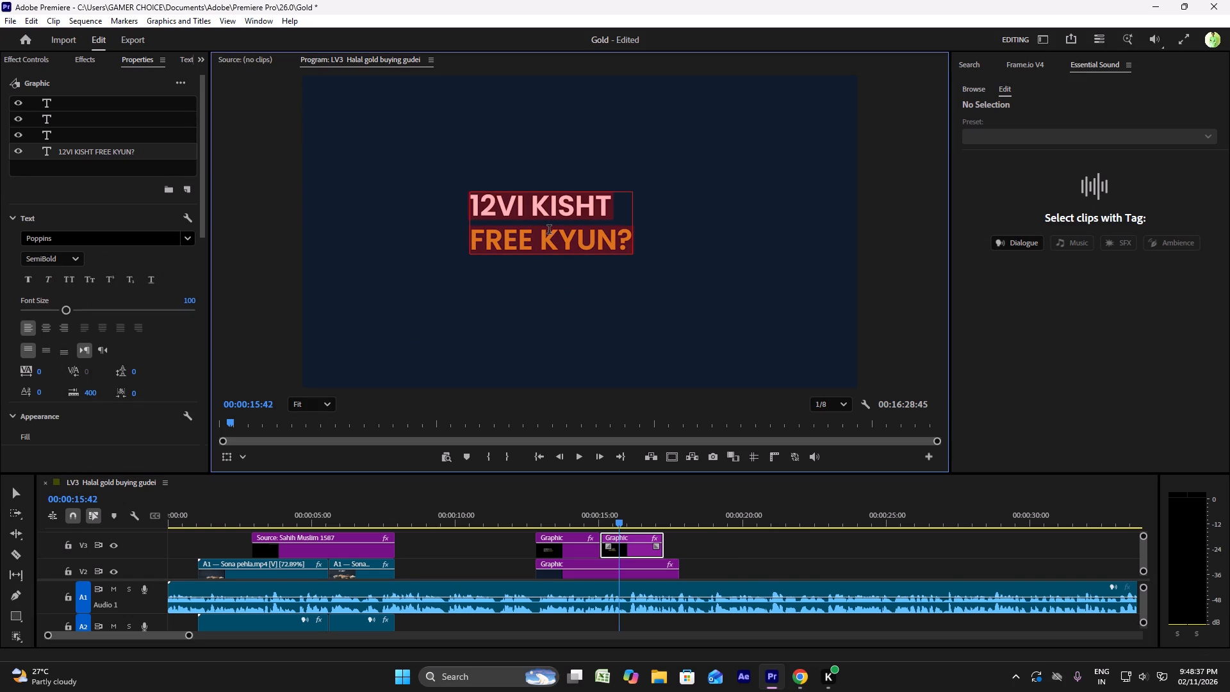
pyautogui.hotkey('ctrl', 'v')
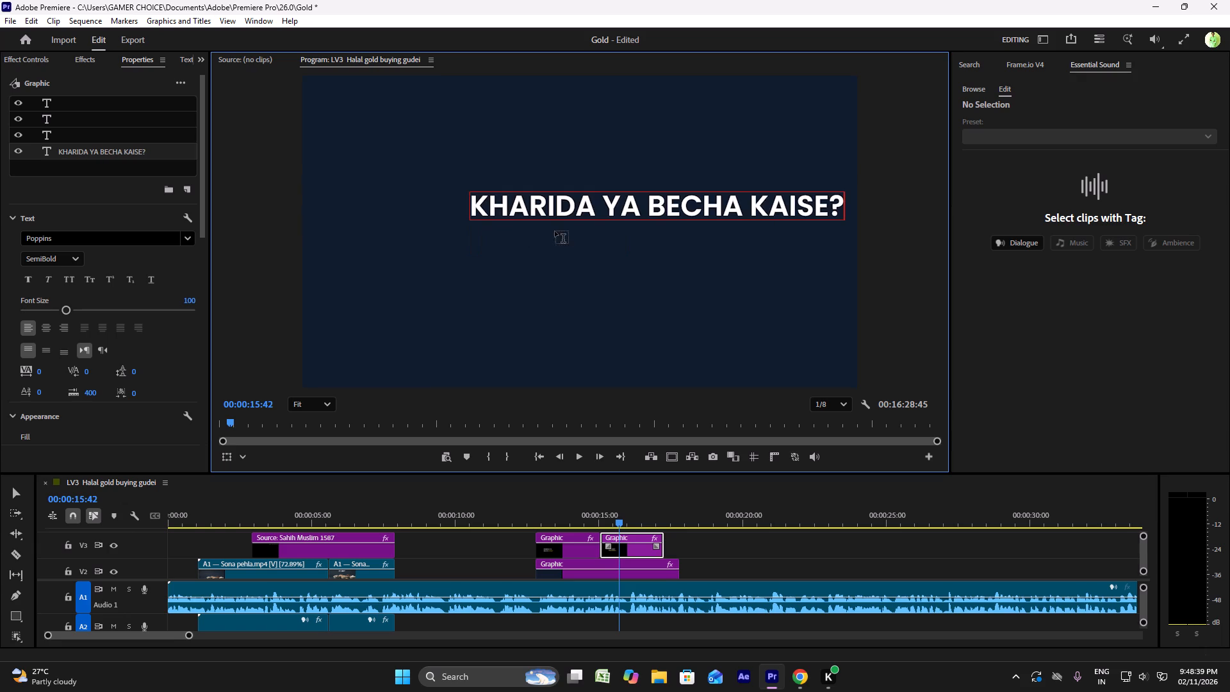
# Break the KHARIDA YA BECHA KAISE? title into two lines after YA and center-align the text.
pyautogui.click(650, 211)
pyautogui.press('BackSpace')
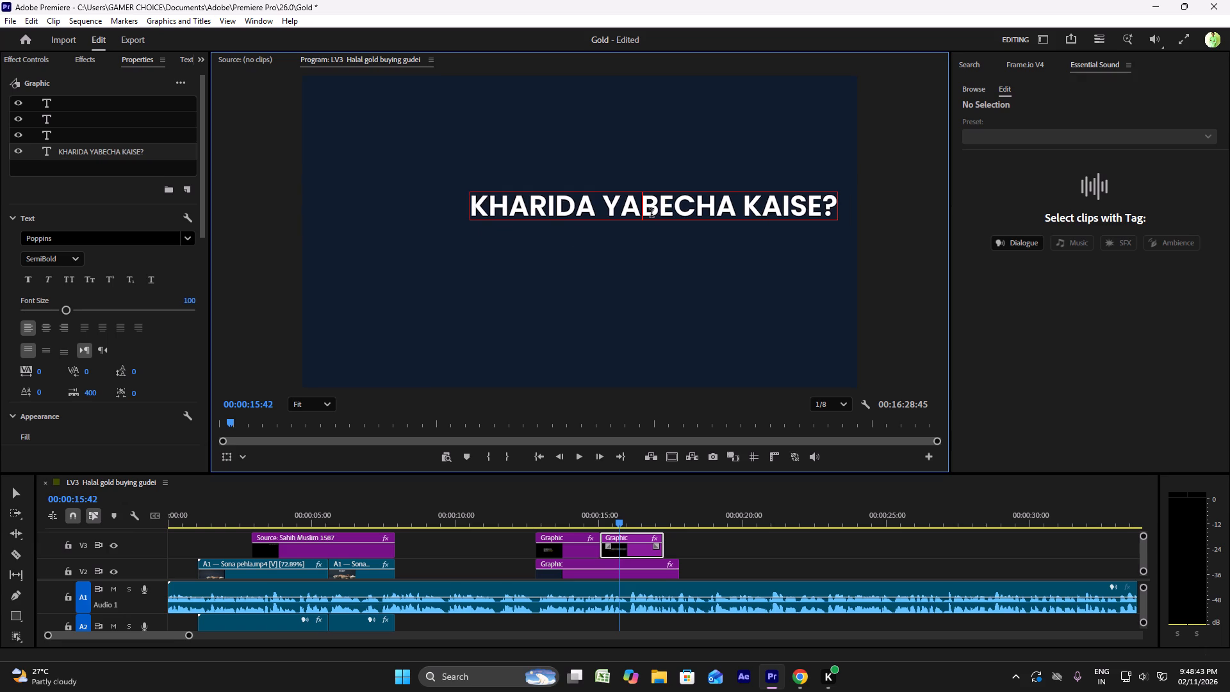
pyautogui.press('Return')
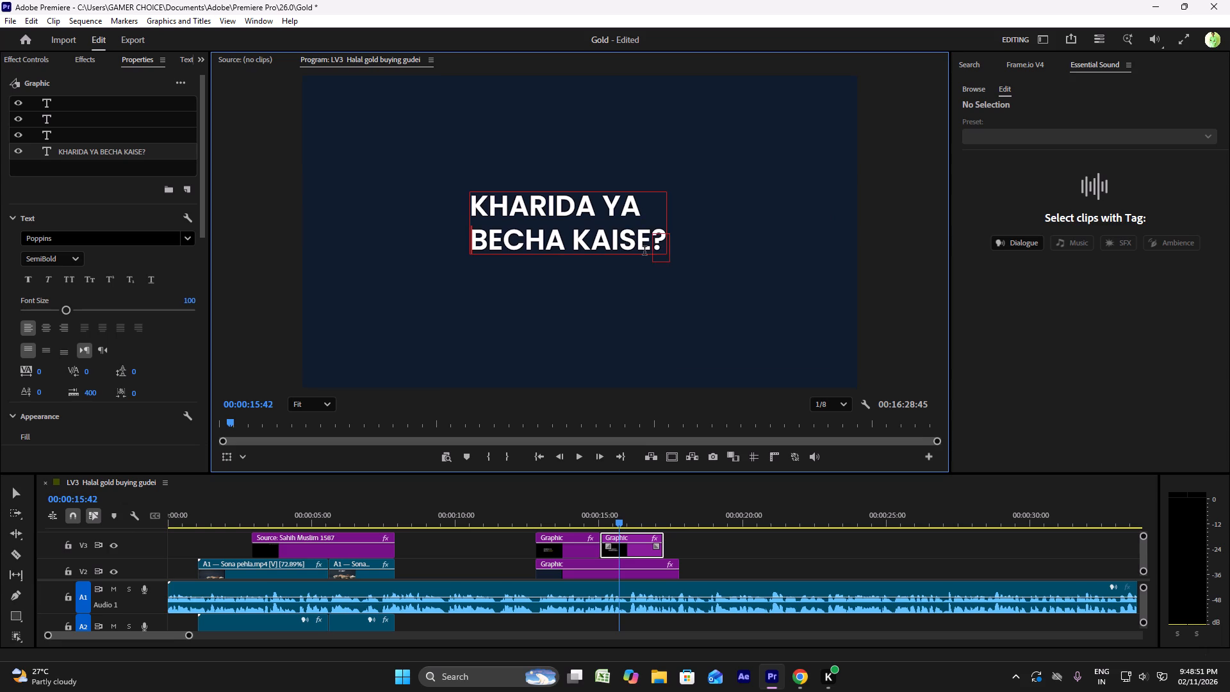
pyautogui.click(45, 331)
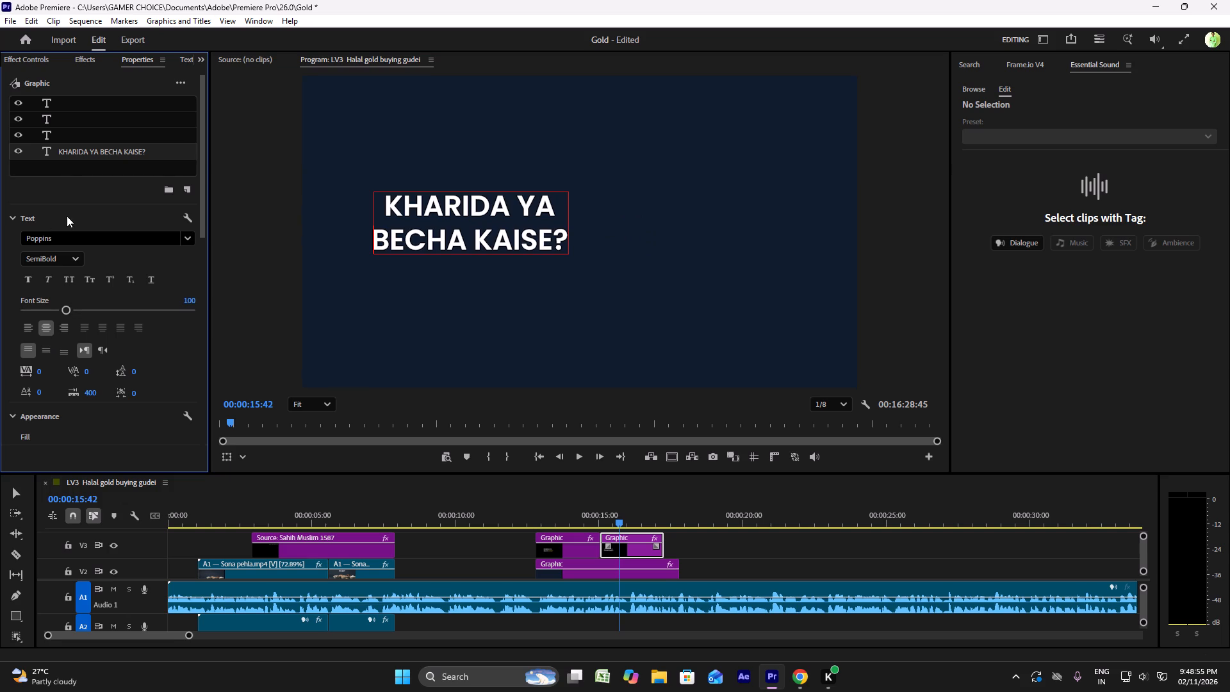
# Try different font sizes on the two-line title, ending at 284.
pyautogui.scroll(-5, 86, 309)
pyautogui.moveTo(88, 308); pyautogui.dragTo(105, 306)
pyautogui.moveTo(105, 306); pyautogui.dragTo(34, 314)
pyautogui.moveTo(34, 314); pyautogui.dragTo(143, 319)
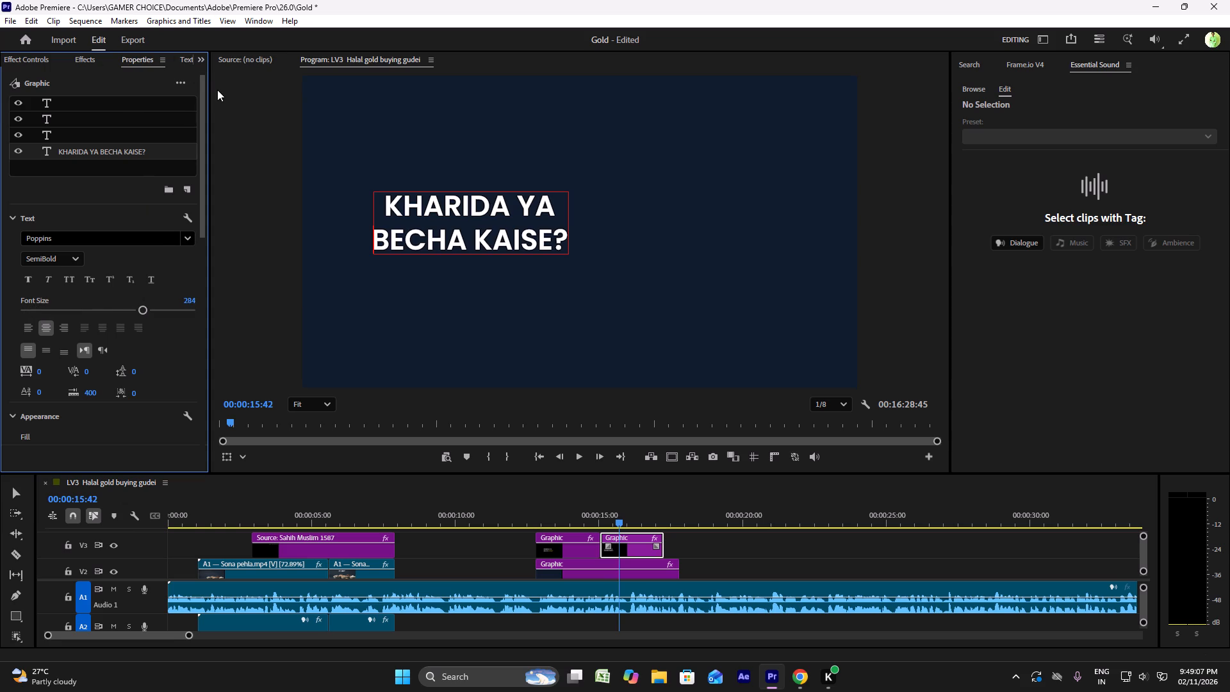
# Bring up the title clip's effect controls and widen their display area.
pyautogui.click(23, 62)
pyautogui.click(1185, 8)
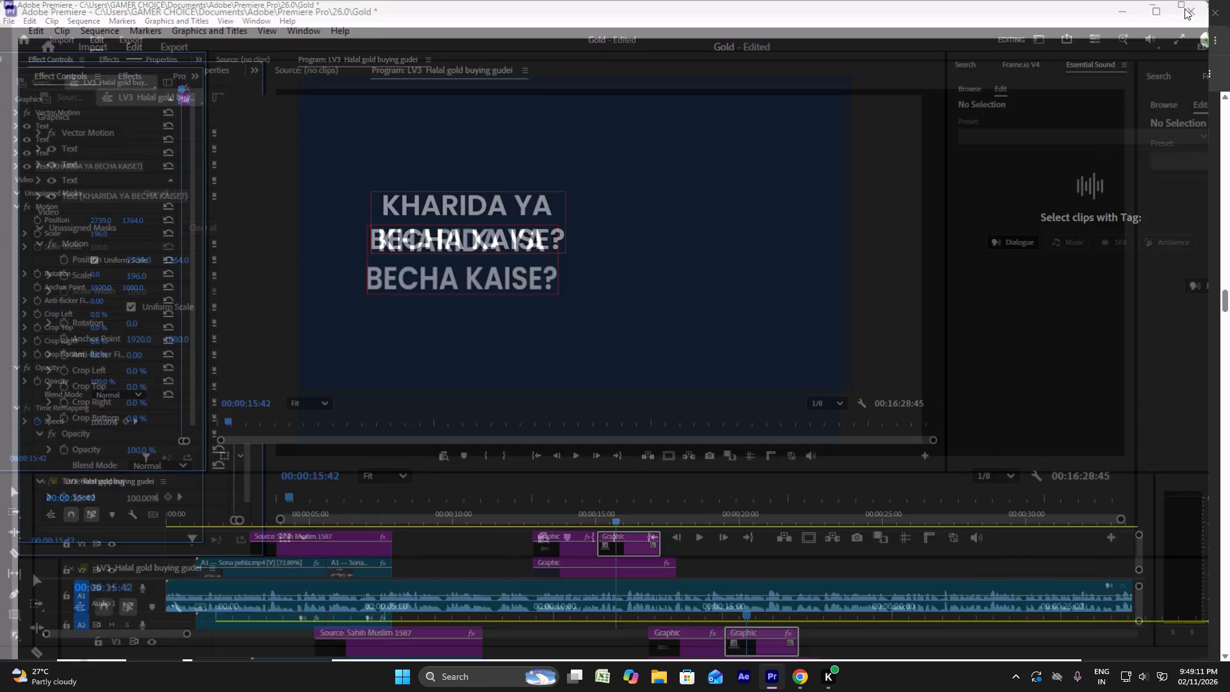
pyautogui.click(970, 12)
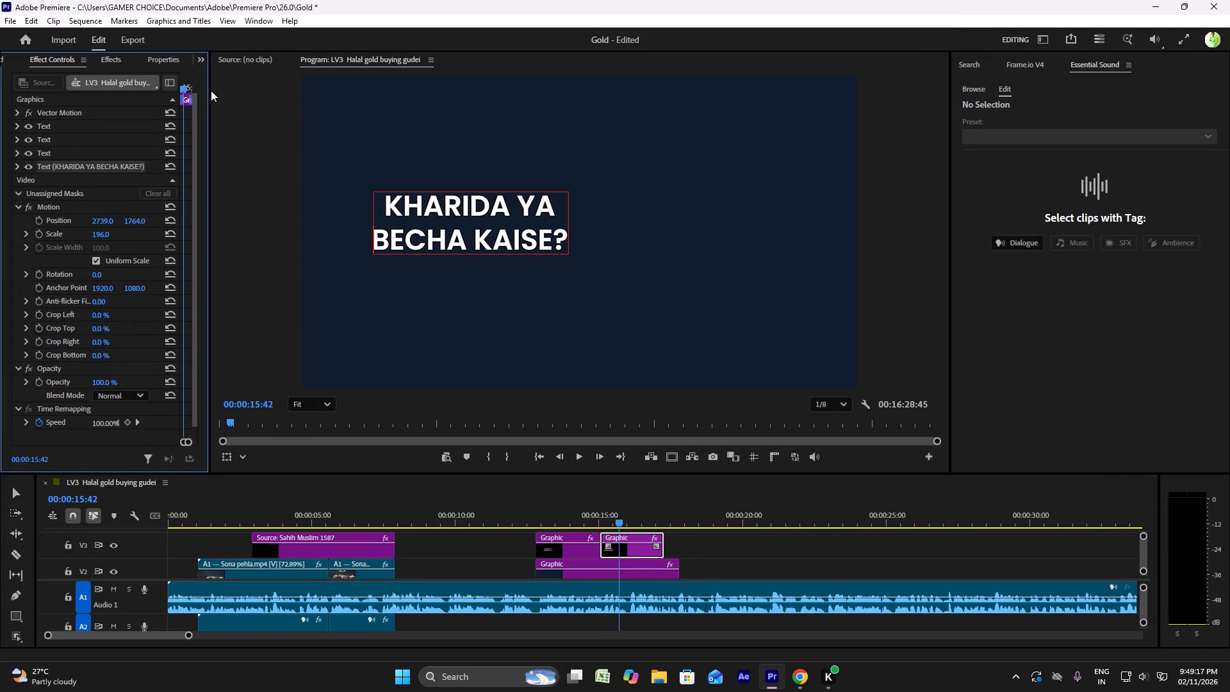
pyautogui.moveTo(209, 84); pyautogui.dragTo(428, 99)
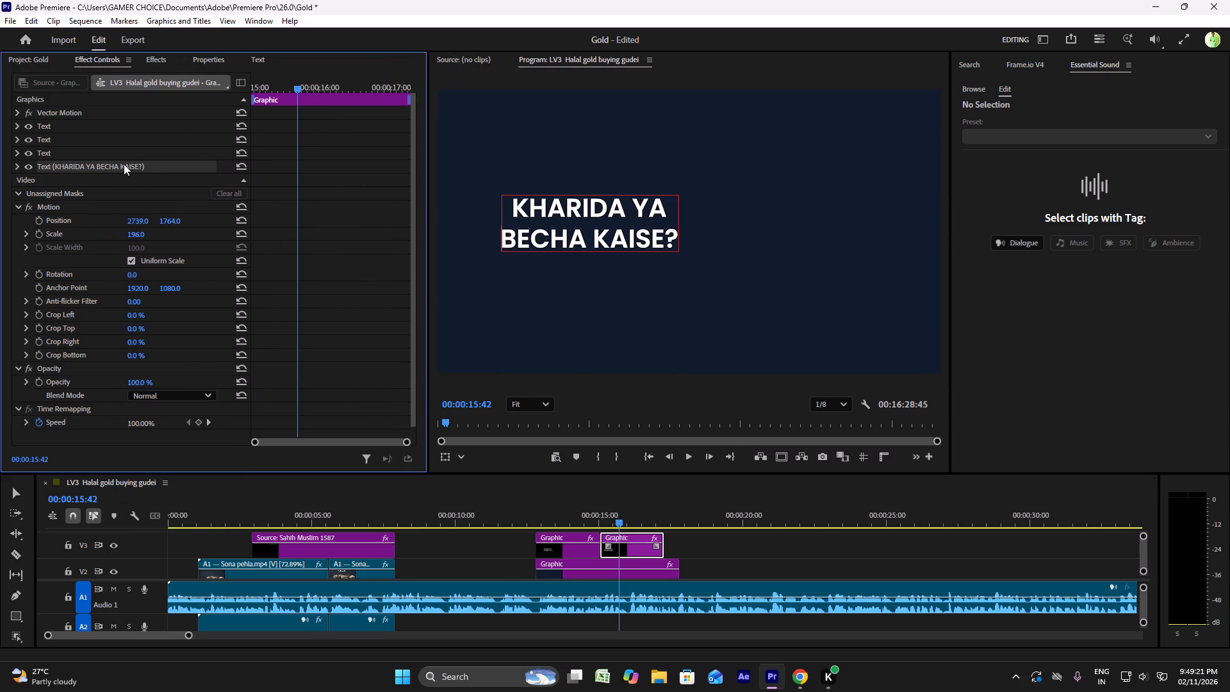
pyautogui.click(36, 59)
pyautogui.click(101, 60)
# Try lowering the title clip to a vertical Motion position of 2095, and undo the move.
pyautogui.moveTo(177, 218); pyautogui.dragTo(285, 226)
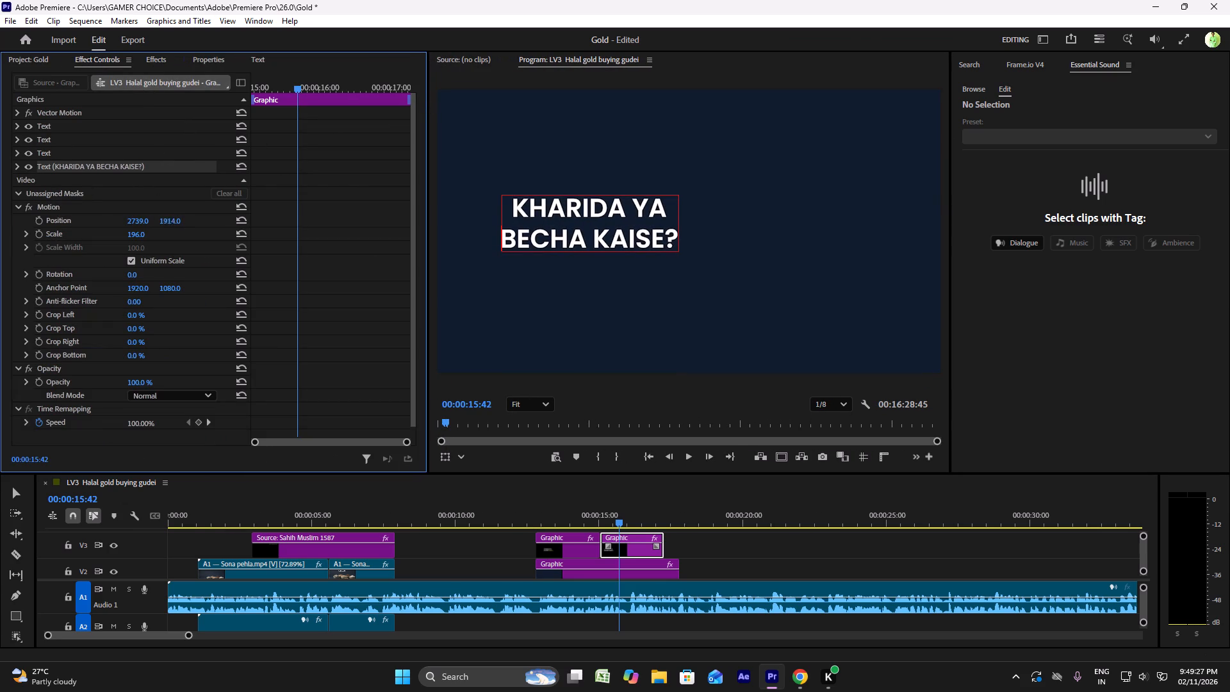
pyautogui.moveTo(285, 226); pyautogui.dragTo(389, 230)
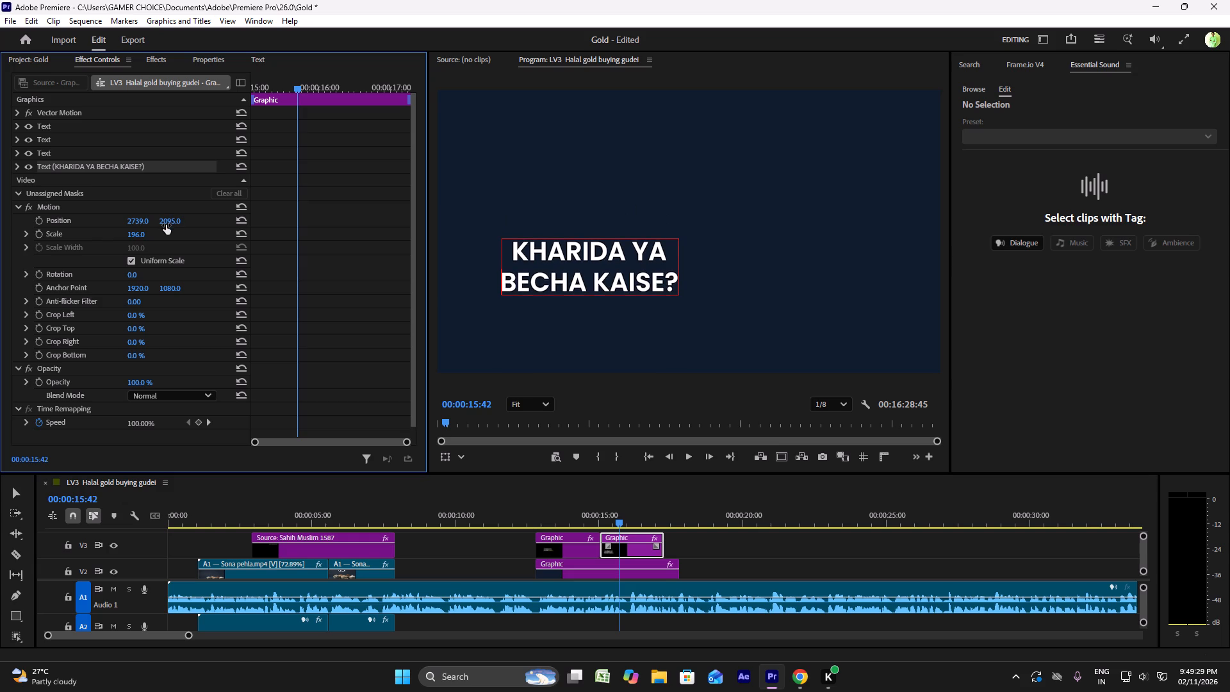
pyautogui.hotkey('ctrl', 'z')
# Shift the title clip horizontally toward the frame's center by setting its Motion position X to 3546.
pyautogui.moveTo(131, 218); pyautogui.dragTo(183, 220)
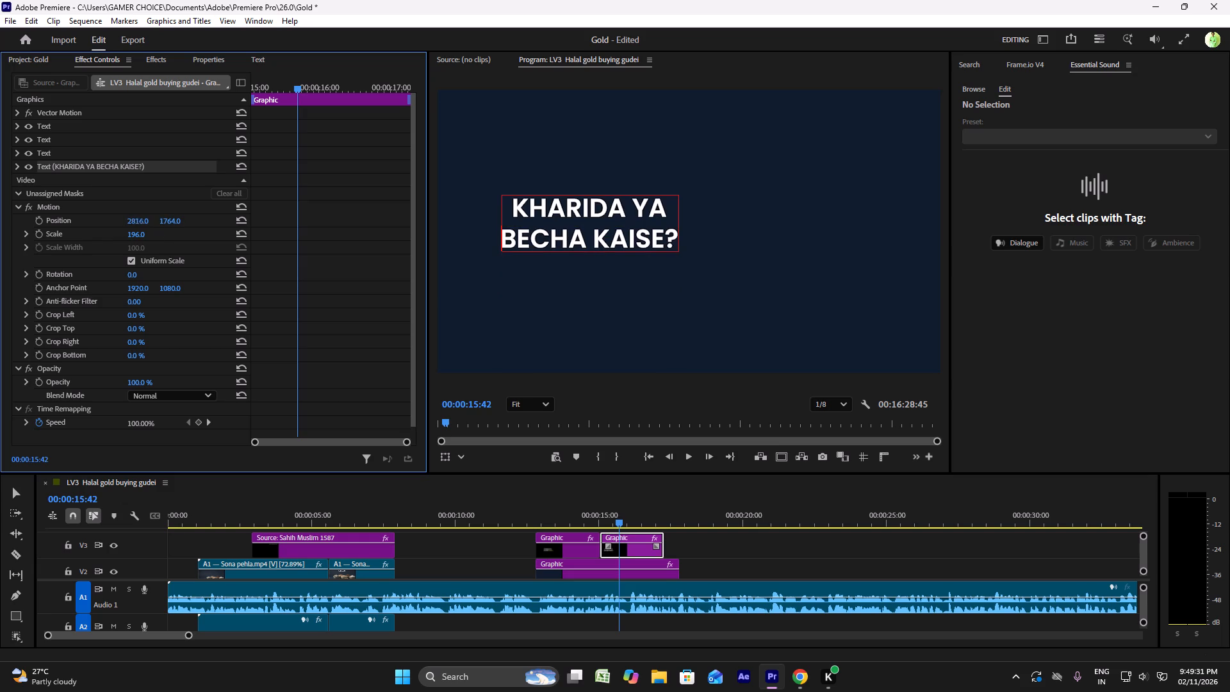
pyautogui.moveTo(183, 220); pyautogui.dragTo(463, 238)
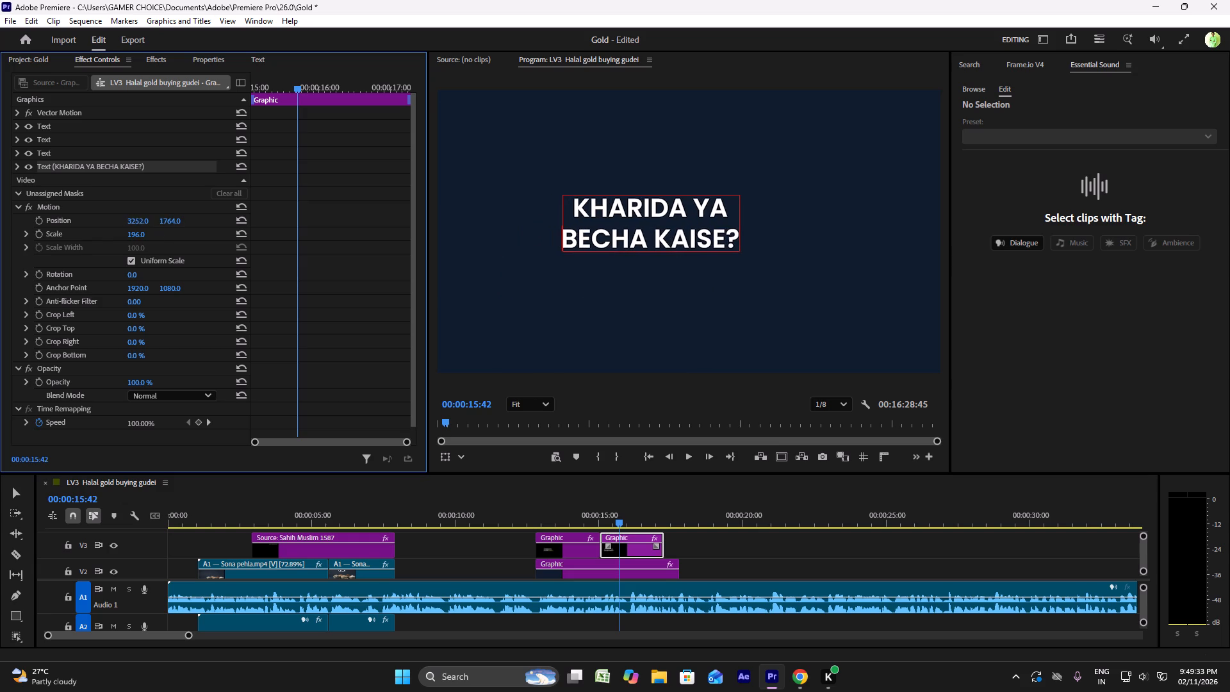
pyautogui.moveTo(463, 238); pyautogui.dragTo(632, 255)
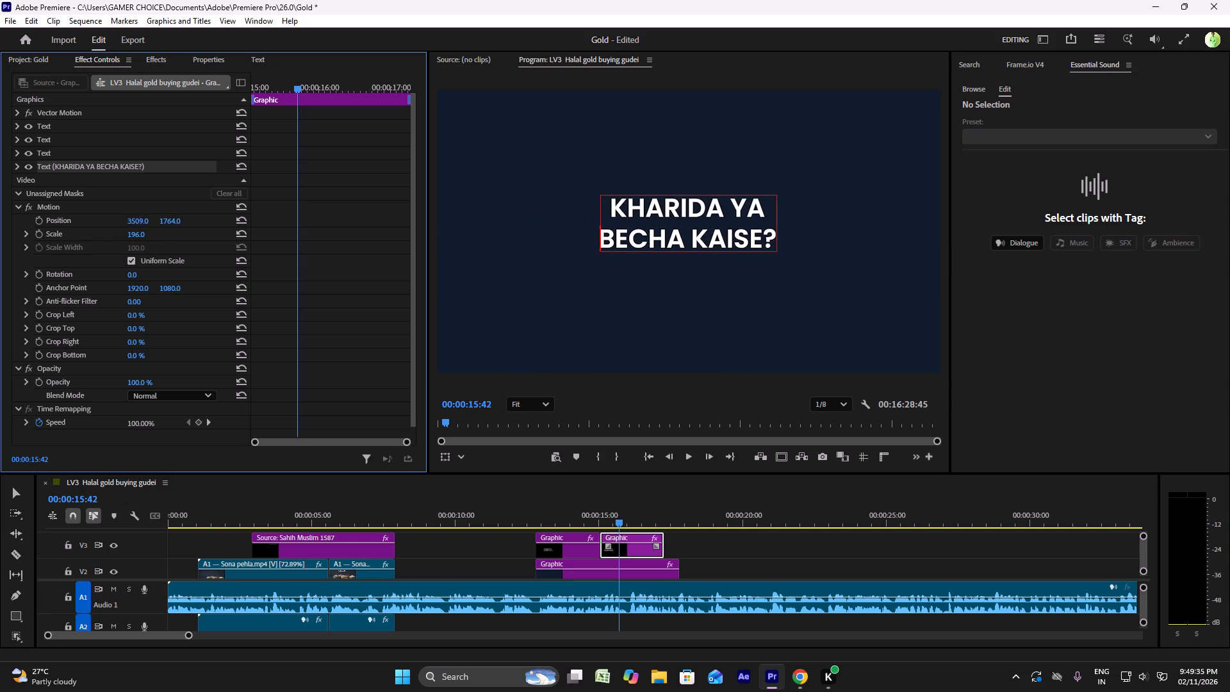
pyautogui.moveTo(632, 255); pyautogui.dragTo(662, 261)
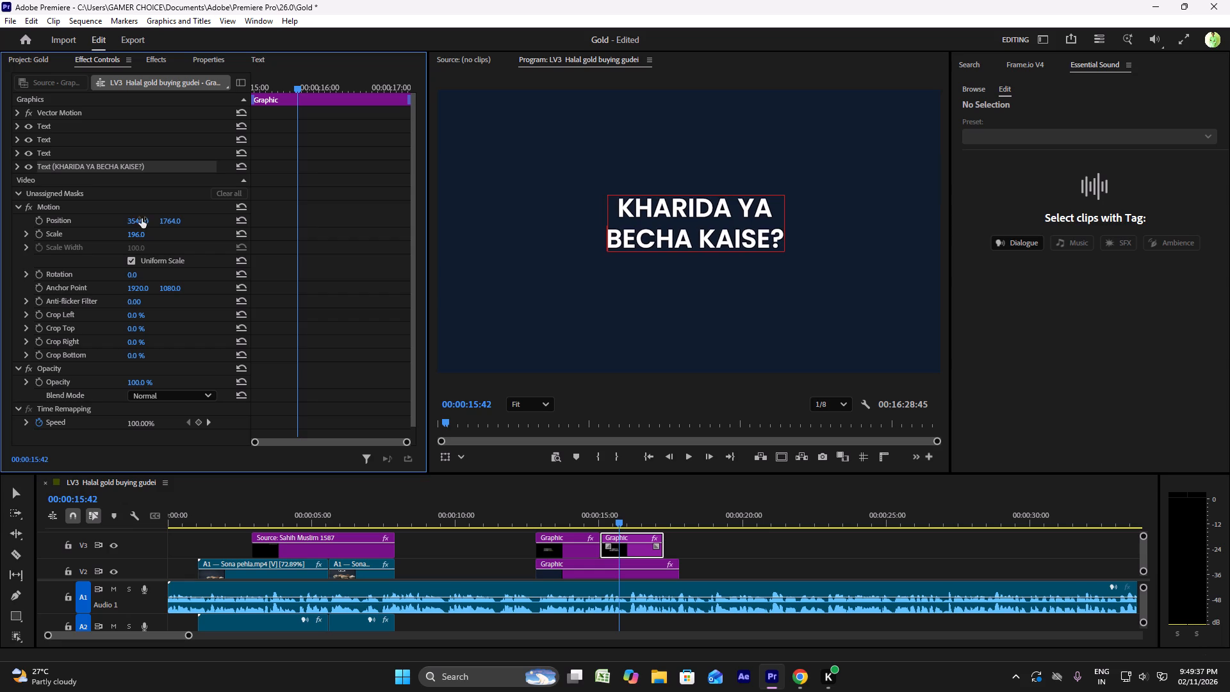
# Select the word KAISE? in the title and examine its text, appearance, alignment and transform properties.
pyautogui.tripleClick(781, 240)
pyautogui.click(763, 241)
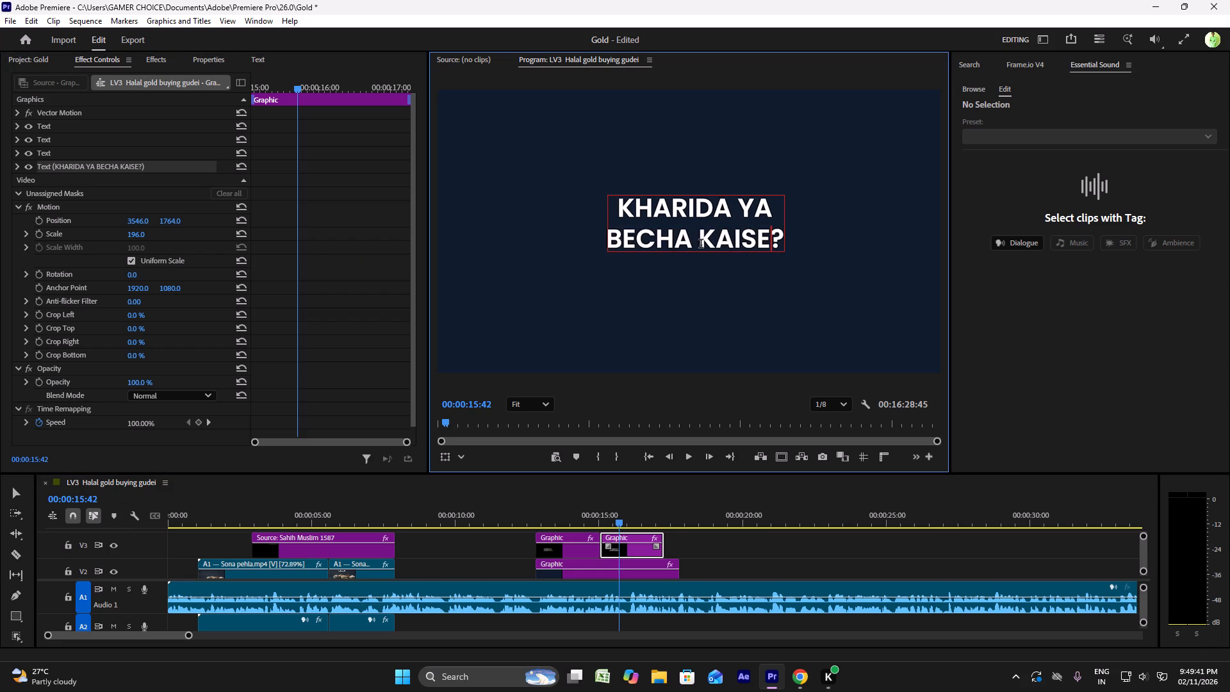
pyautogui.moveTo(700, 245); pyautogui.dragTo(785, 254)
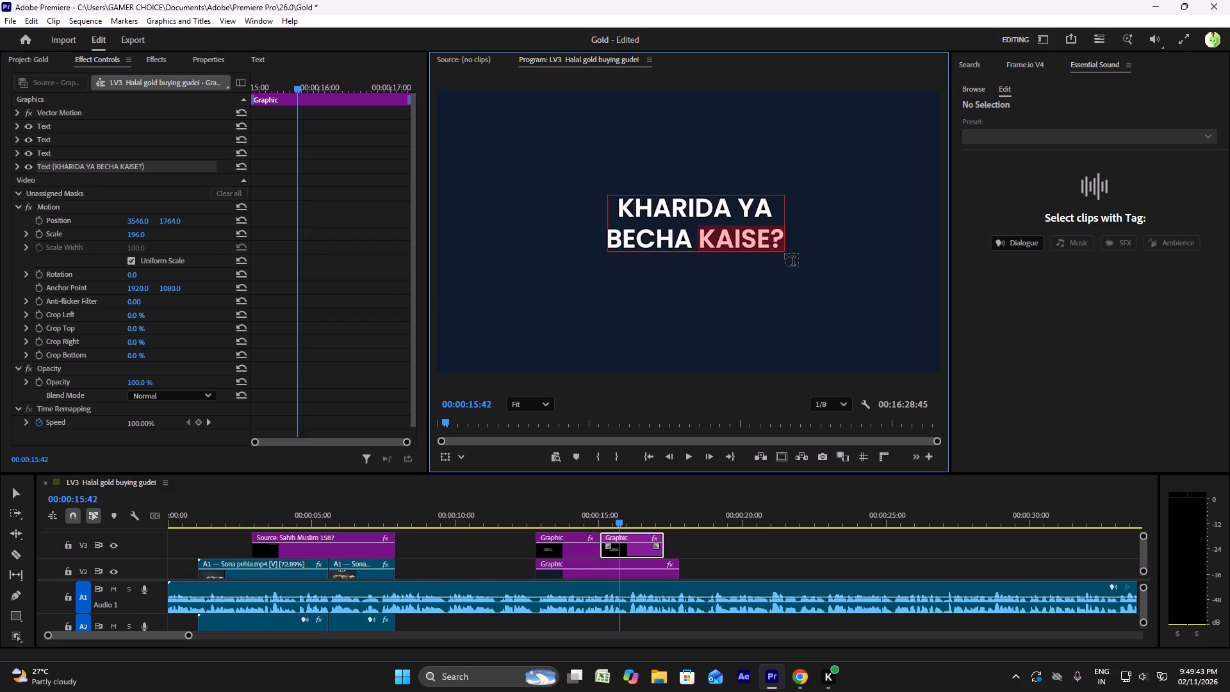
pyautogui.click(254, 58)
pyautogui.click(213, 59)
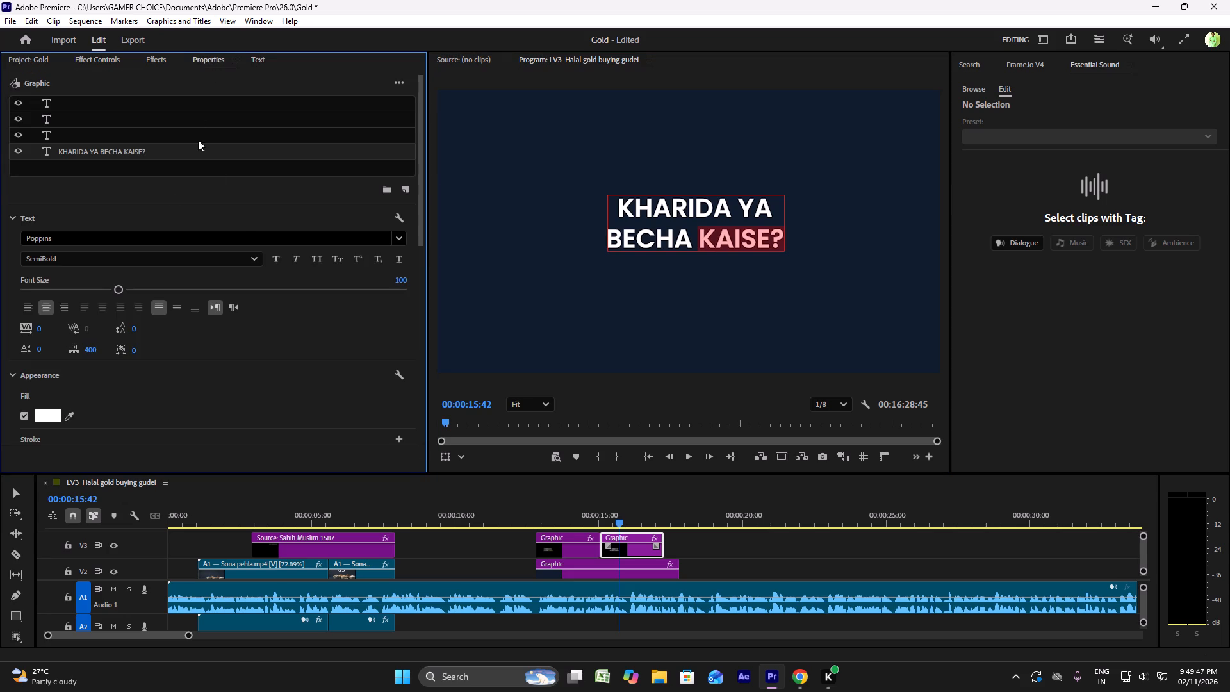
pyautogui.scroll(-4, 107, 274)
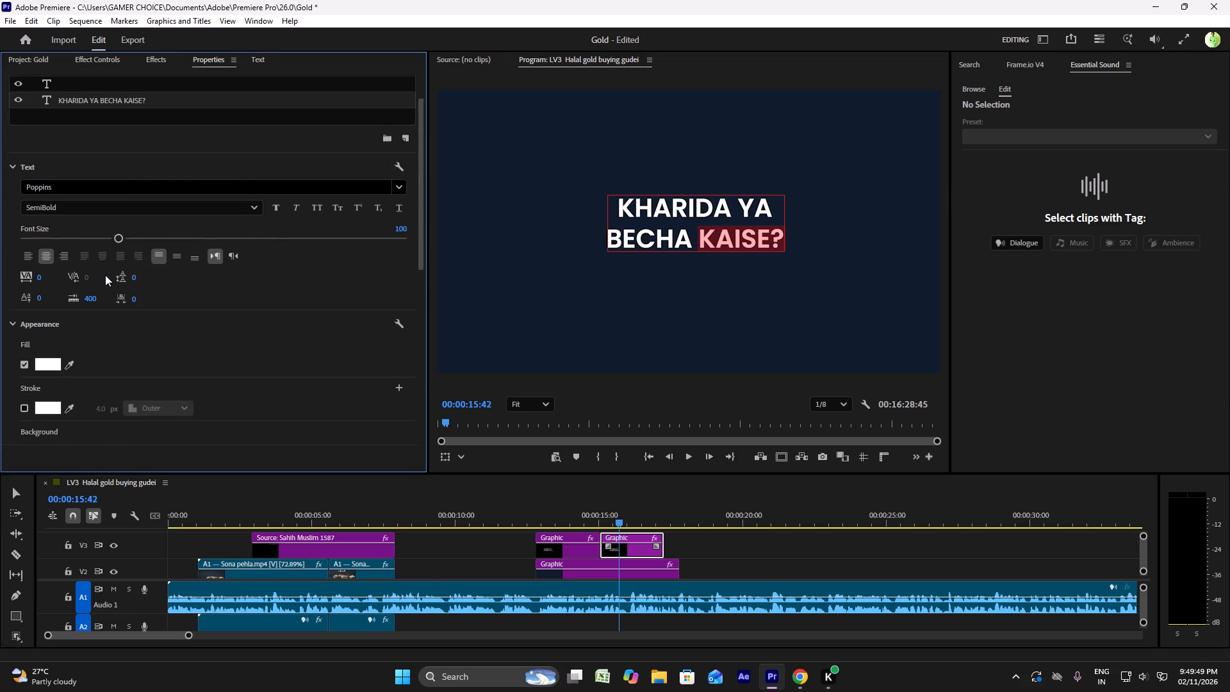
pyautogui.scroll(-19, 105, 274)
pyautogui.scroll(-5, 105, 276)
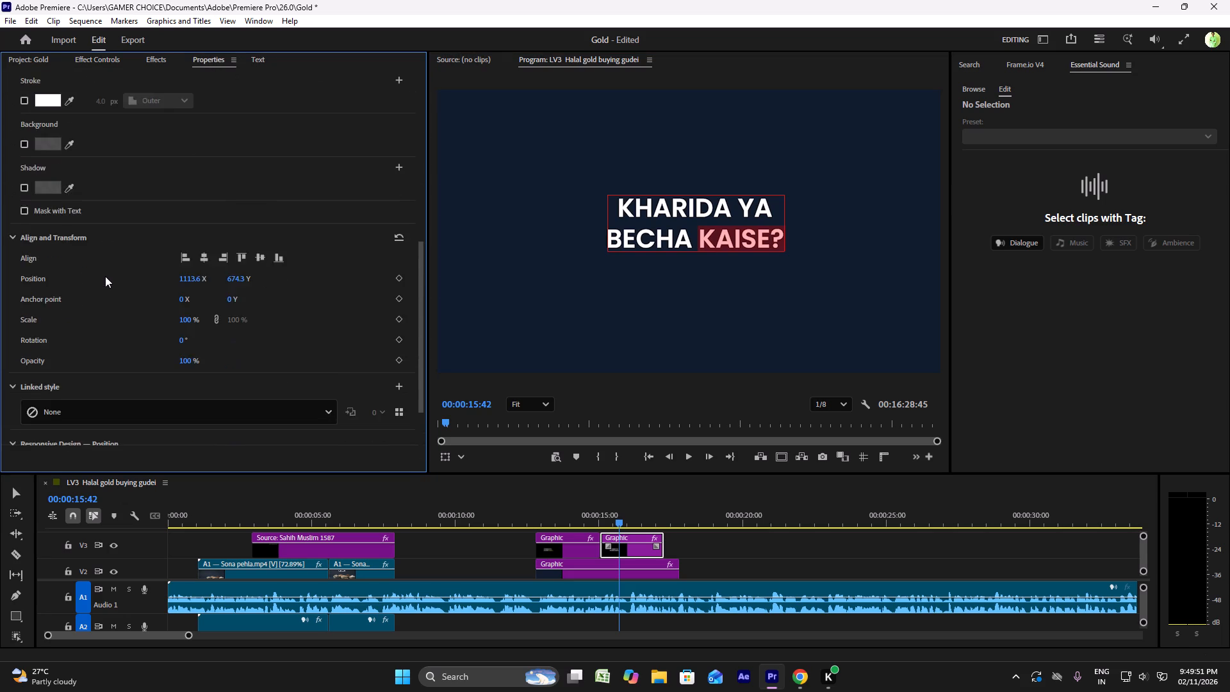
pyautogui.scroll(-14, 105, 276)
pyautogui.scroll(11, 105, 276)
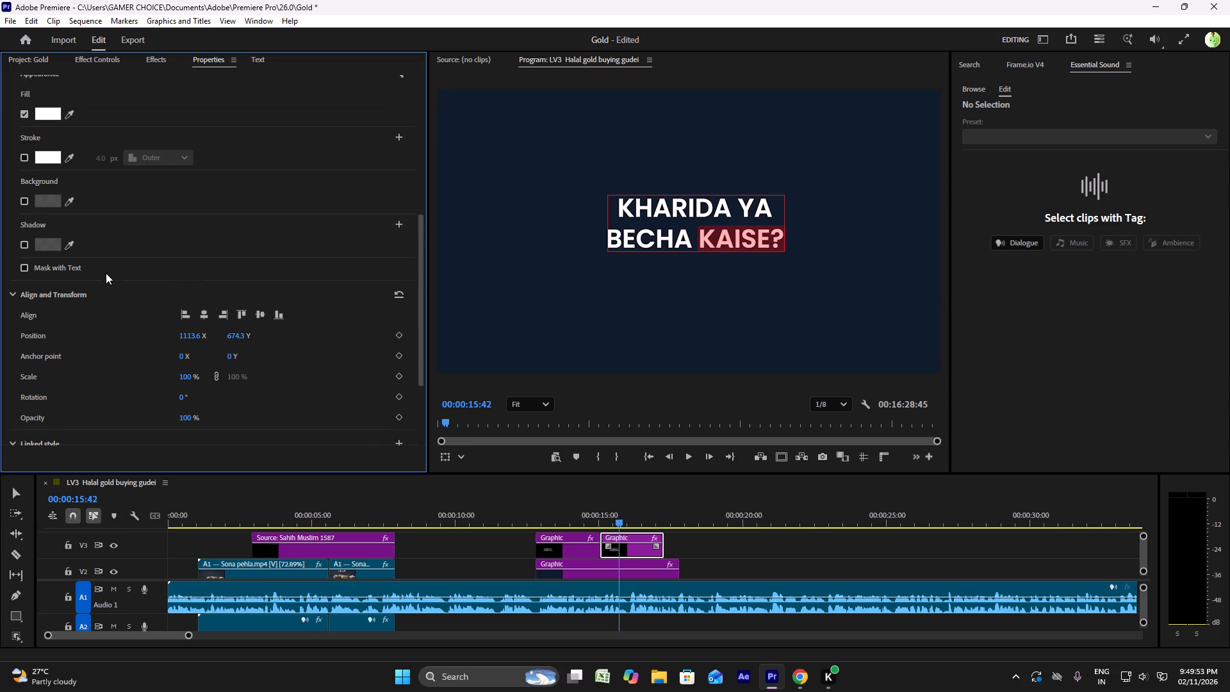
pyautogui.scroll(2, 106, 273)
# Compare the two KHARIDA YA BECHA KAISE? titles on V3 in the frame and in the list of graphics.
pyautogui.click(578, 512)
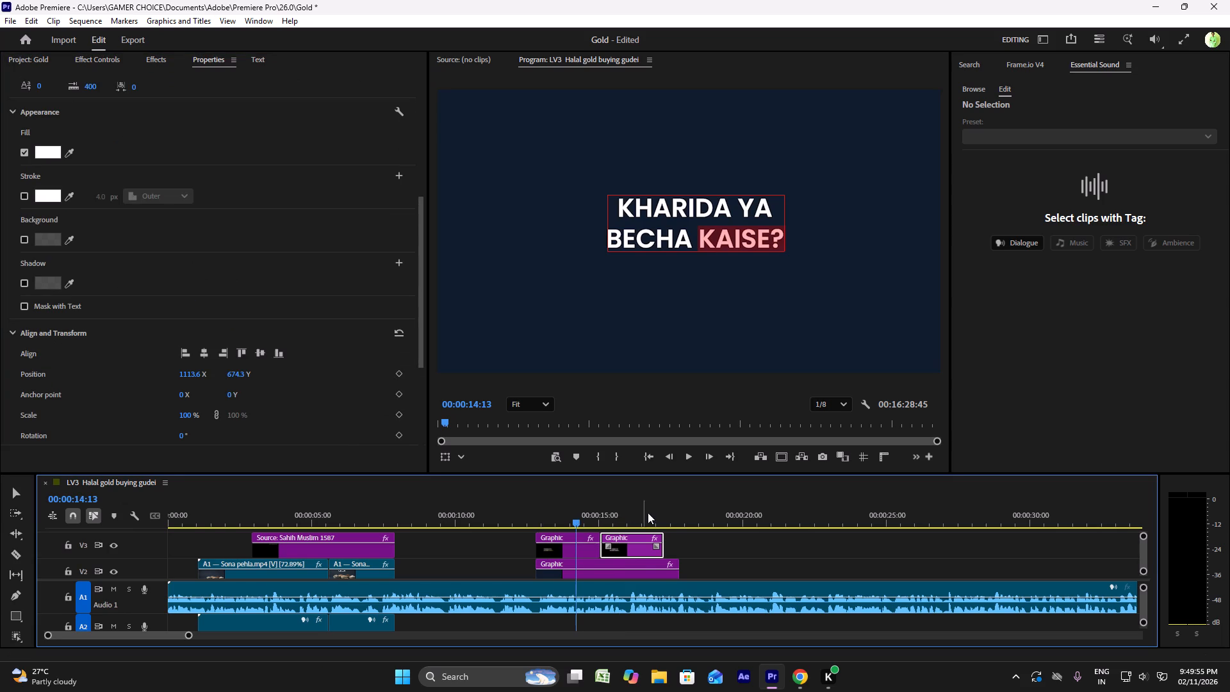
pyautogui.click(648, 512)
pyautogui.click(256, 60)
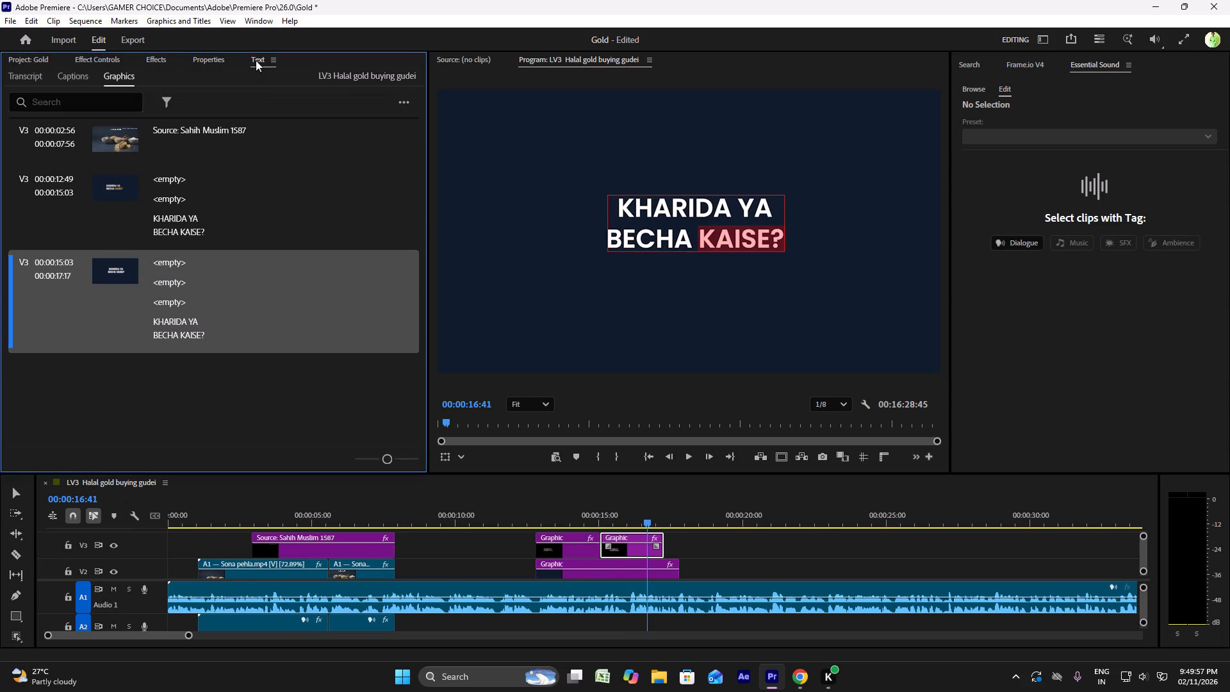
pyautogui.scroll(4, 221, 213)
pyautogui.click(548, 525)
pyautogui.click(548, 517)
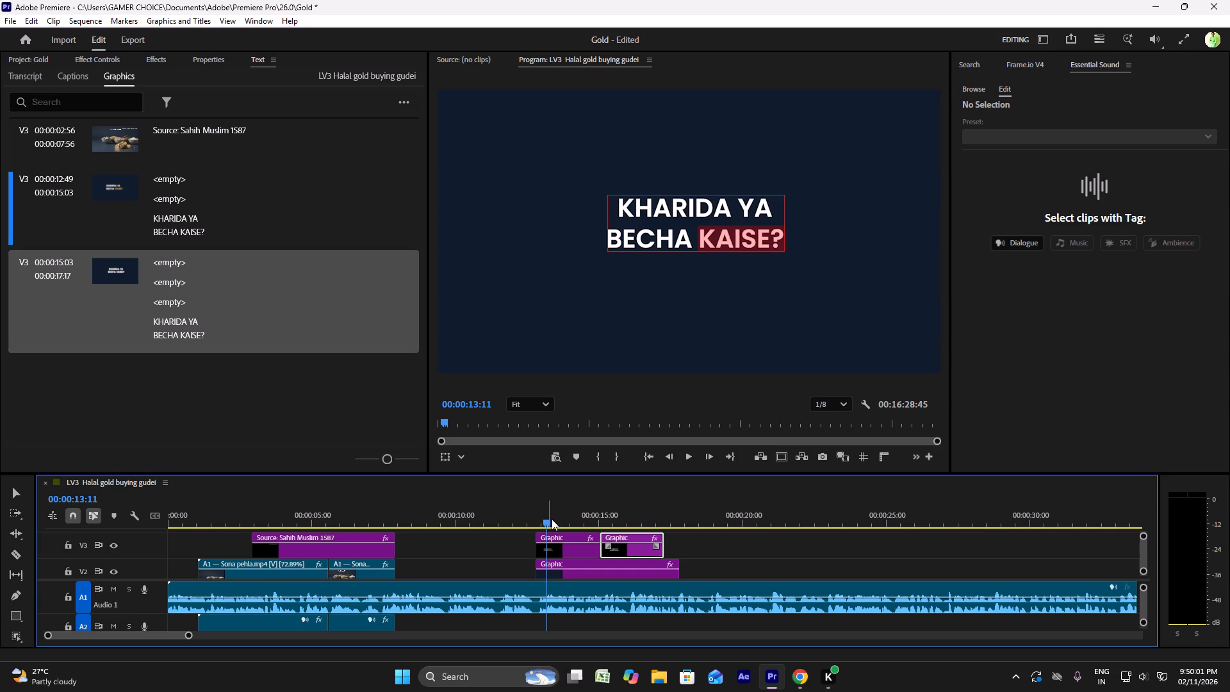
pyautogui.click(561, 522)
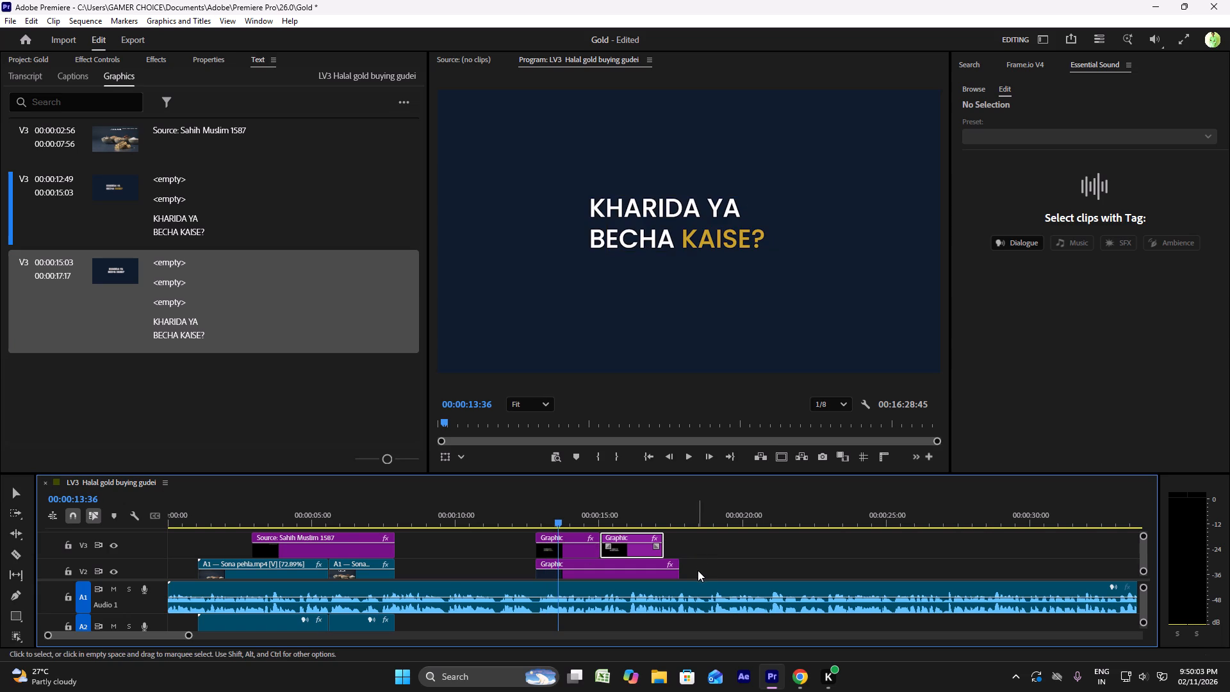
# Move the dark blue background graphic on V2 about 4 seconds later and check the frames around it.
pyautogui.moveTo(652, 574); pyautogui.dragTo(771, 570)
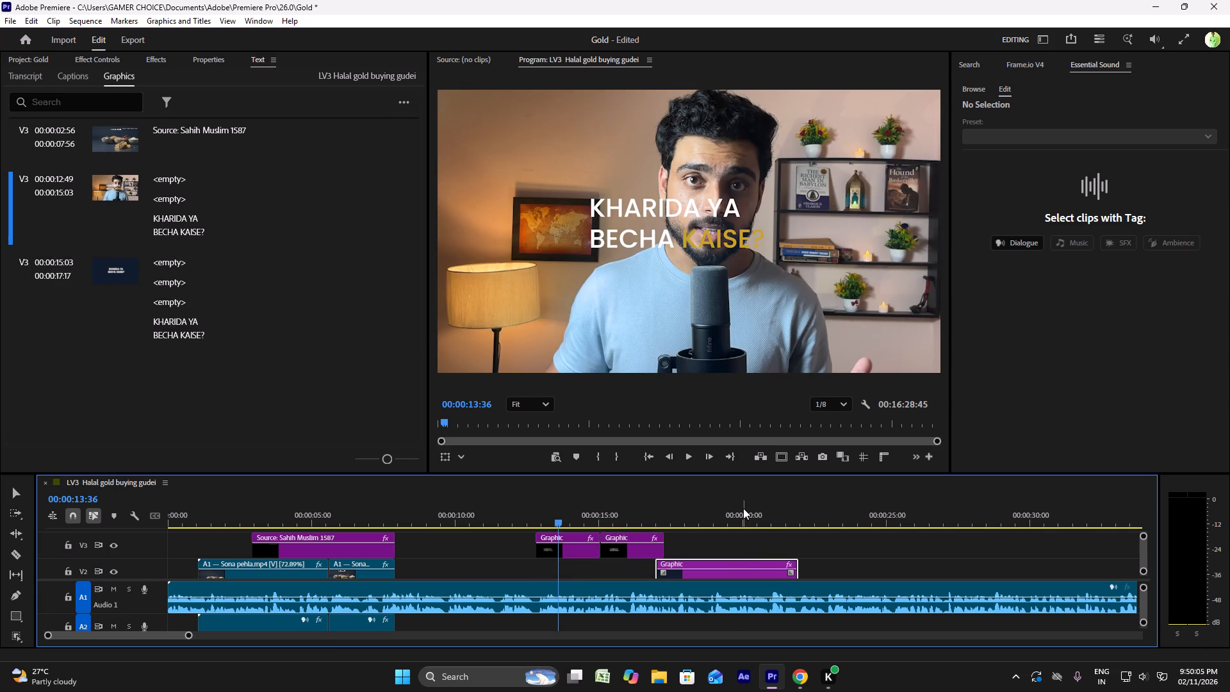
pyautogui.click(743, 508)
pyautogui.click(644, 519)
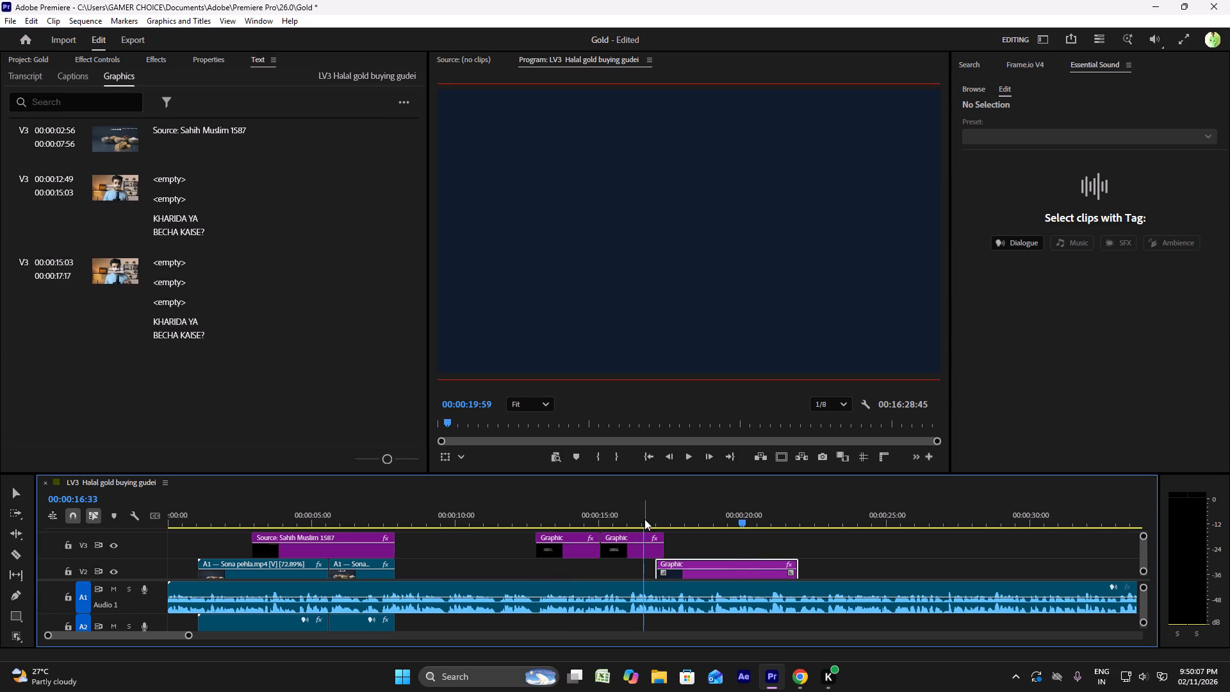
# Delete the earlier KHARIDA YA BECHA KAISE? clip with the gold KAISE? from V3.
pyautogui.click(555, 506)
pyautogui.click(560, 540)
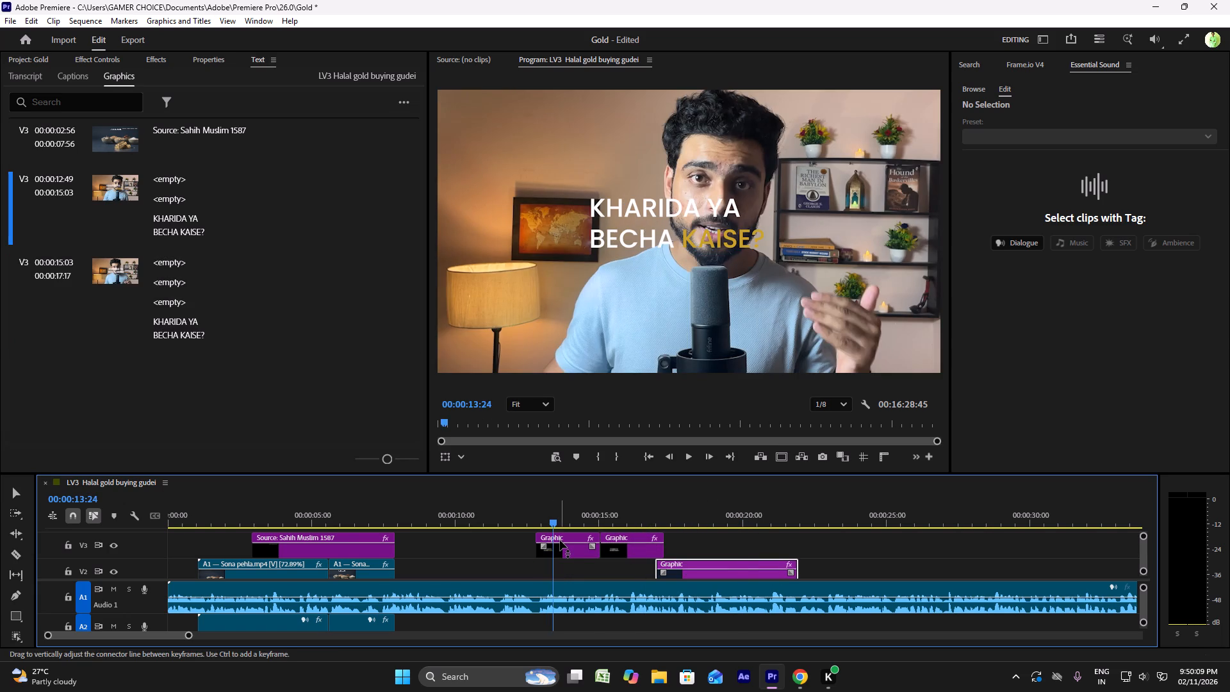
pyautogui.press('Delete')
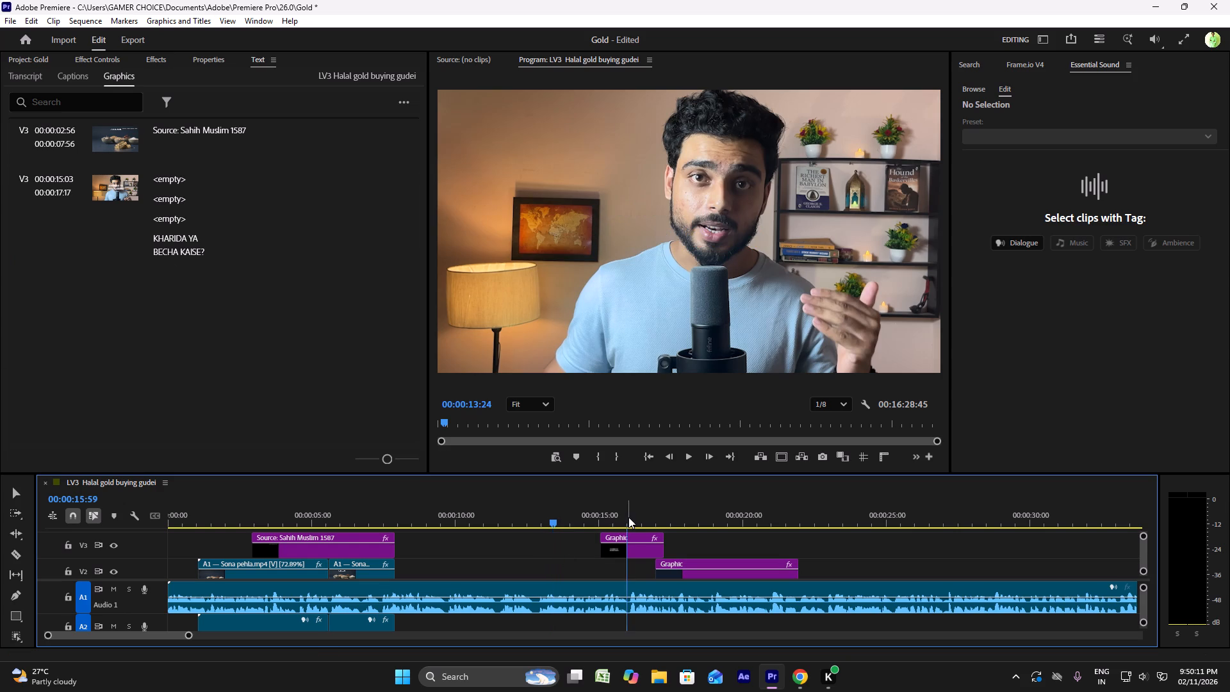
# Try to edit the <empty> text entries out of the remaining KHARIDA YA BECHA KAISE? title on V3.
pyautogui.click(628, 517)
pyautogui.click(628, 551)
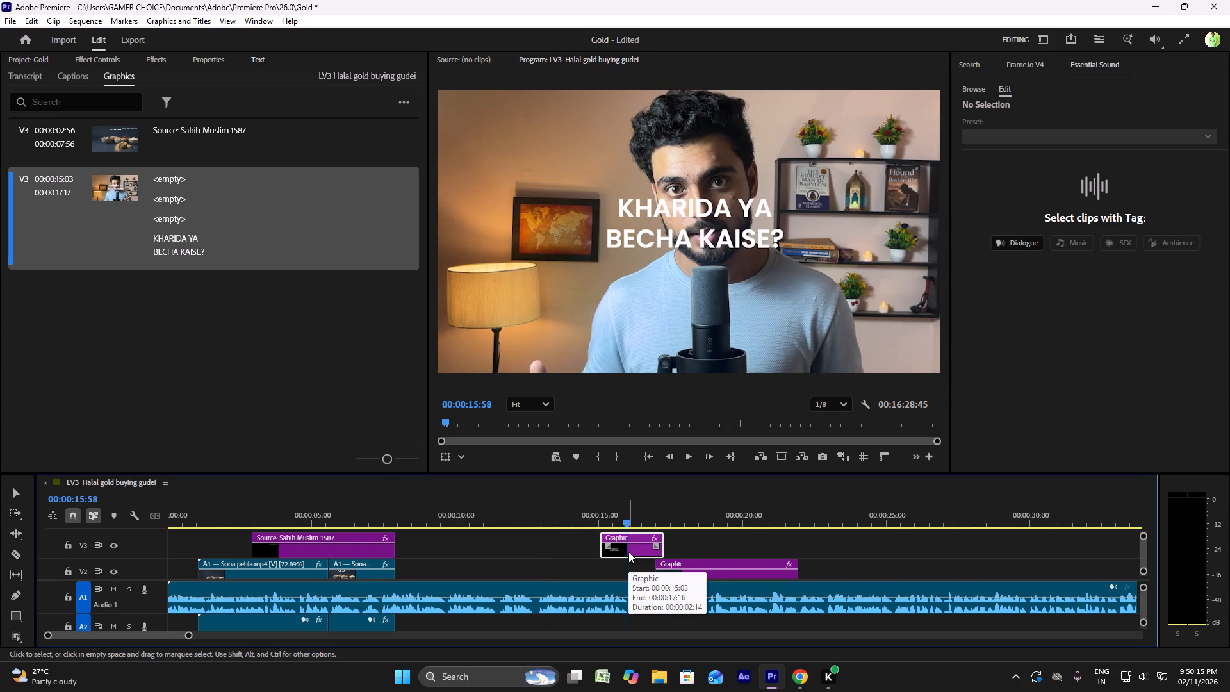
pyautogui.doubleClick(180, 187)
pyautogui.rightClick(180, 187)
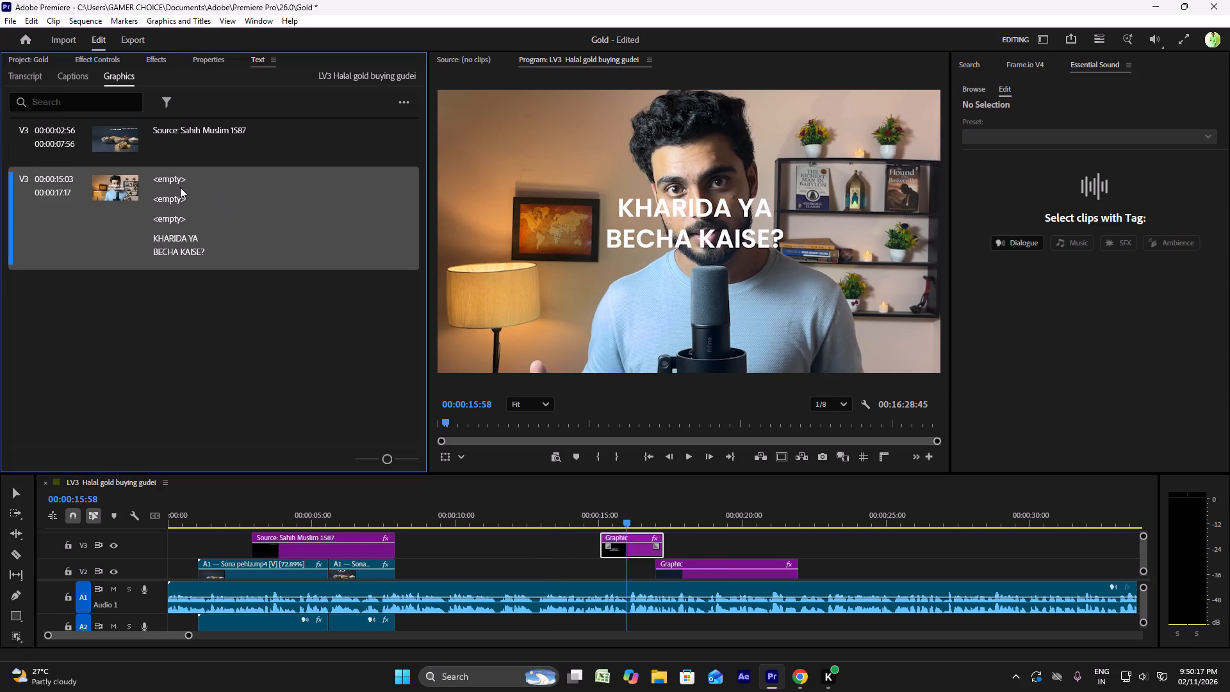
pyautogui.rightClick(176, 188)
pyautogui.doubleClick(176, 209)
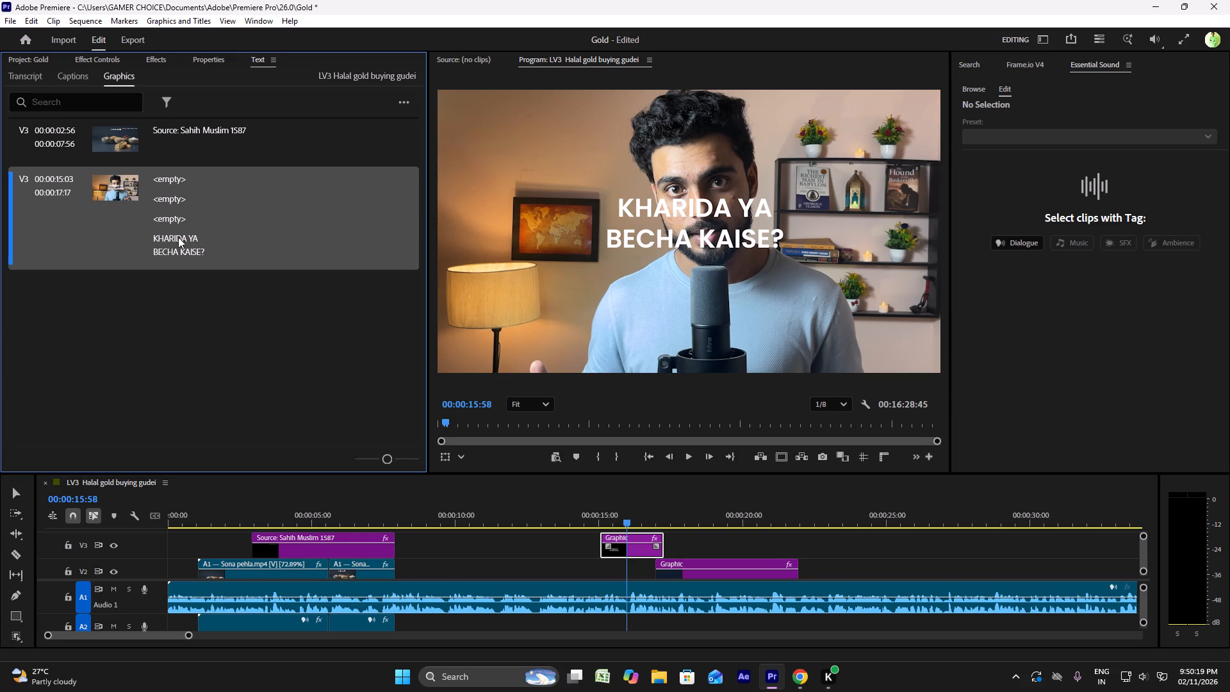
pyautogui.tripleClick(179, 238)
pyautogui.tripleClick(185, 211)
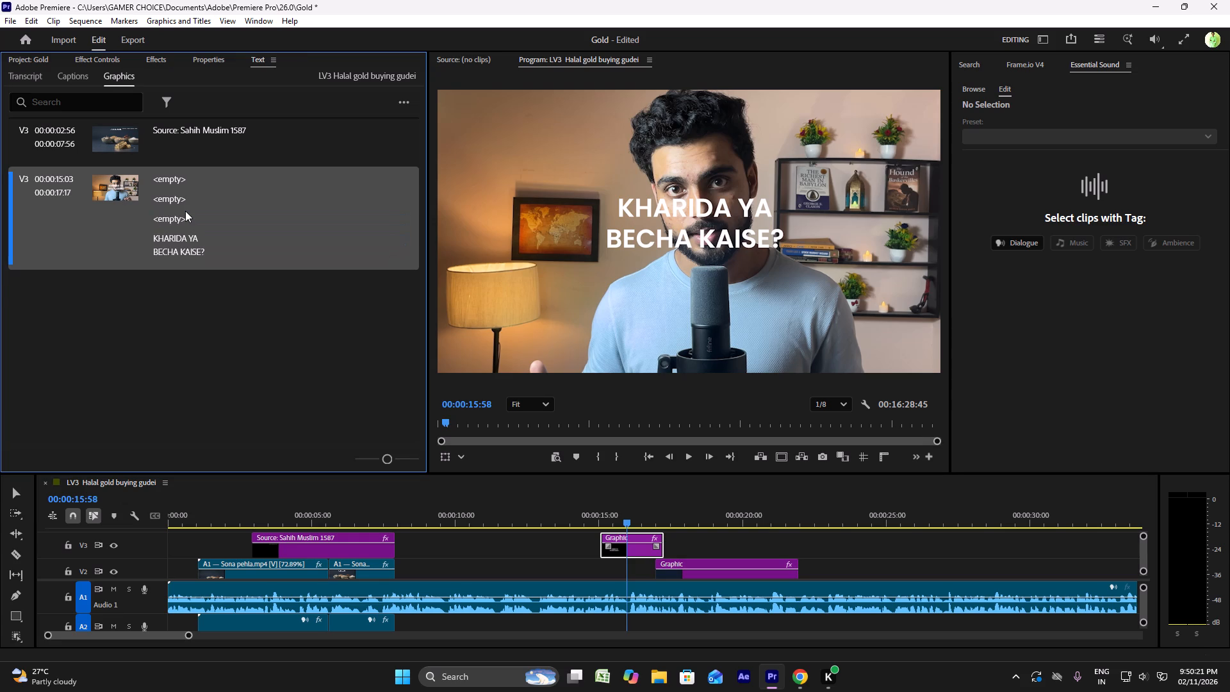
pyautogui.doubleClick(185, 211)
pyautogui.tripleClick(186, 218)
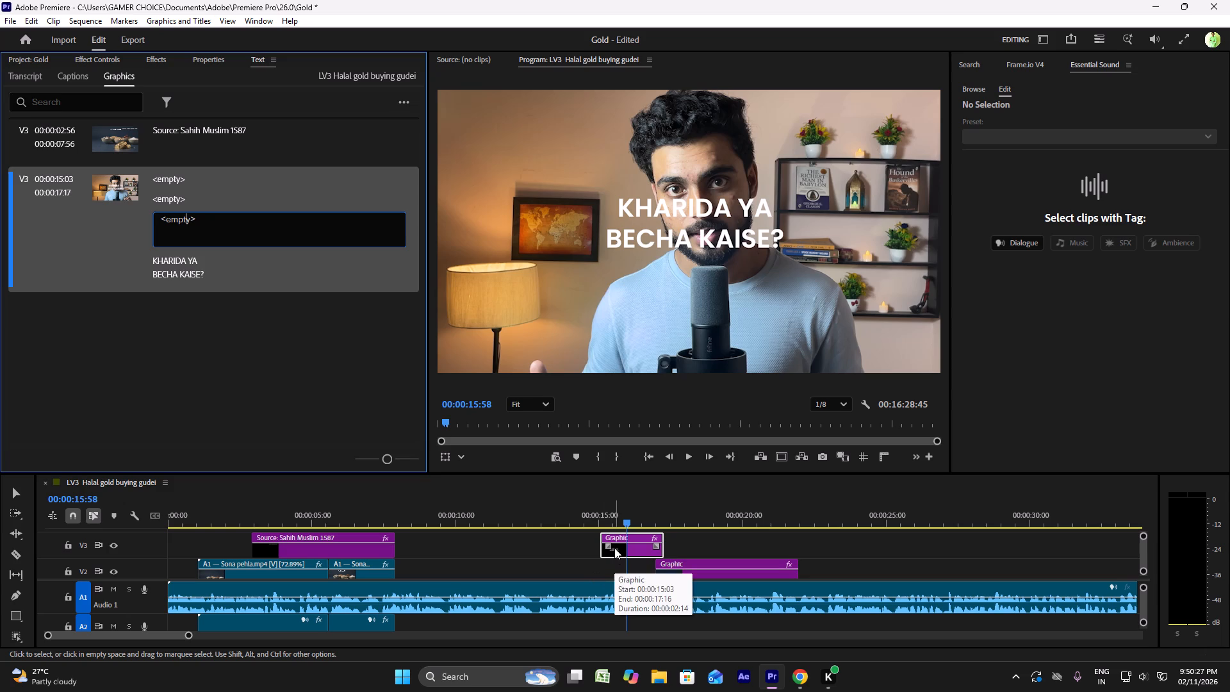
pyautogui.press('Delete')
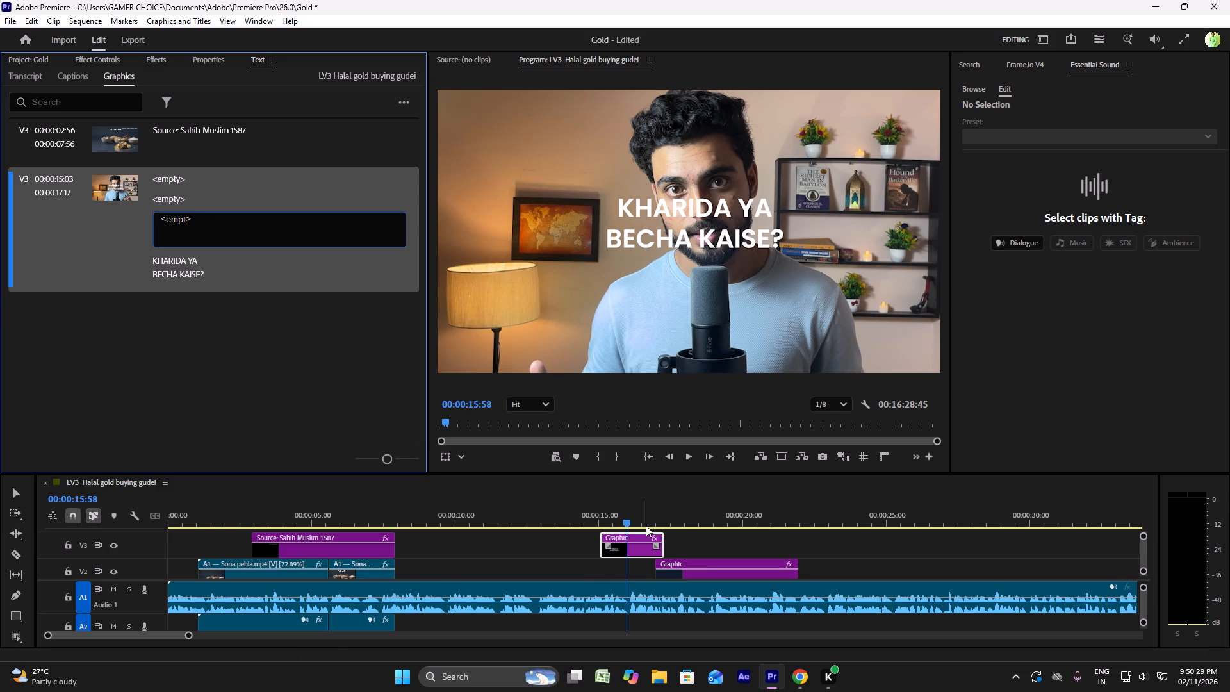
# Delete the remaining KHARIDA YA BECHA KAISE? title clip from V3.
pyautogui.rightClick(623, 551)
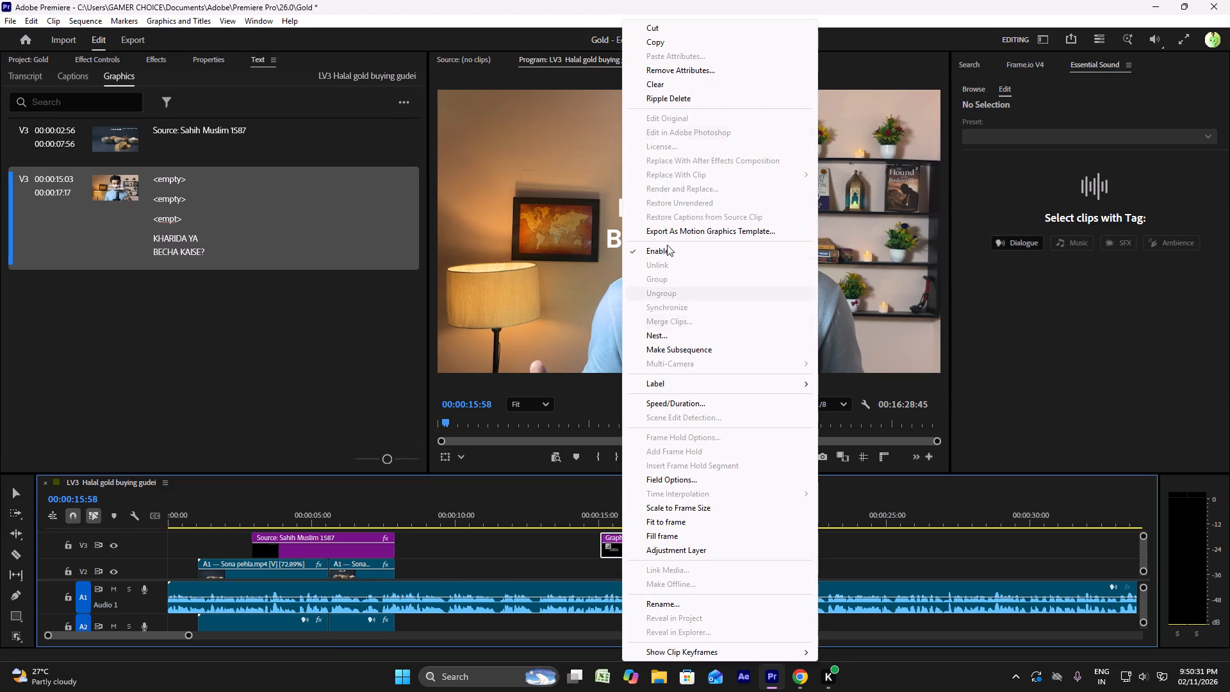
pyautogui.click(662, 83)
# Add a new text graphic on V3 at 00:00:17:51, over the dark blue background graphic.
pyautogui.press('space')
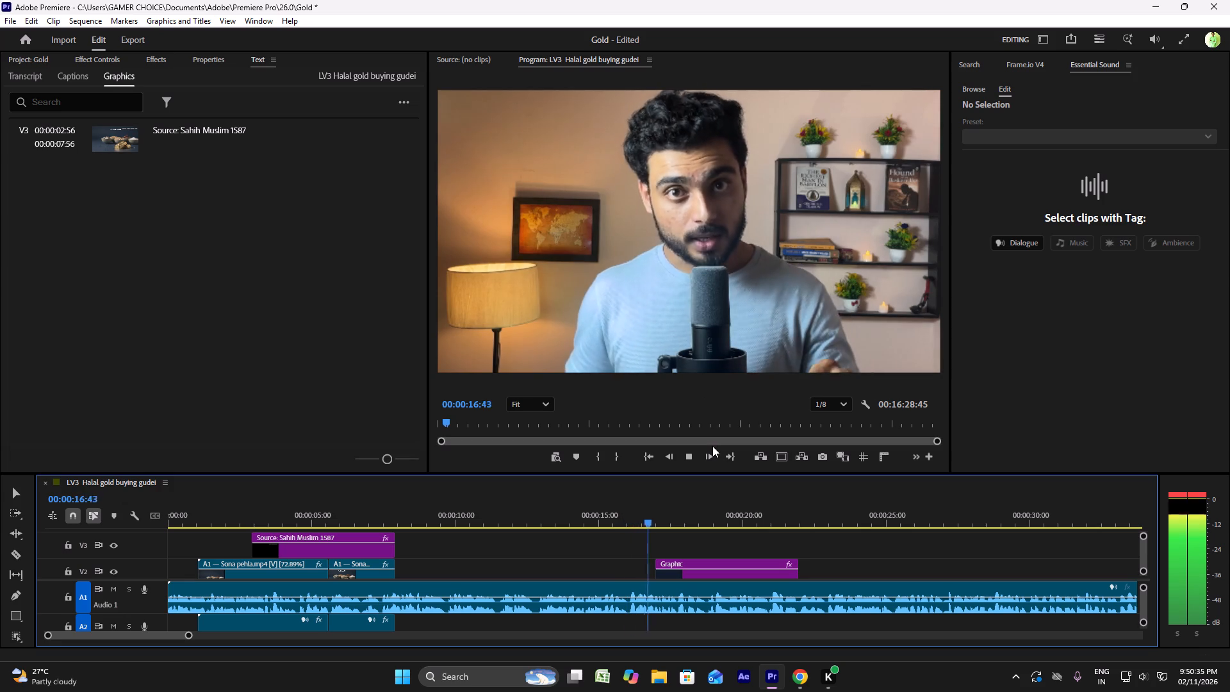
pyautogui.press('space')
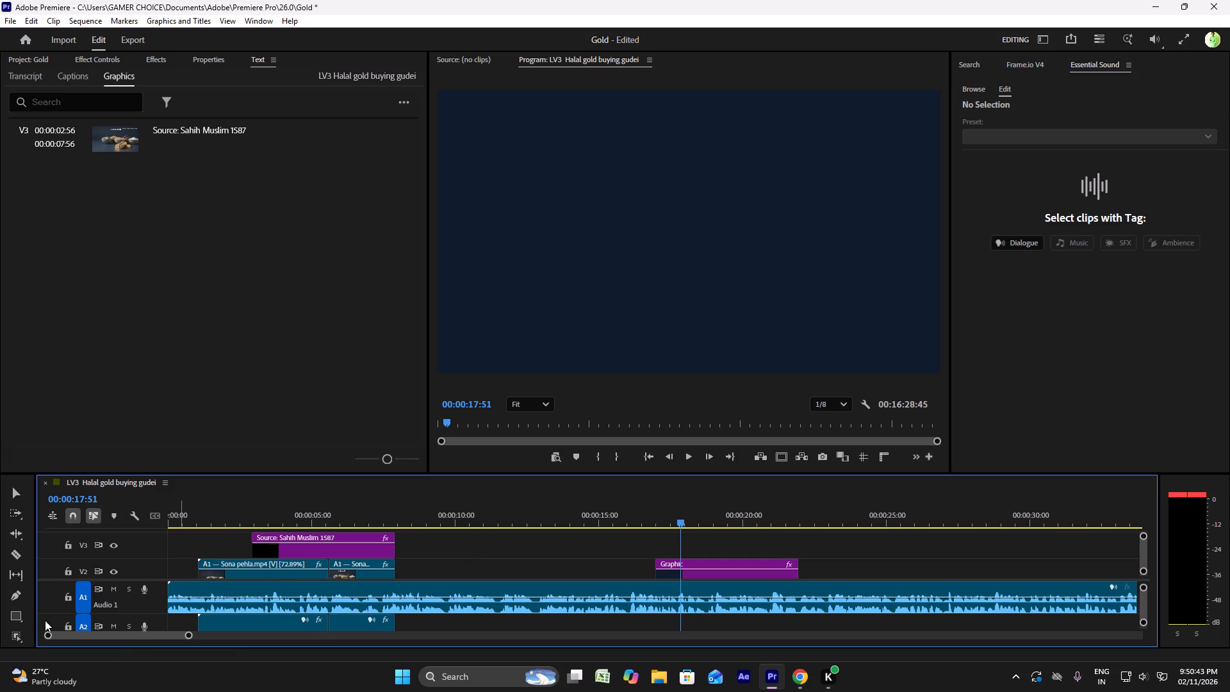
pyautogui.scroll(-4, 19, 615)
pyautogui.moveTo(35, 473); pyautogui.dragTo(30, 454)
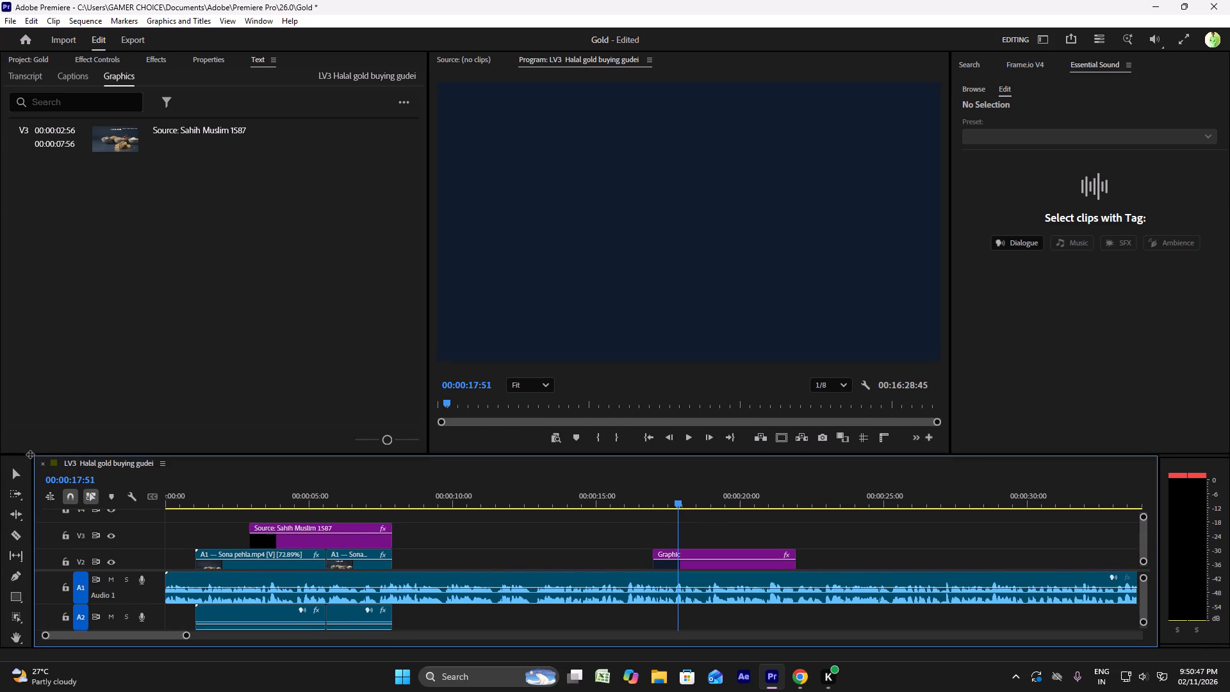
pyautogui.moveTo(30, 454); pyautogui.dragTo(41, 429)
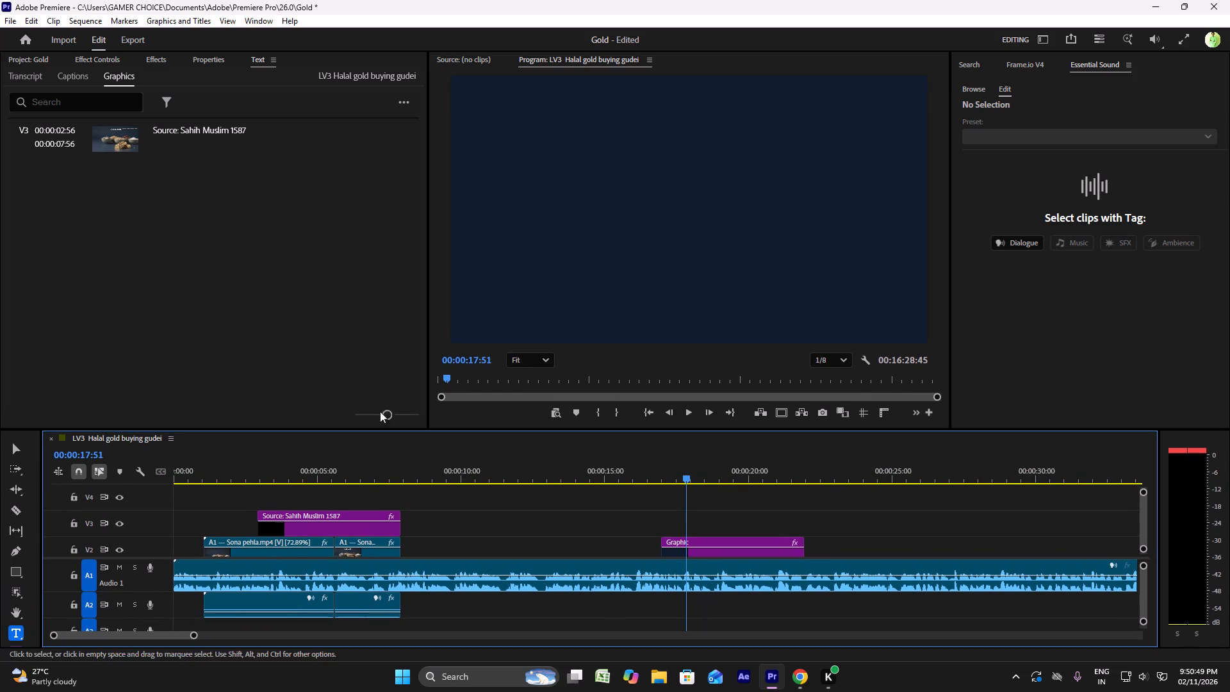
pyautogui.click(606, 182)
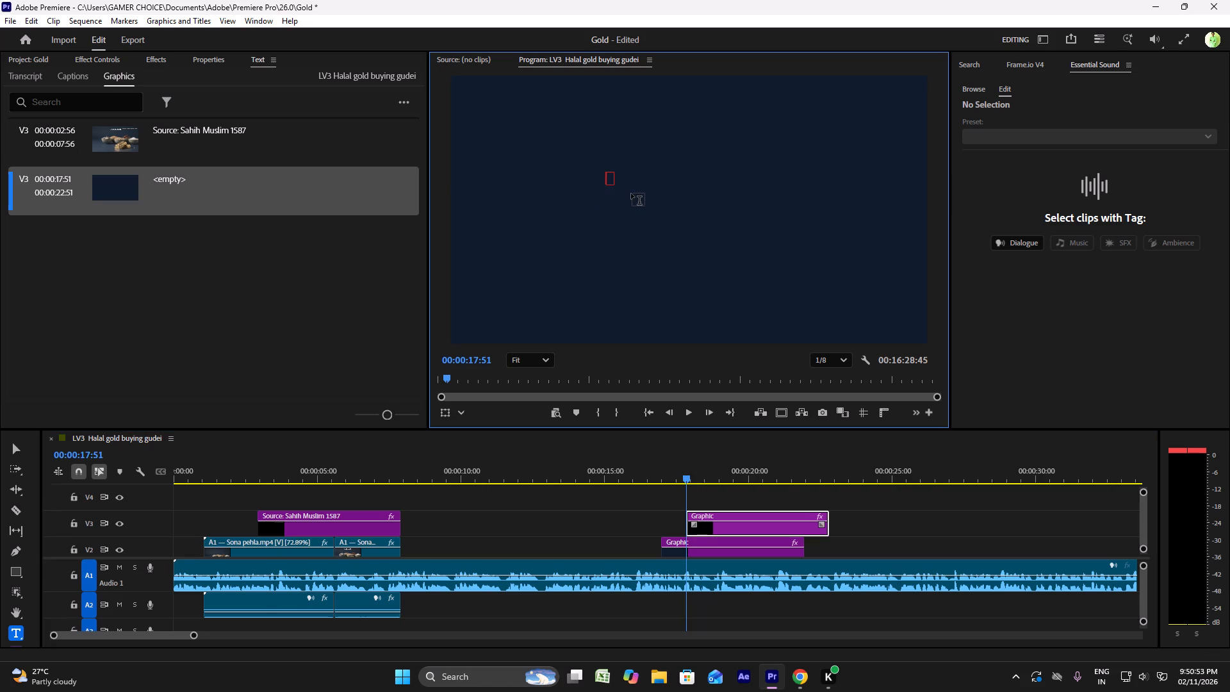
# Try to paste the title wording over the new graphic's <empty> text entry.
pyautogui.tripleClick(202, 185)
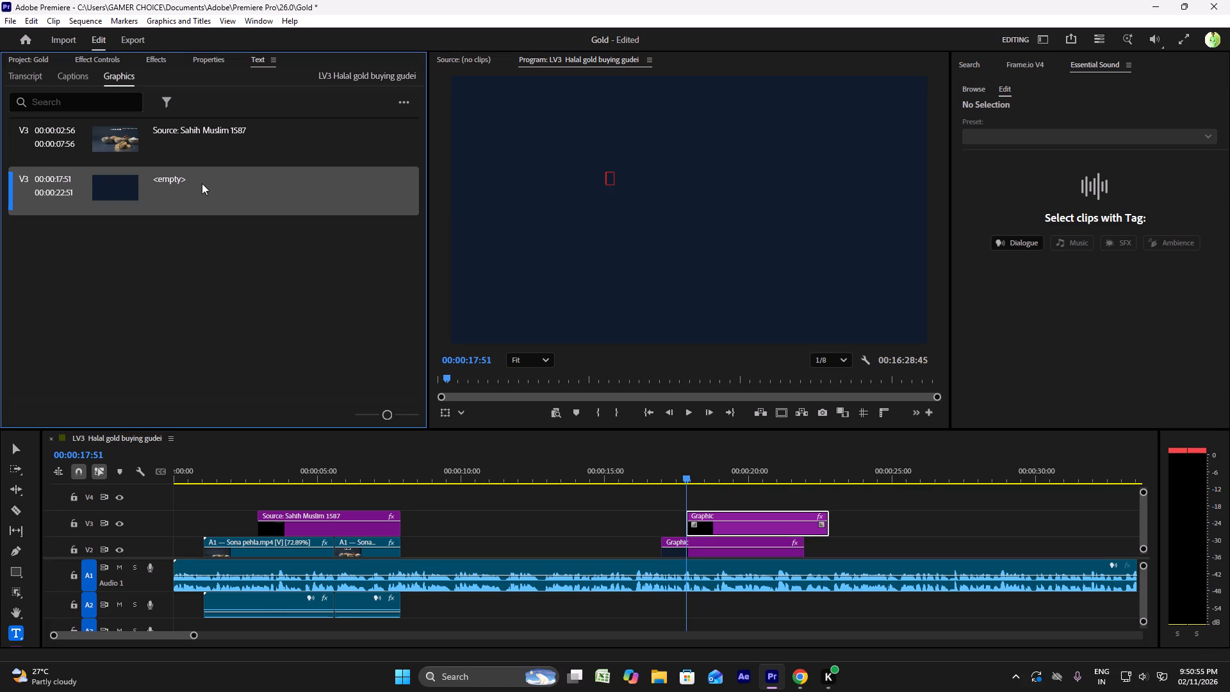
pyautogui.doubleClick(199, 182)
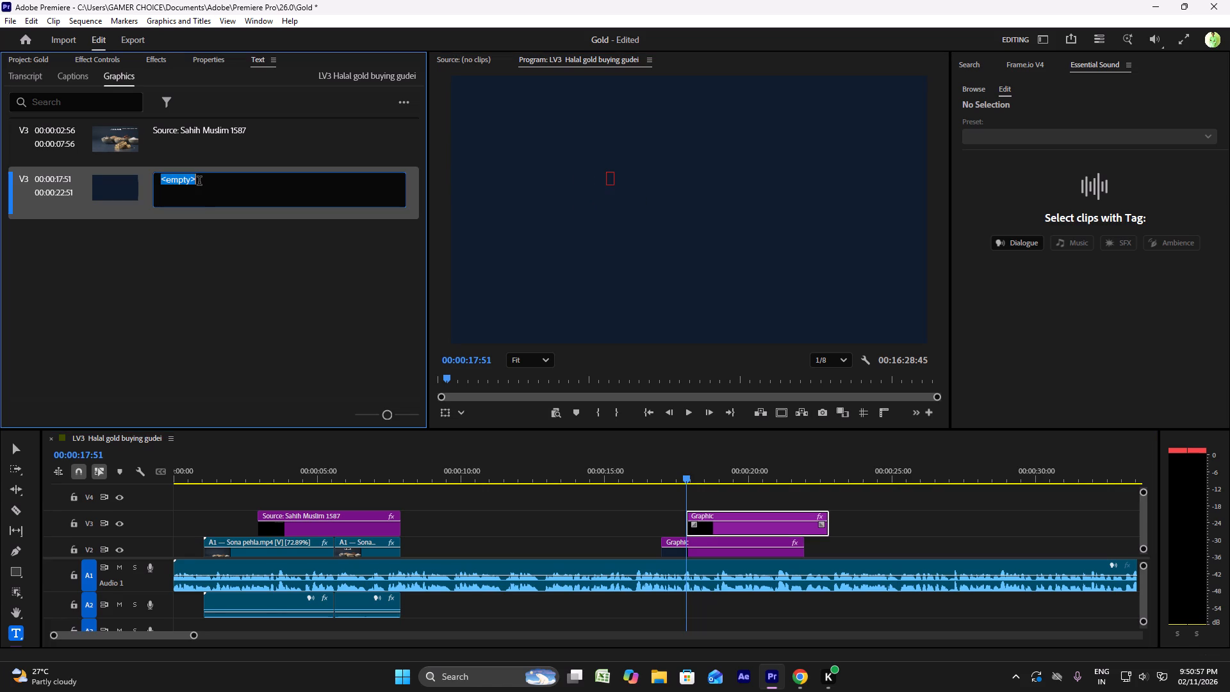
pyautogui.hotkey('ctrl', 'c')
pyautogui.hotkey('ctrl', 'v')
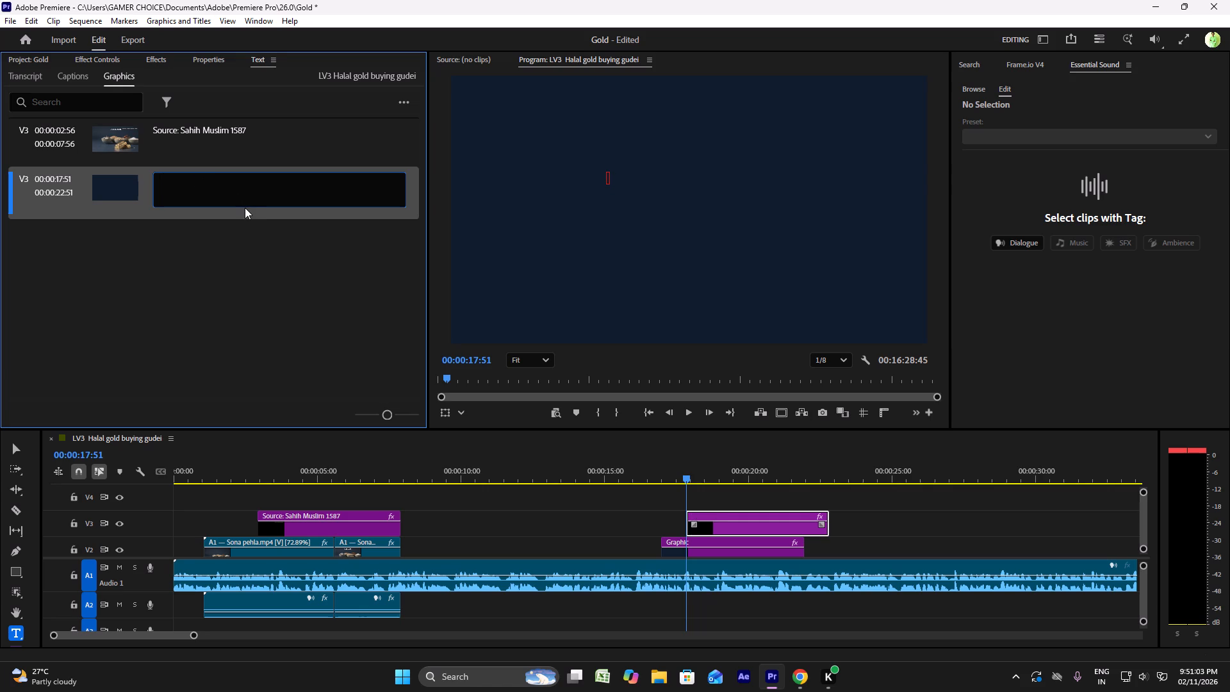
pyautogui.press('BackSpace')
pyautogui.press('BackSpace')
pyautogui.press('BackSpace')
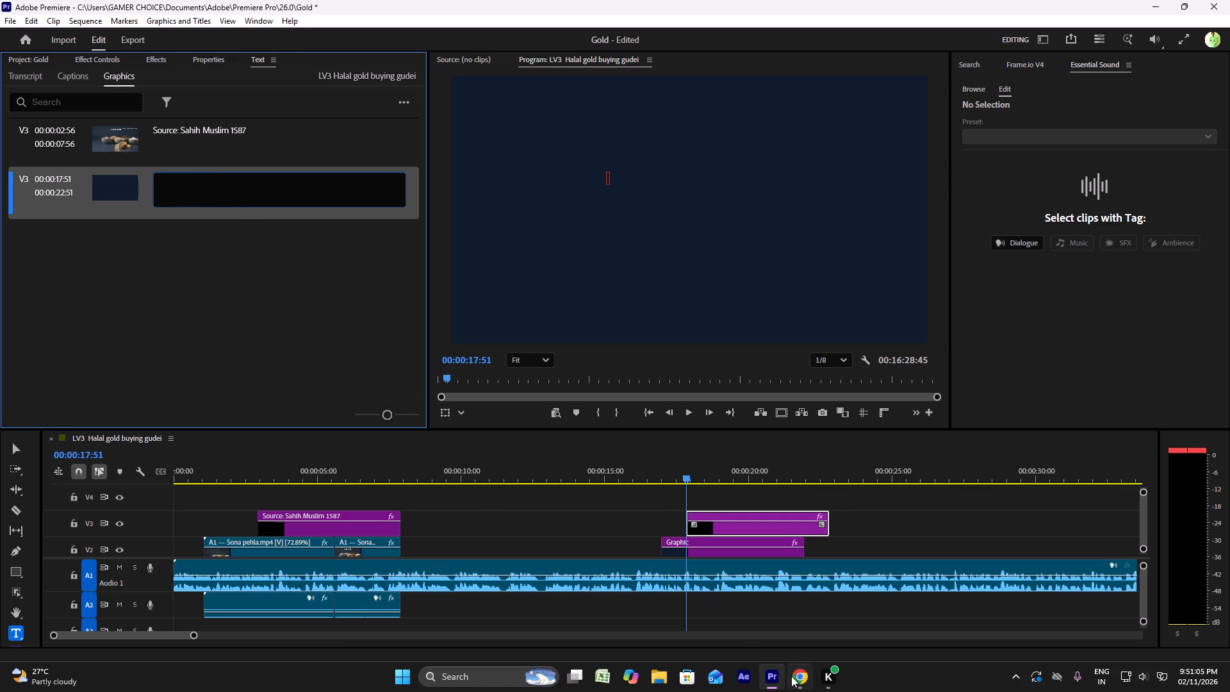
# Copy KHARIDA YA BECHA KAISE? from the editor brief in Chrome and paste it into the new V3 title in Premiere Pro.
pyautogui.click(791, 676)
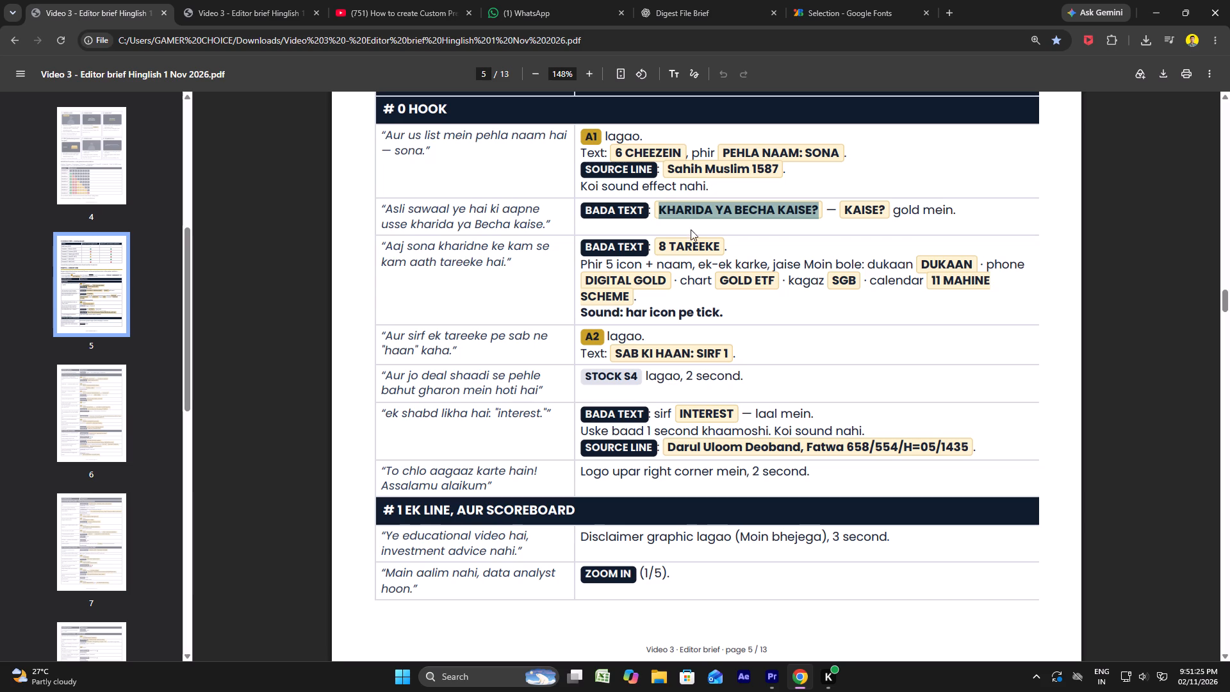
pyautogui.hotkey('ctrl', 'c')
pyautogui.hotkey('ctrl', 'c')
pyautogui.hotkey('ctrl', 'c')
pyautogui.hotkey('ctrl', 'c')
pyautogui.click(775, 671)
pyautogui.click(726, 473)
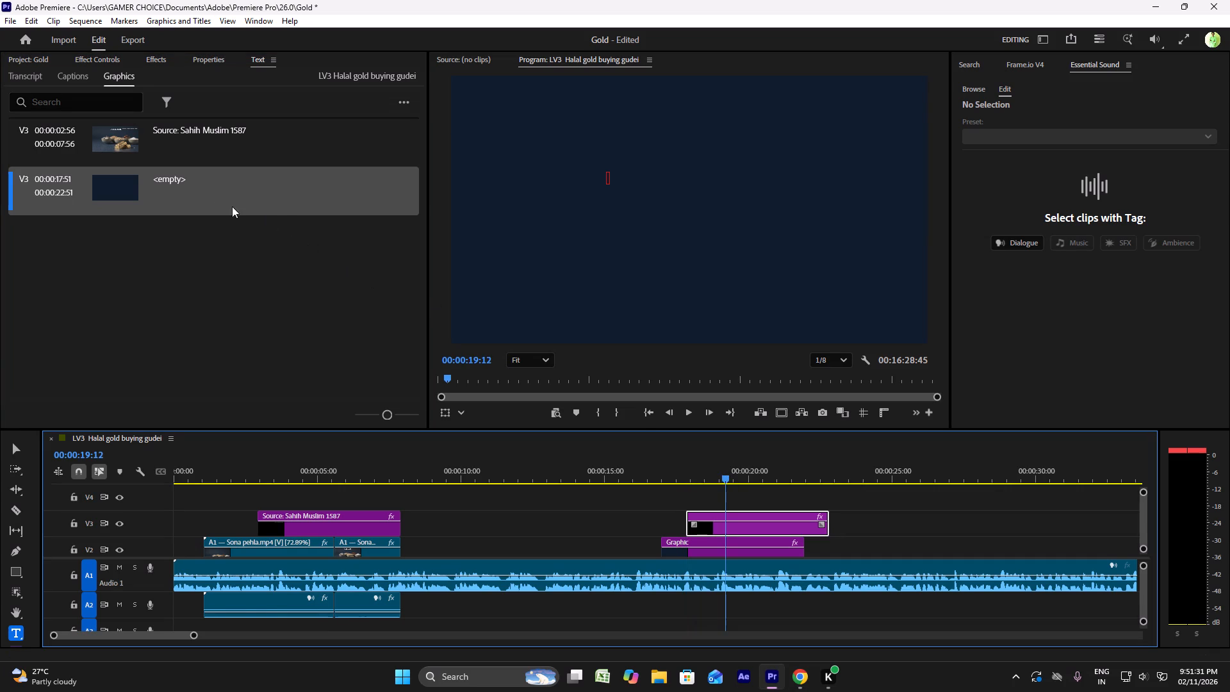
pyautogui.tripleClick(184, 190)
pyautogui.tripleClick(179, 179)
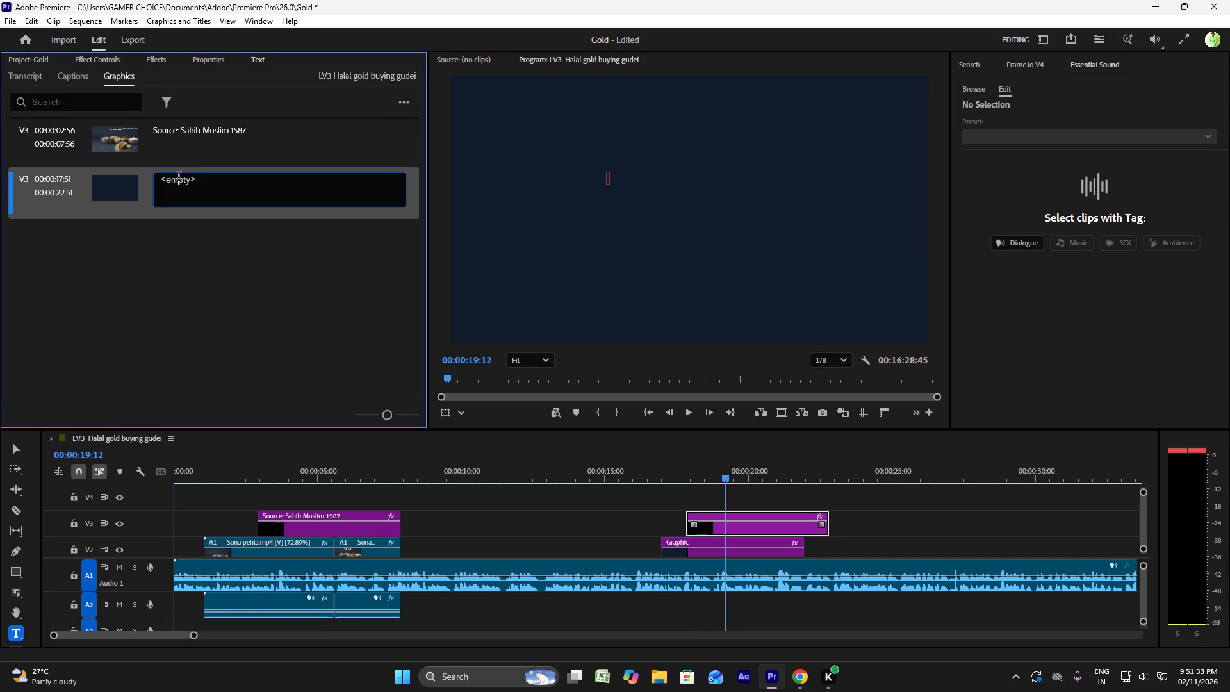
pyautogui.doubleClick(179, 177)
pyautogui.hotkey('ctrl', 'v')
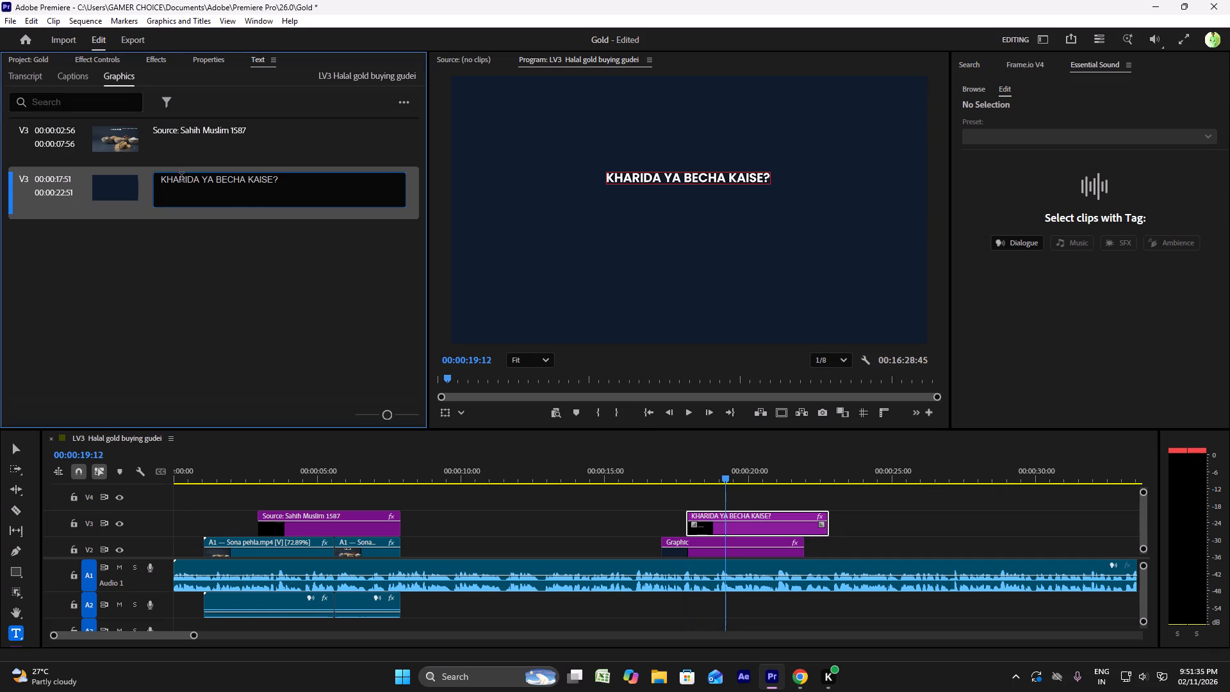
# Break the title into two lines, KHARIDA YA and BECHA KAISE?, and centre-align it, keeping Poppins SemiBold.
pyautogui.click(217, 181)
pyautogui.press('BackSpace')
pyautogui.press('Return')
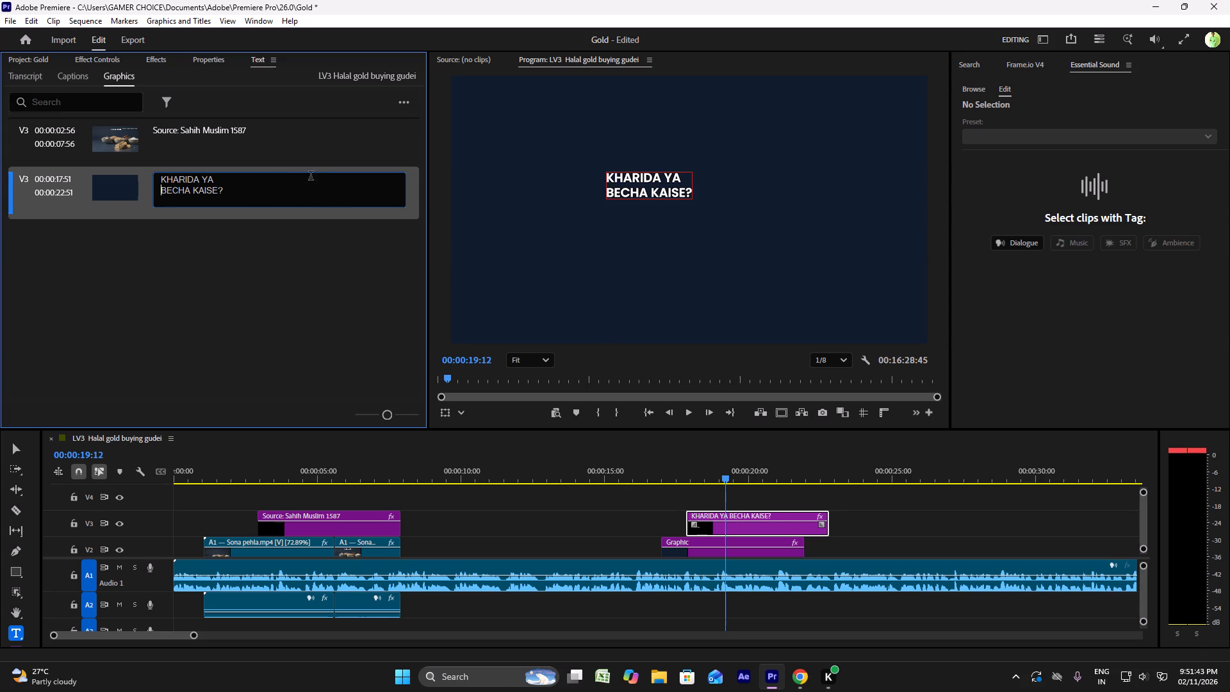
pyautogui.click(208, 66)
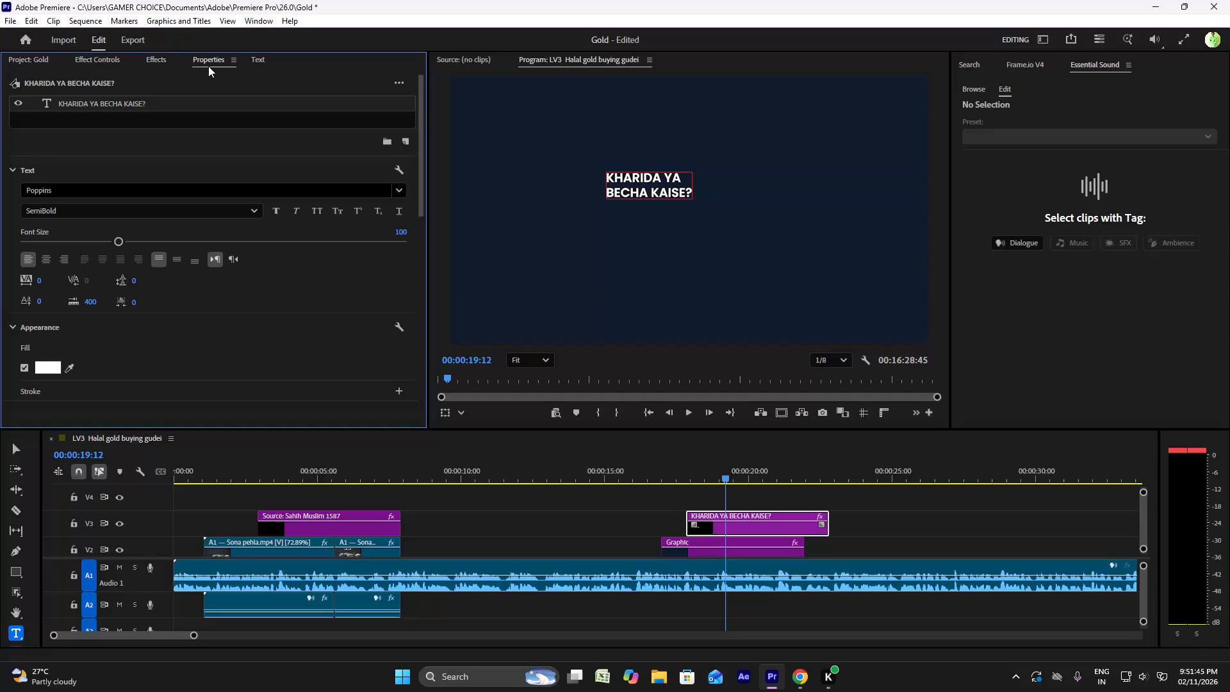
pyautogui.click(45, 259)
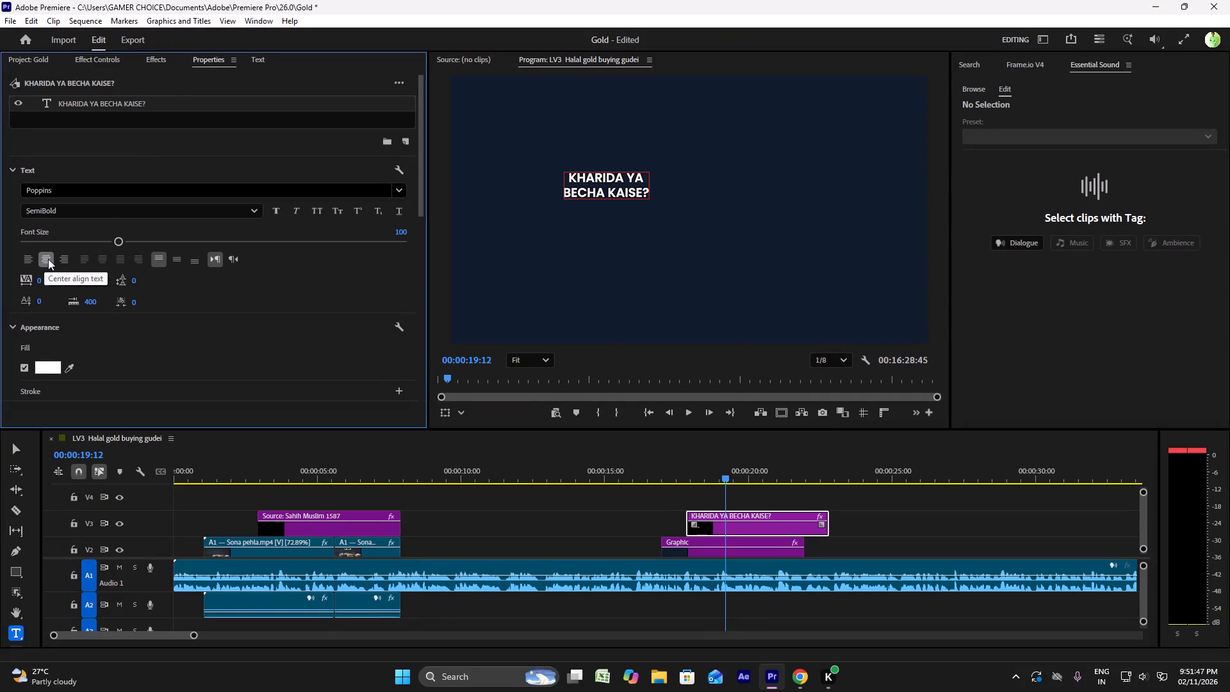
pyautogui.scroll(-4, 94, 217)
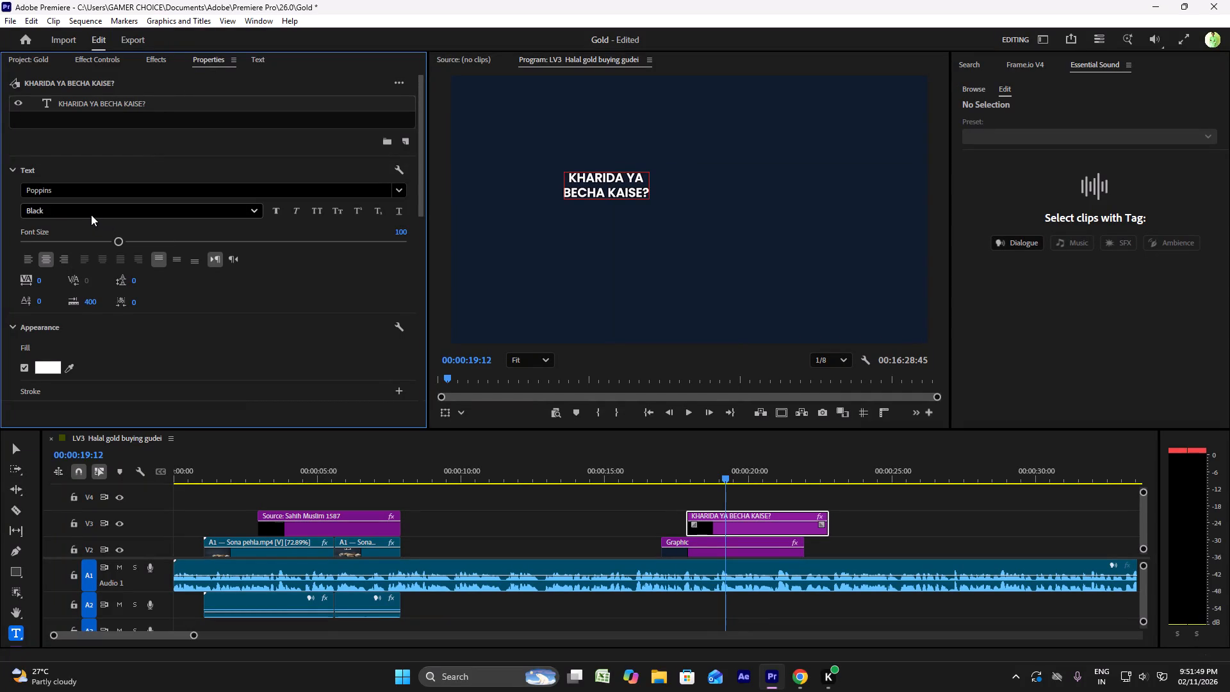
pyautogui.scroll(1, 91, 215)
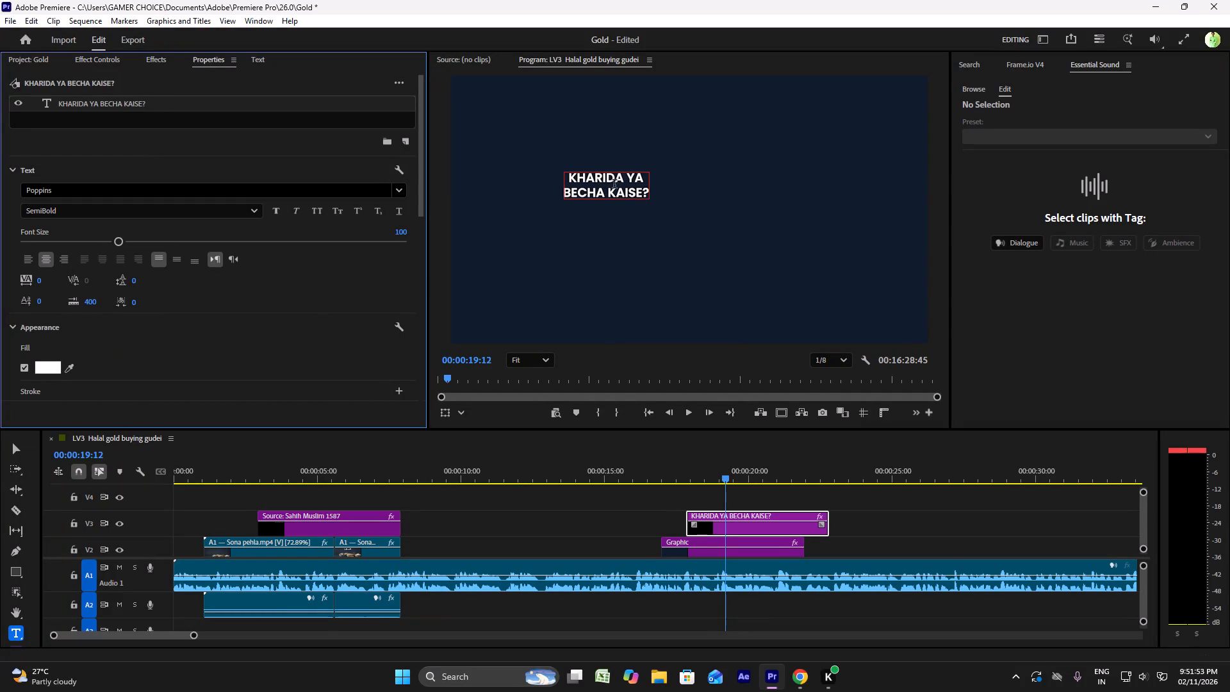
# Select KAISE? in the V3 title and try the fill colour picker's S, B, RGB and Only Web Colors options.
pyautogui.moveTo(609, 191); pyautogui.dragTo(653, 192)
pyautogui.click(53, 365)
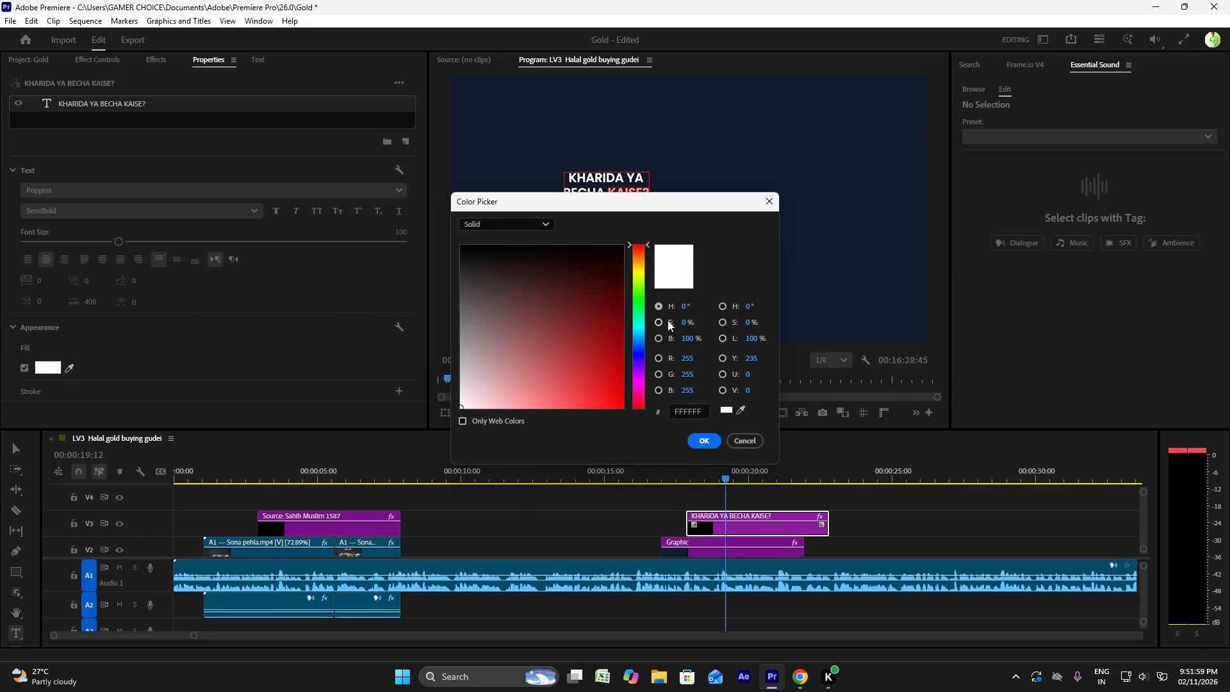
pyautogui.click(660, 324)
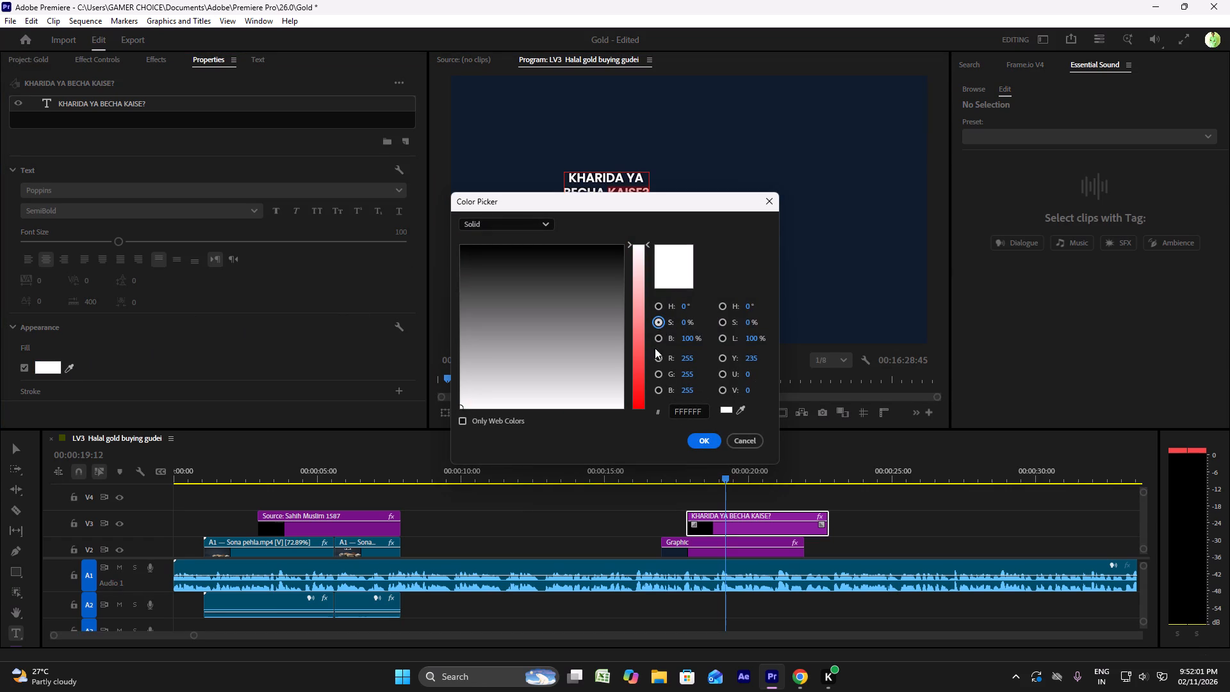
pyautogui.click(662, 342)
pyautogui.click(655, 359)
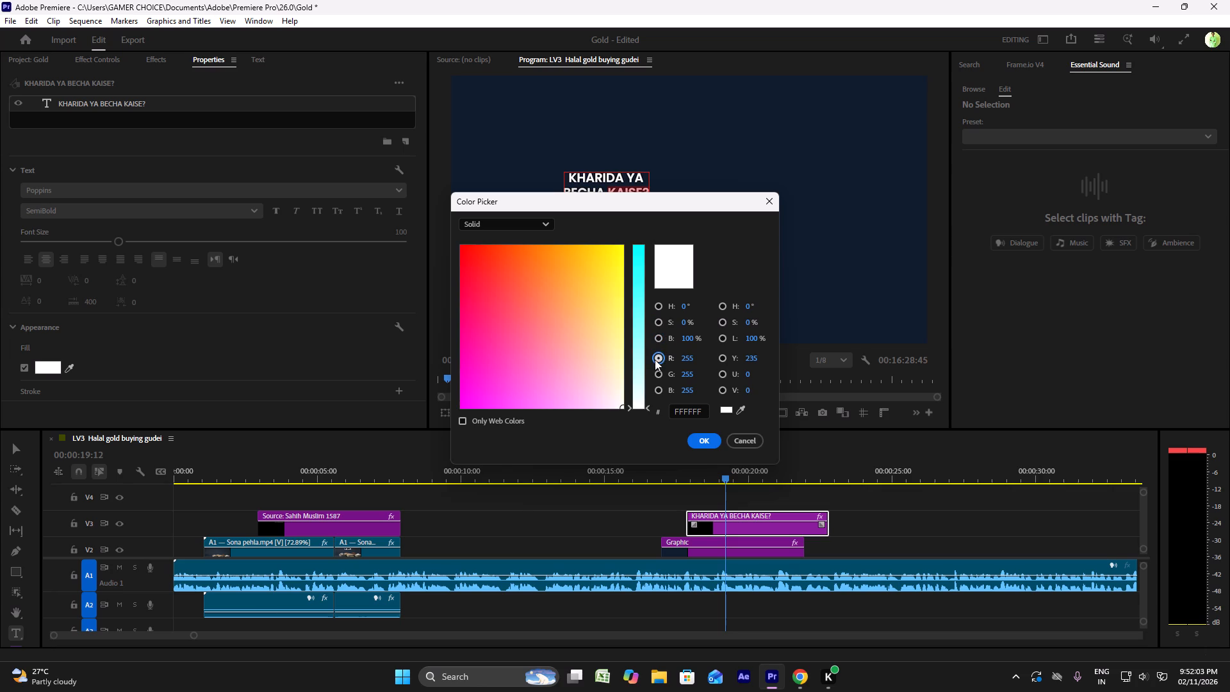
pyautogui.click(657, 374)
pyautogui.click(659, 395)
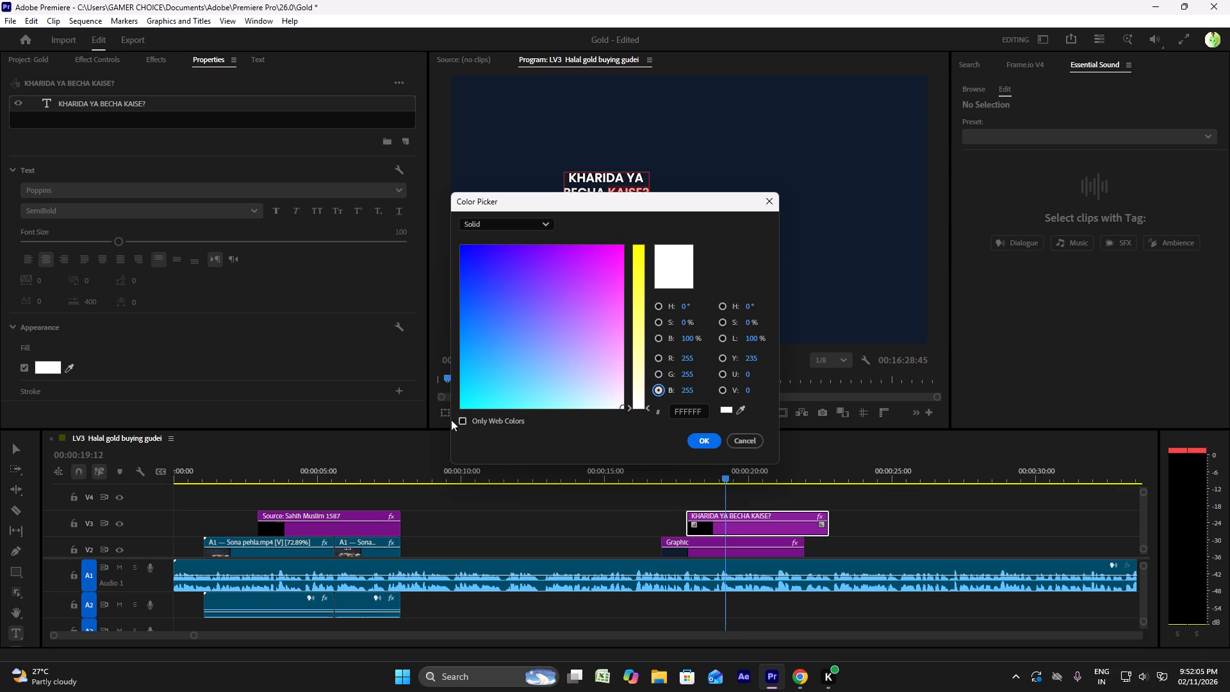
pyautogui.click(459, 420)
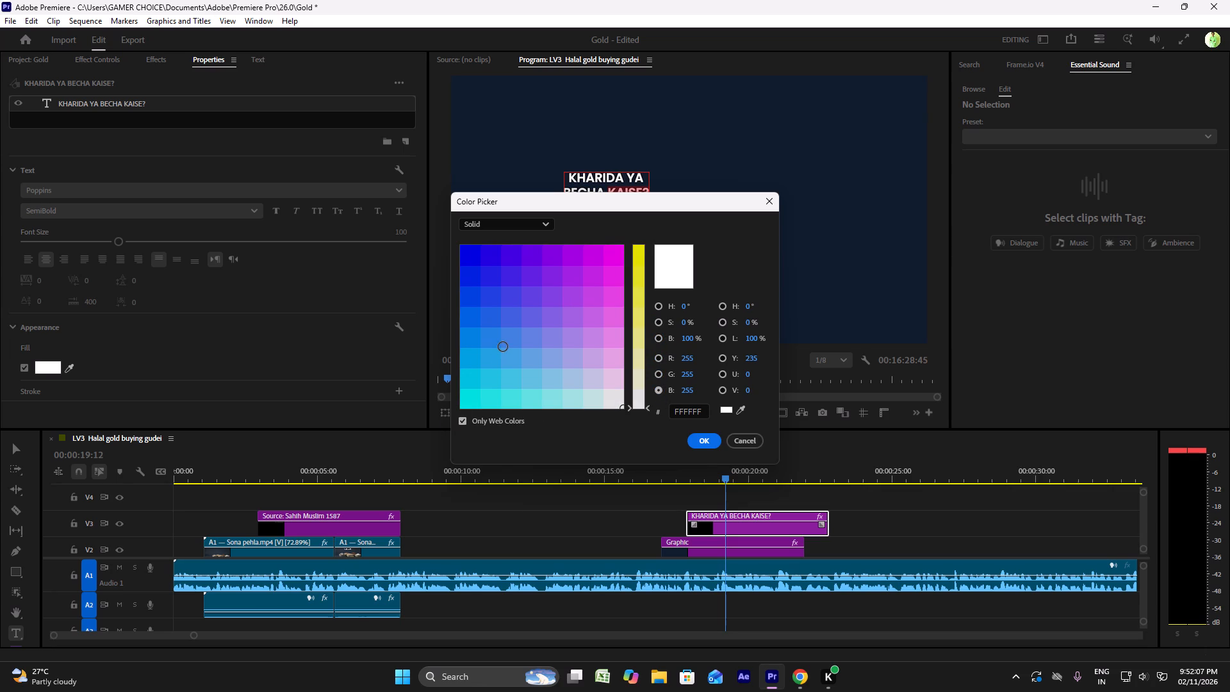
# Switch to Chrome and search YouTube for "how save to save coloer in premiere pro".
pyautogui.click(802, 670)
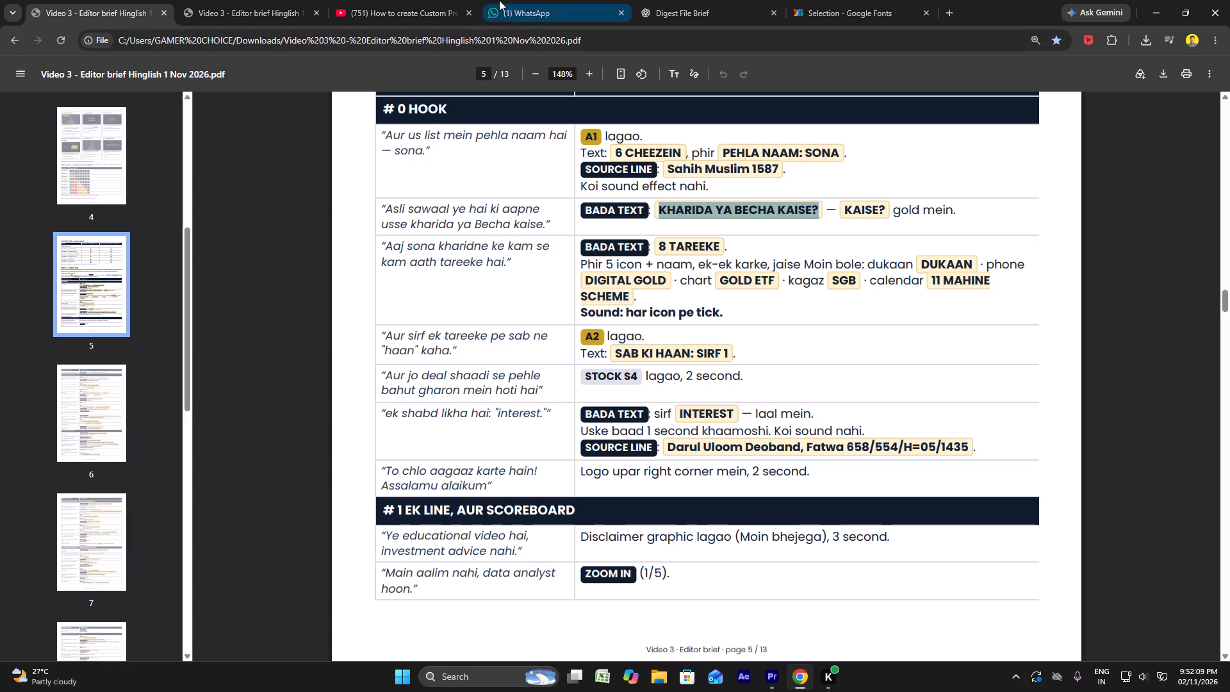
pyautogui.click(402, 0)
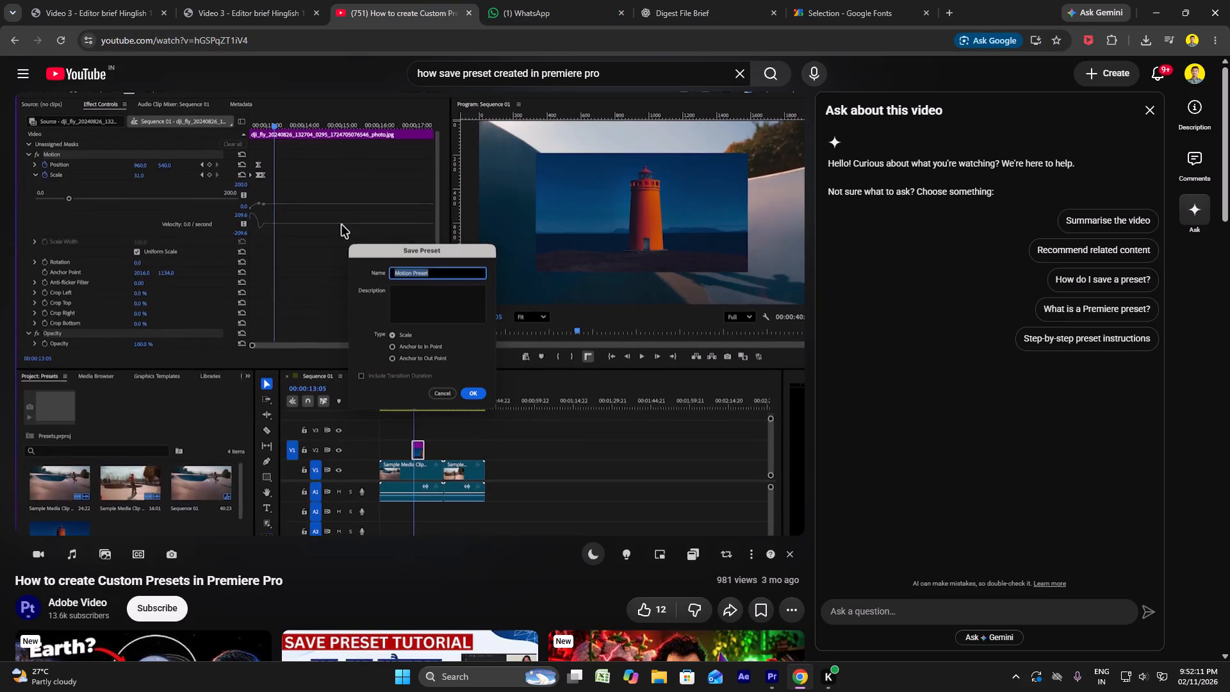
pyautogui.moveTo(464, 74); pyautogui.dragTo(526, 72)
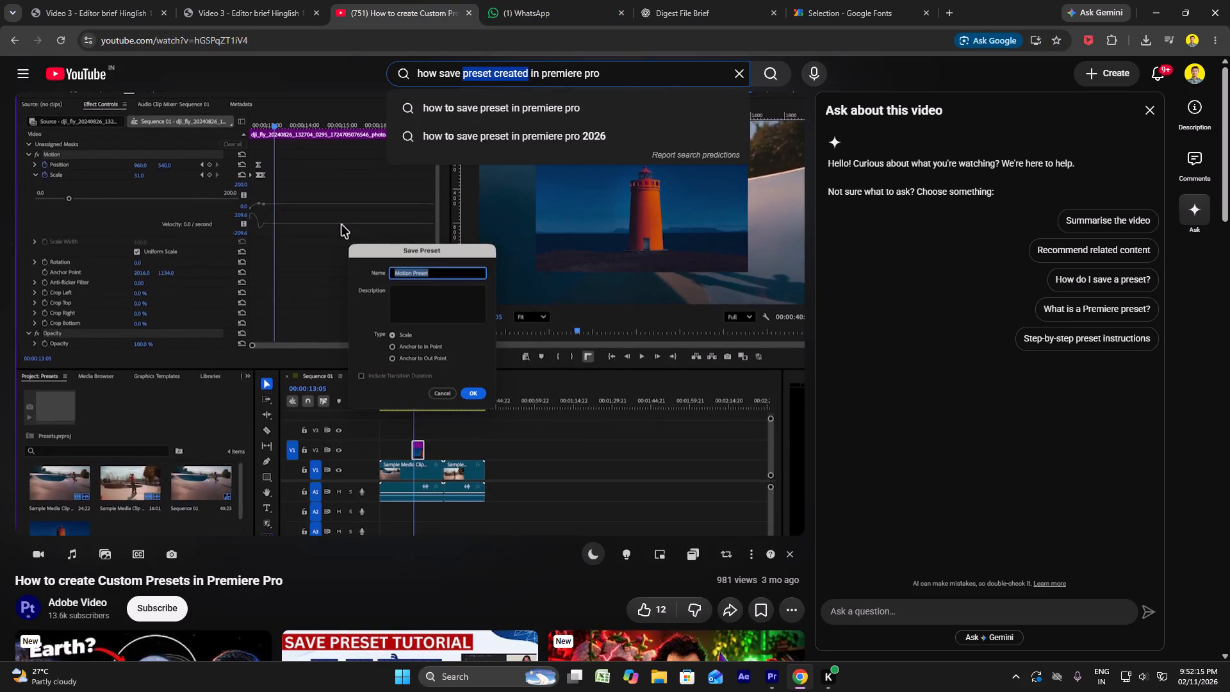
pyautogui.moveTo(526, 72); pyautogui.dragTo(527, 72)
pyautogui.write('tp')
pyautogui.press('BackSpace')
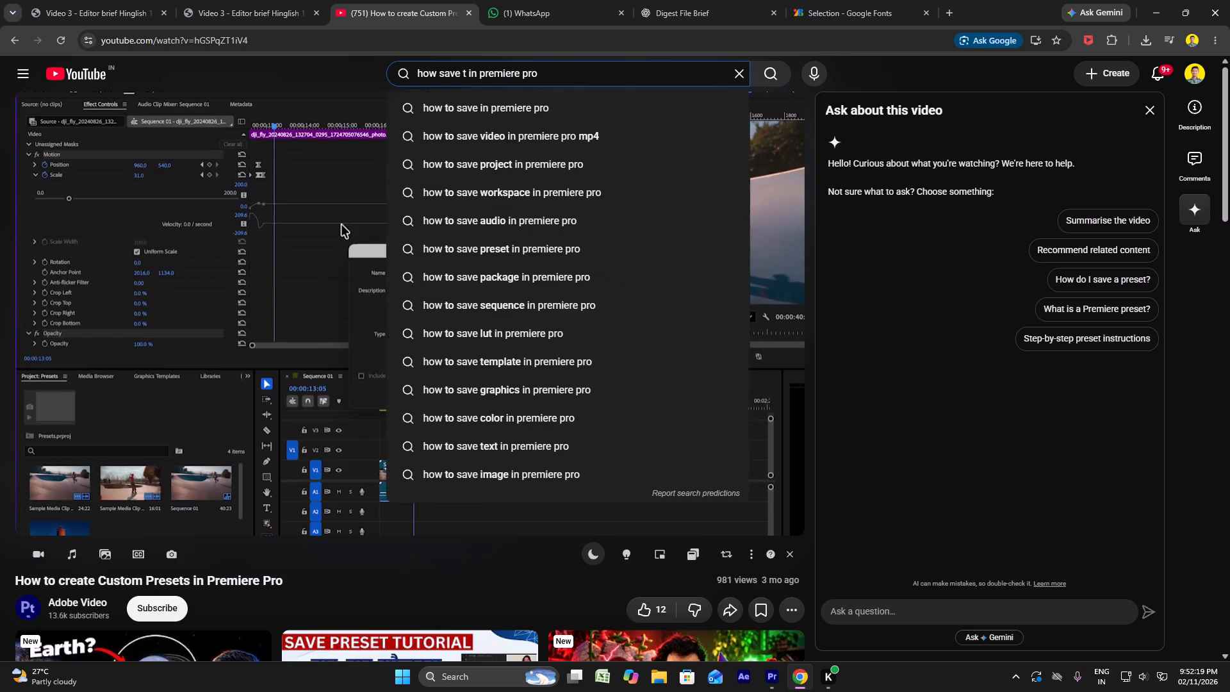
pyautogui.write('o')
pyautogui.press('space')
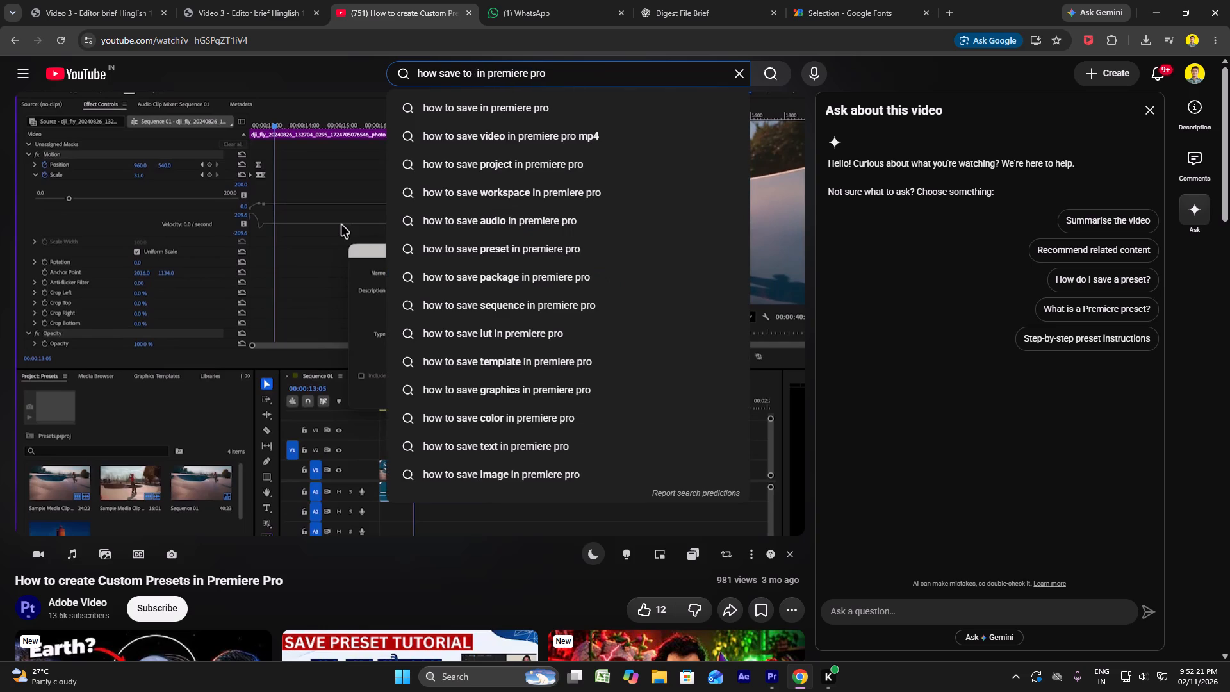
pyautogui.write('save')
pyautogui.press('space')
pyautogui.write('colo')
pyautogui.write('er')
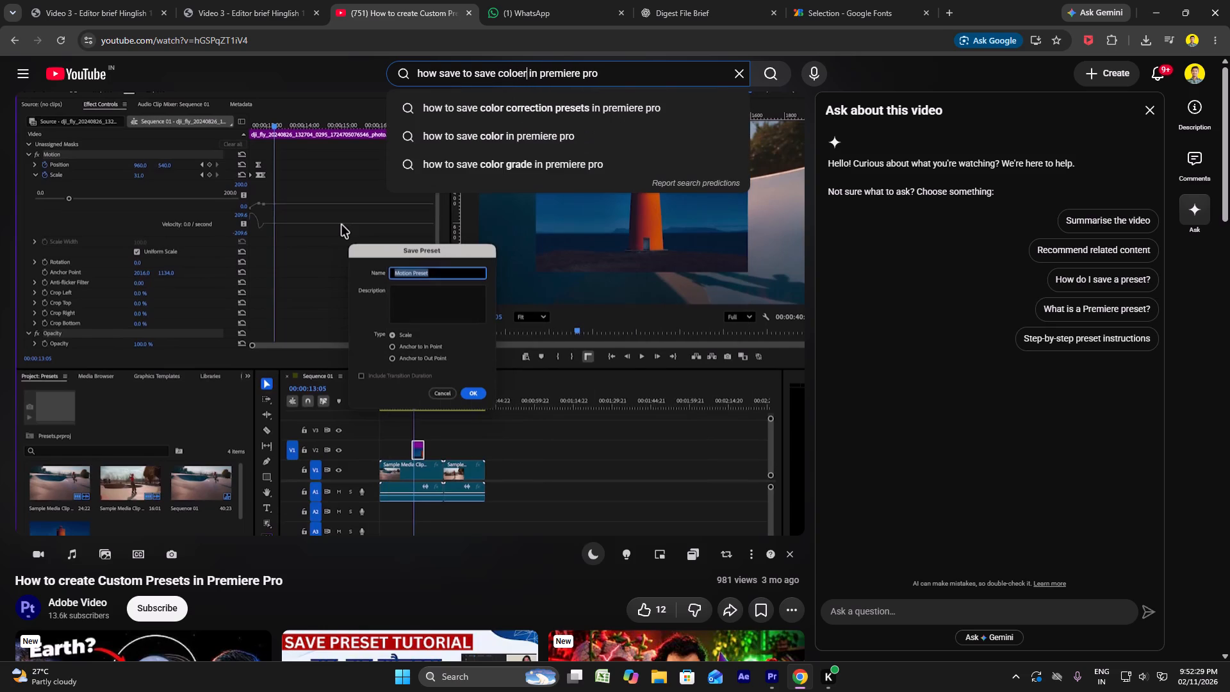
pyautogui.press('Return')
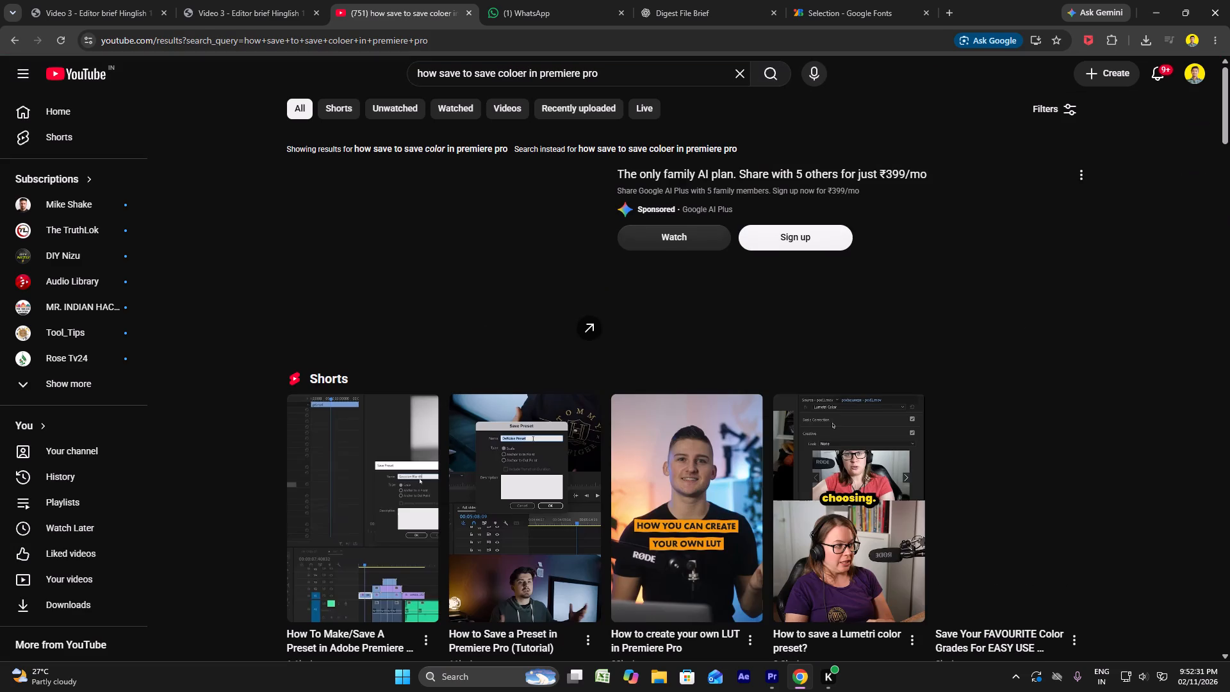
# Watch the Shorts on making and saving a preset in Premiere Pro, and return to the search results.
pyautogui.scroll(-5, 511, 171)
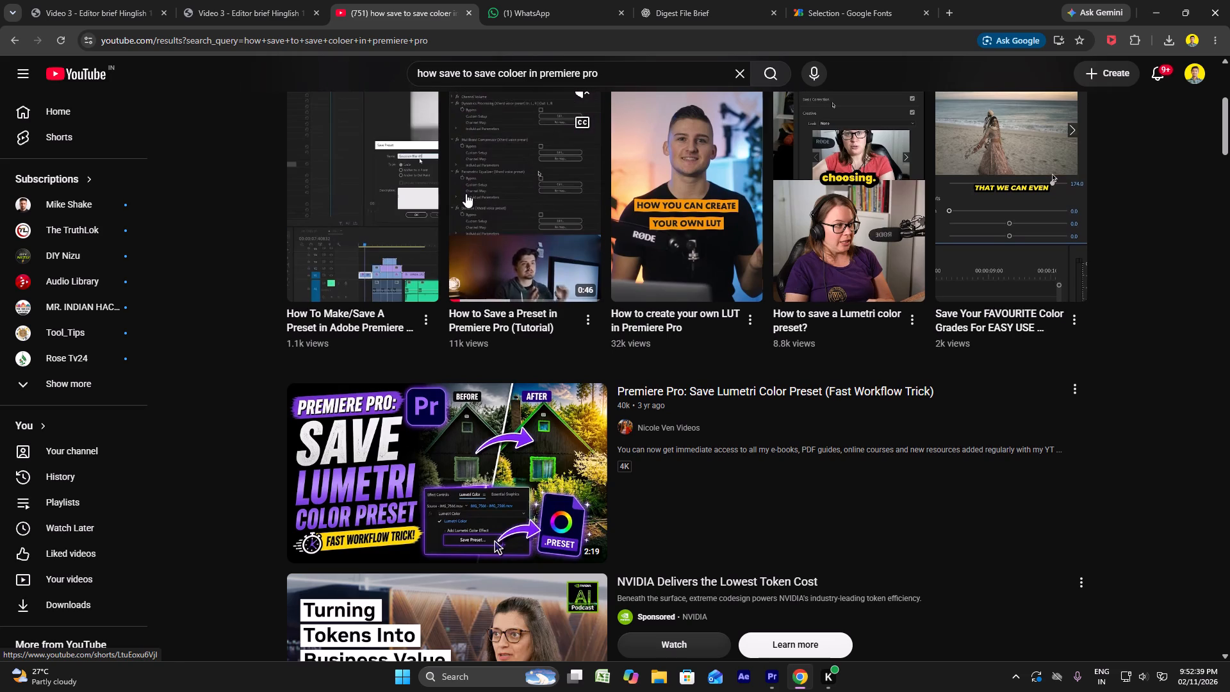
pyautogui.click(403, 197)
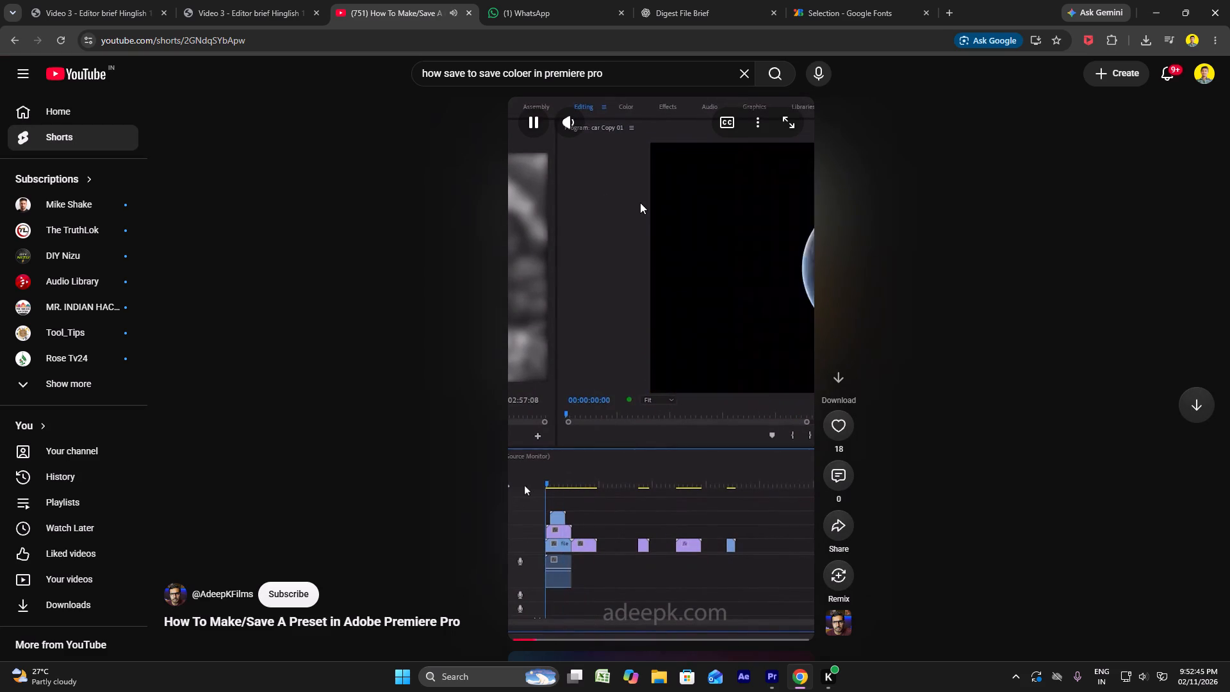
pyautogui.scroll(-4, 642, 234)
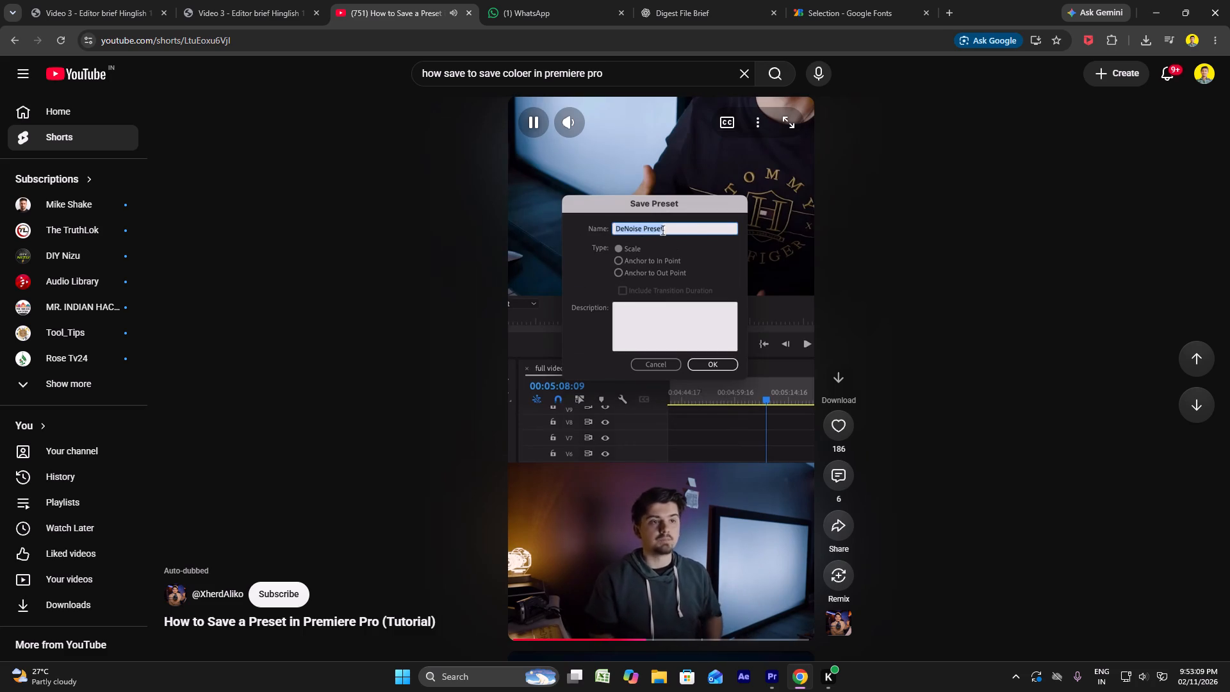
pyautogui.scroll(-4, 684, 479)
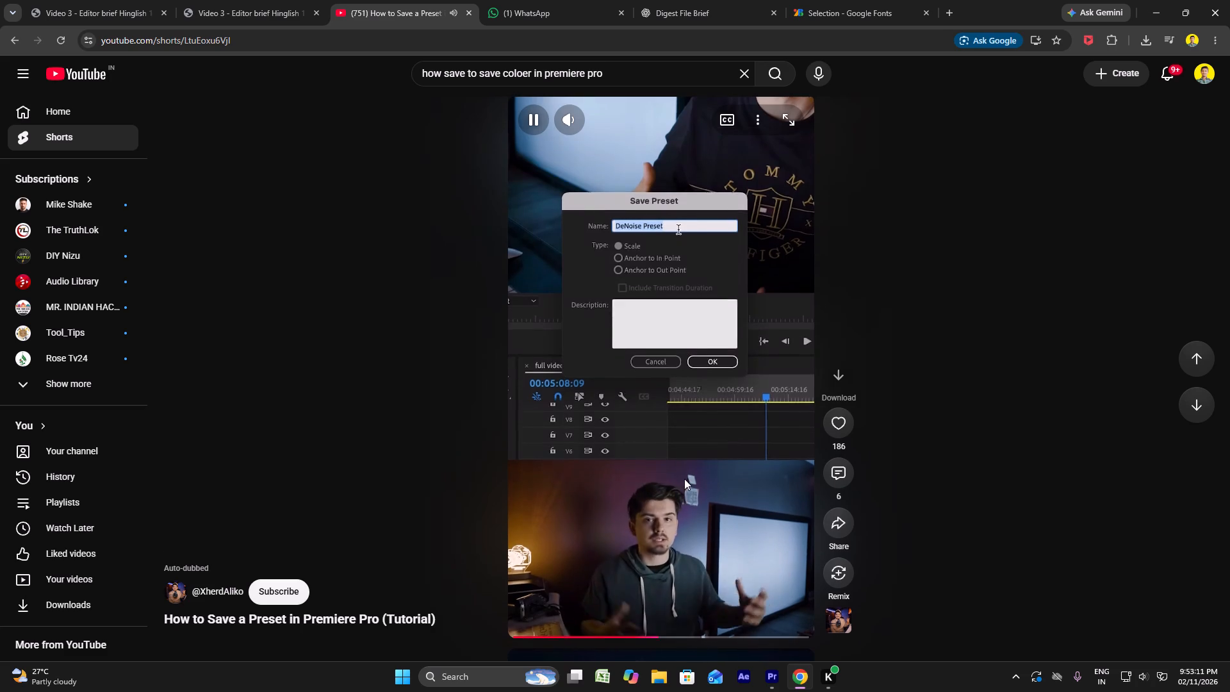
pyautogui.click(684, 479)
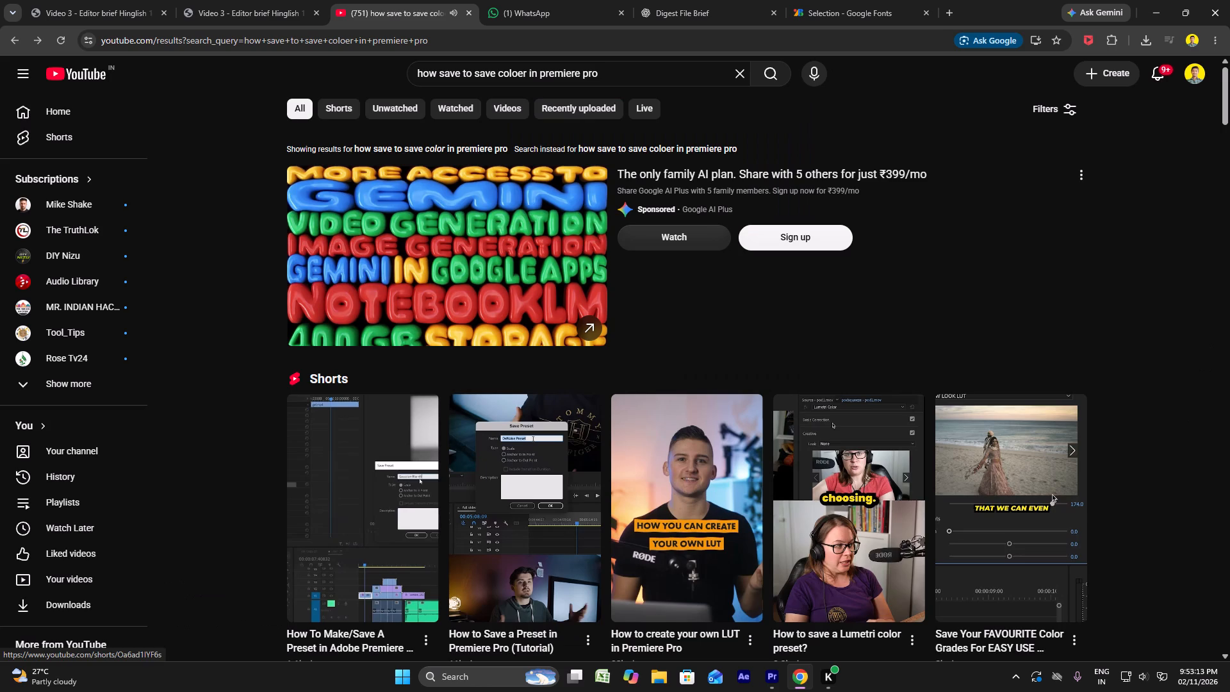
# Look through the YouTube search results for a tutorial on saving a colour in Premiere Pro.
pyautogui.scroll(-15, 686, 477)
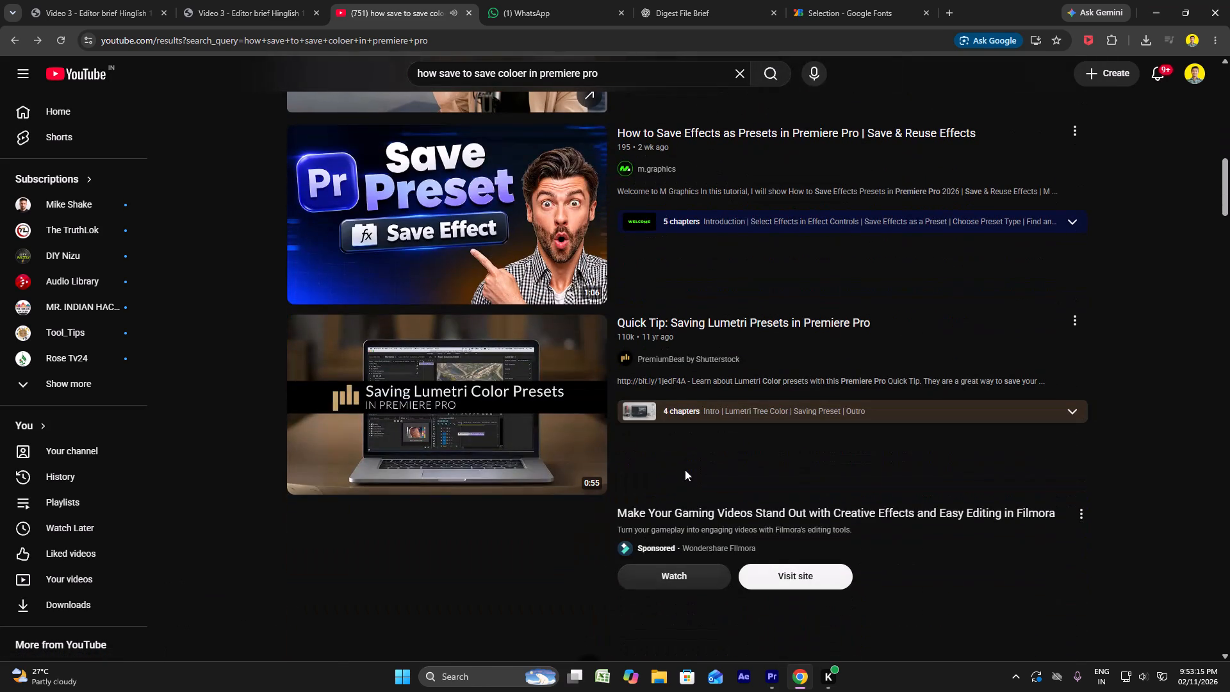
pyautogui.scroll(-5, 685, 470)
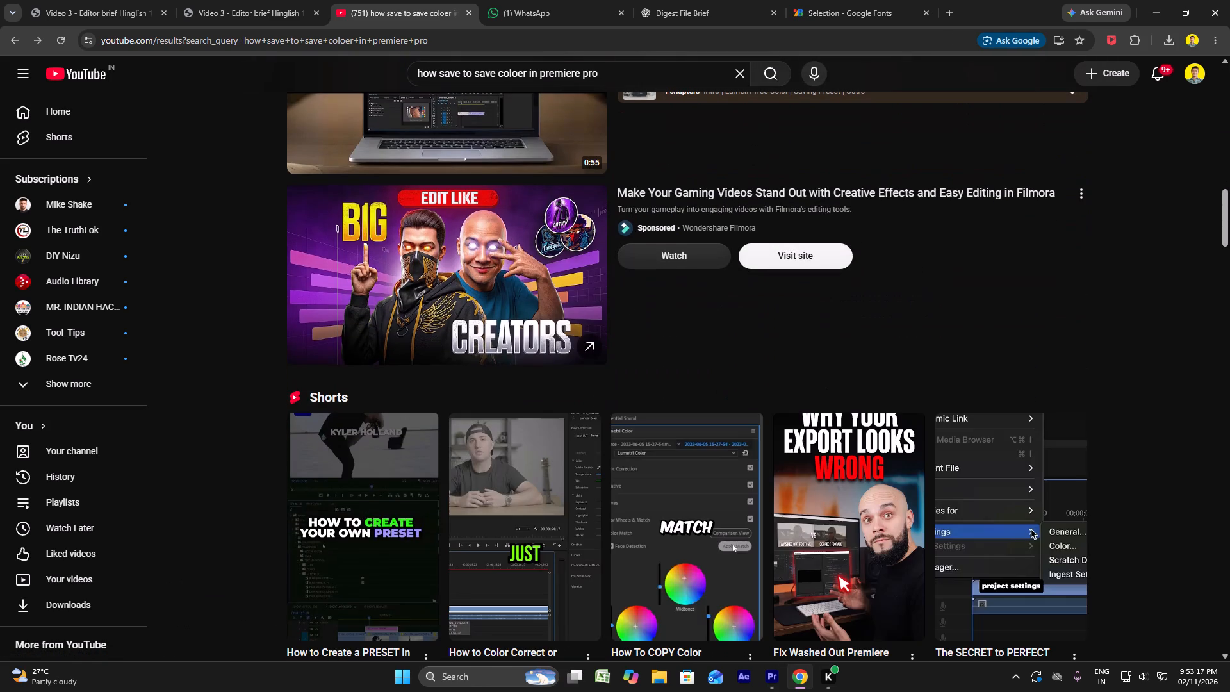
pyautogui.scroll(-8, 685, 469)
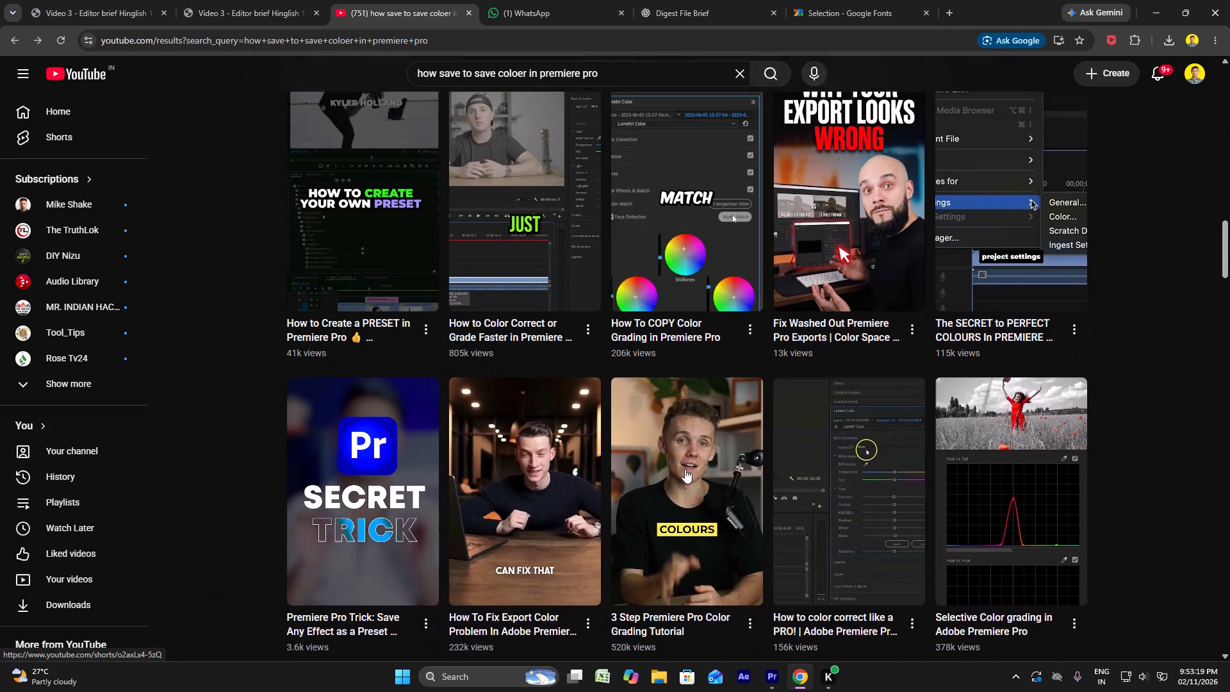
pyautogui.scroll(-7, 685, 469)
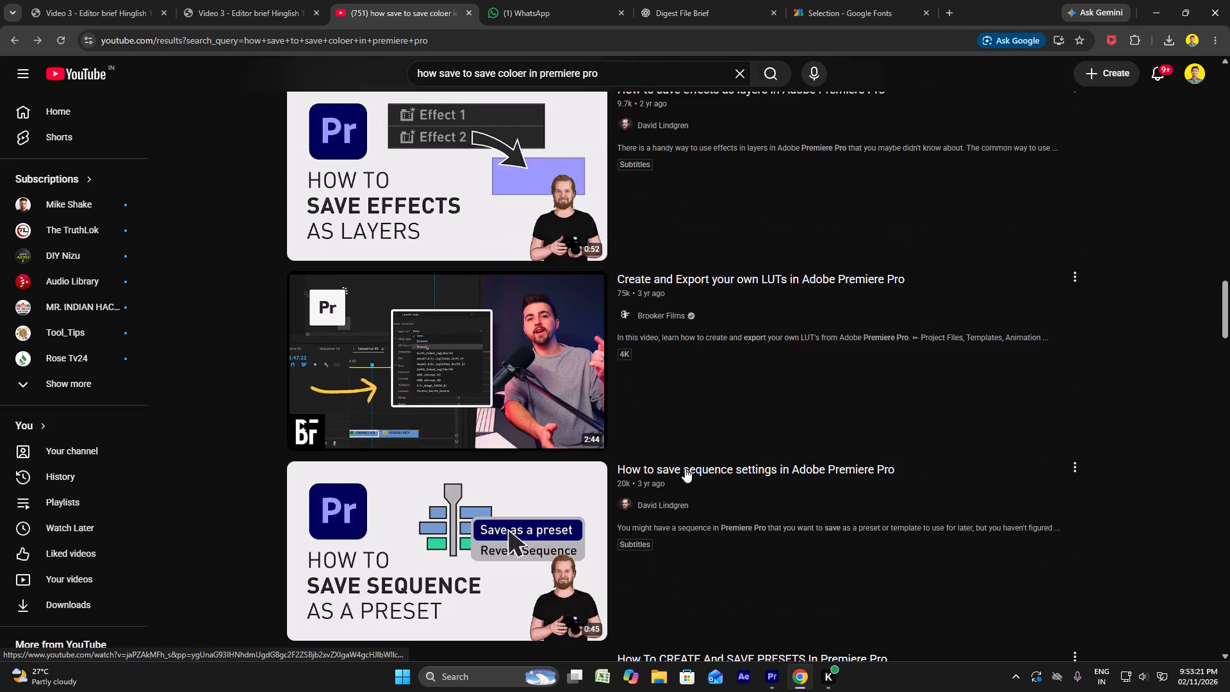
pyautogui.scroll(-9, 685, 468)
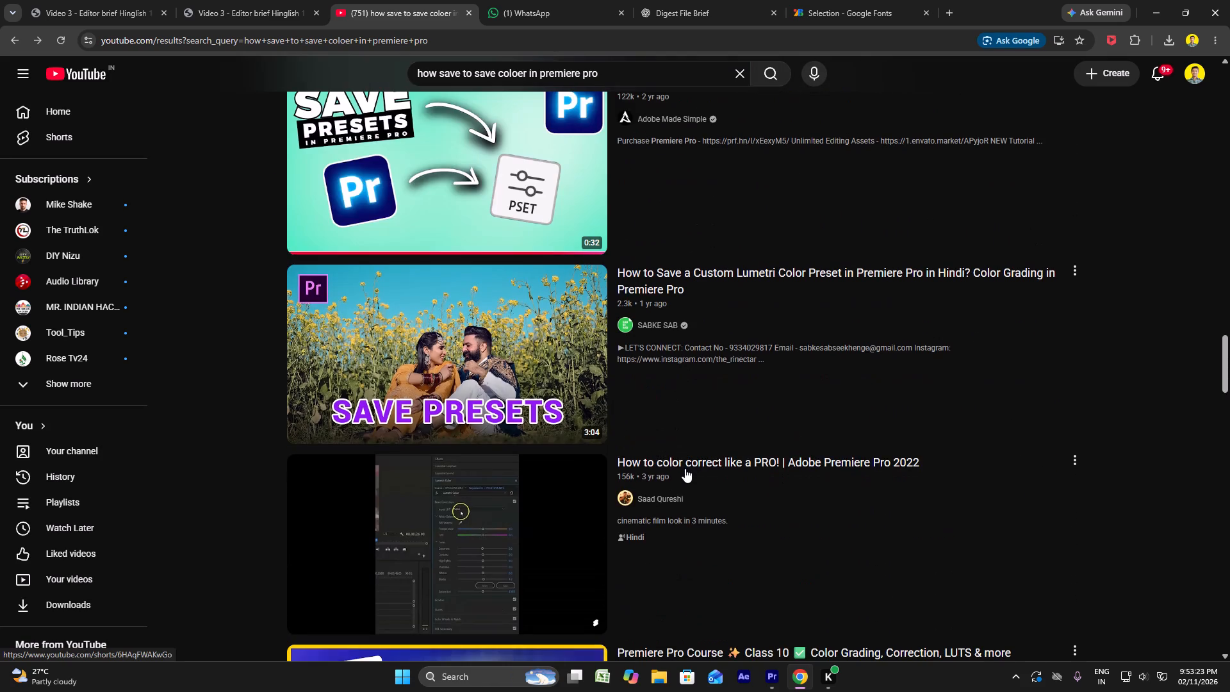
pyautogui.scroll(-5, 685, 468)
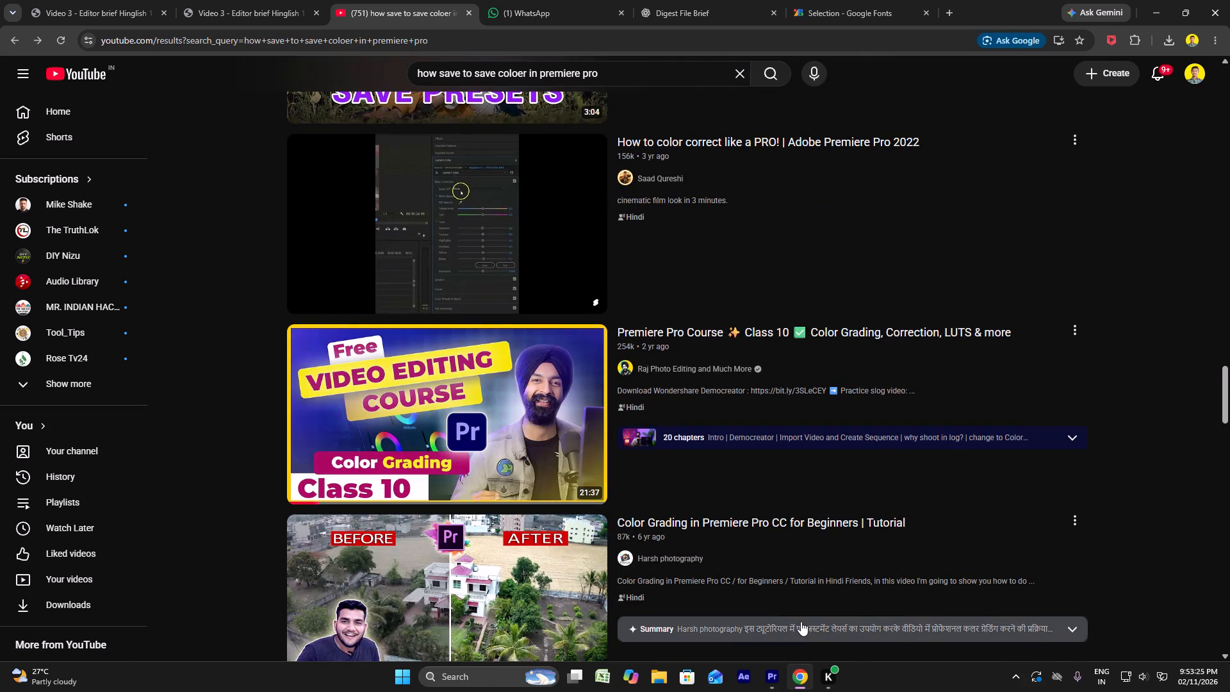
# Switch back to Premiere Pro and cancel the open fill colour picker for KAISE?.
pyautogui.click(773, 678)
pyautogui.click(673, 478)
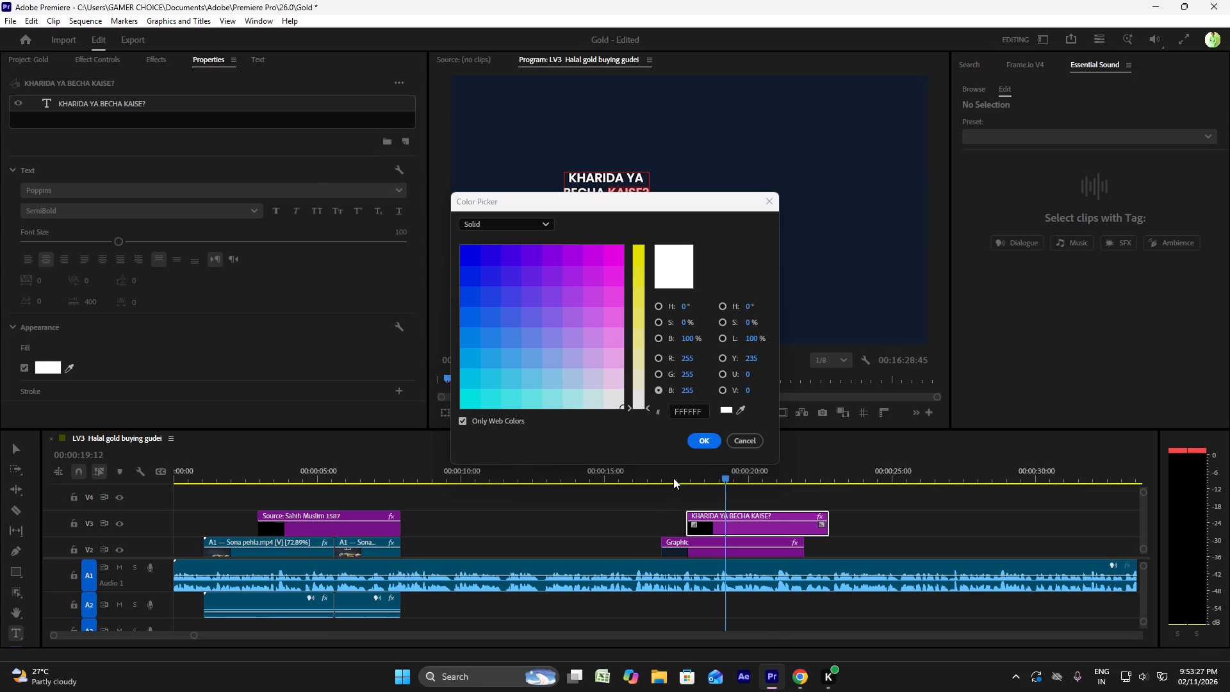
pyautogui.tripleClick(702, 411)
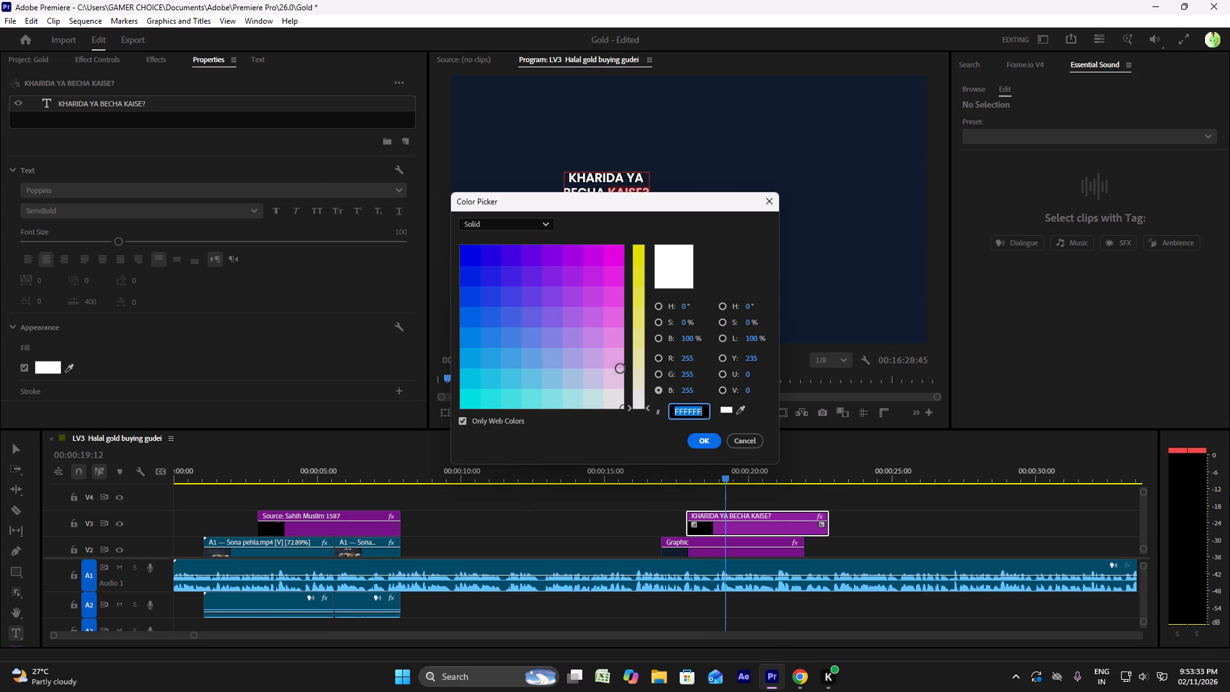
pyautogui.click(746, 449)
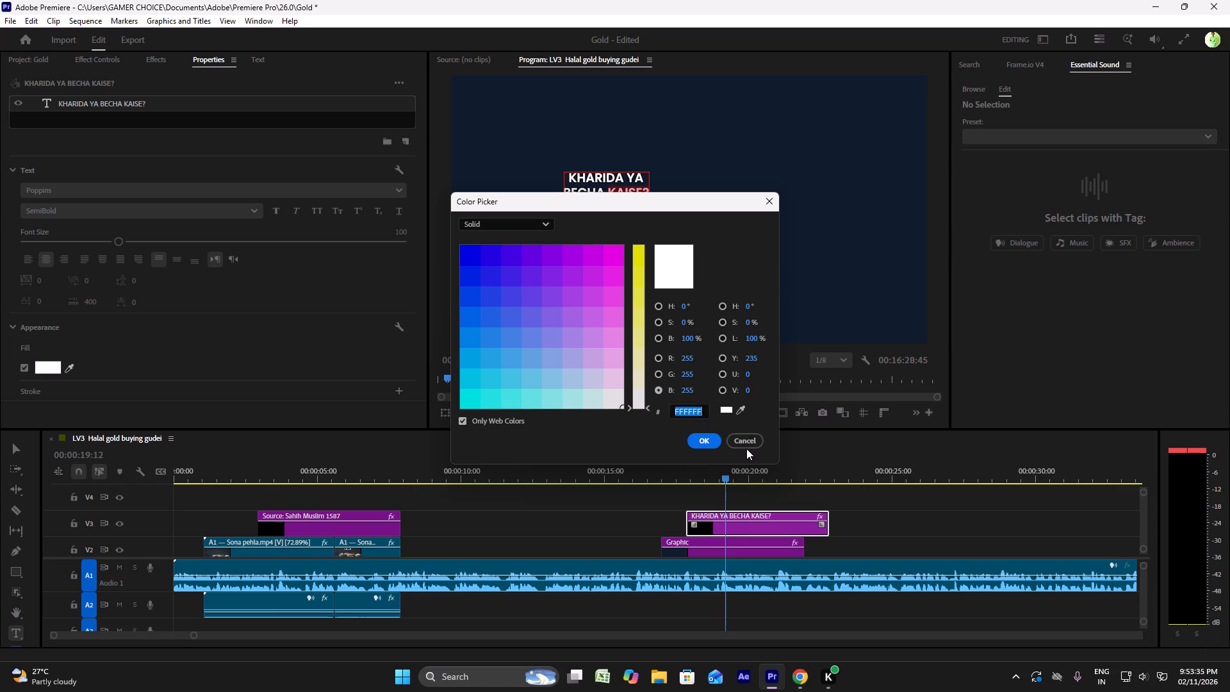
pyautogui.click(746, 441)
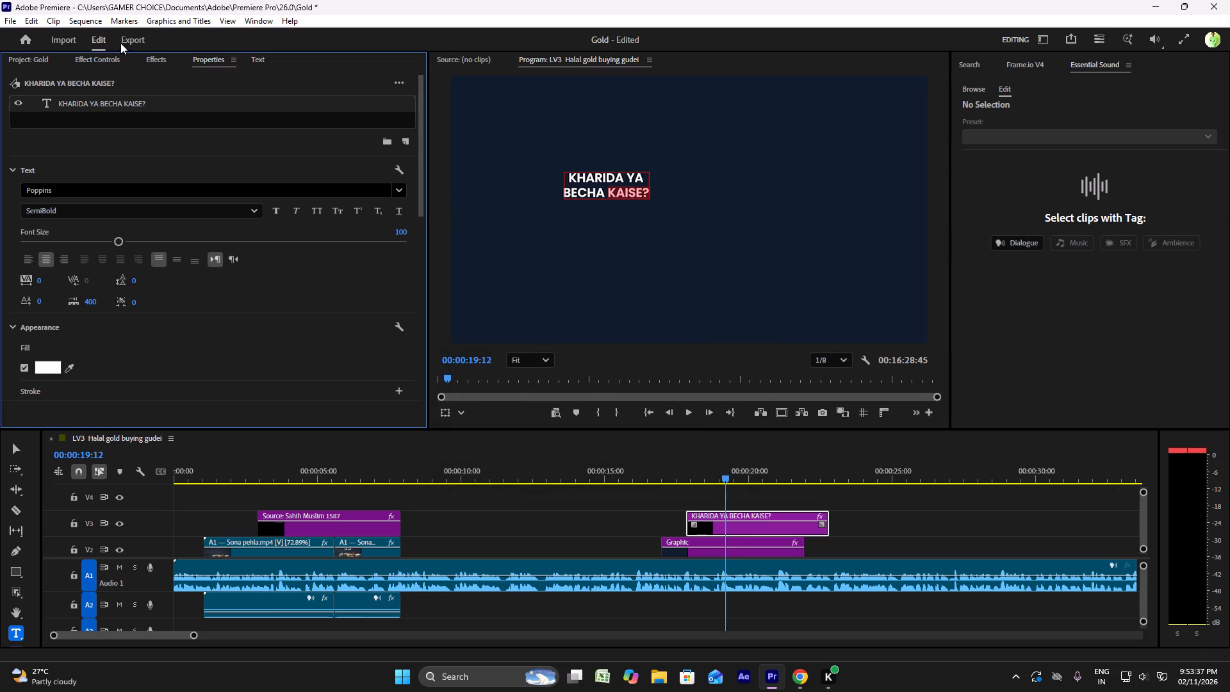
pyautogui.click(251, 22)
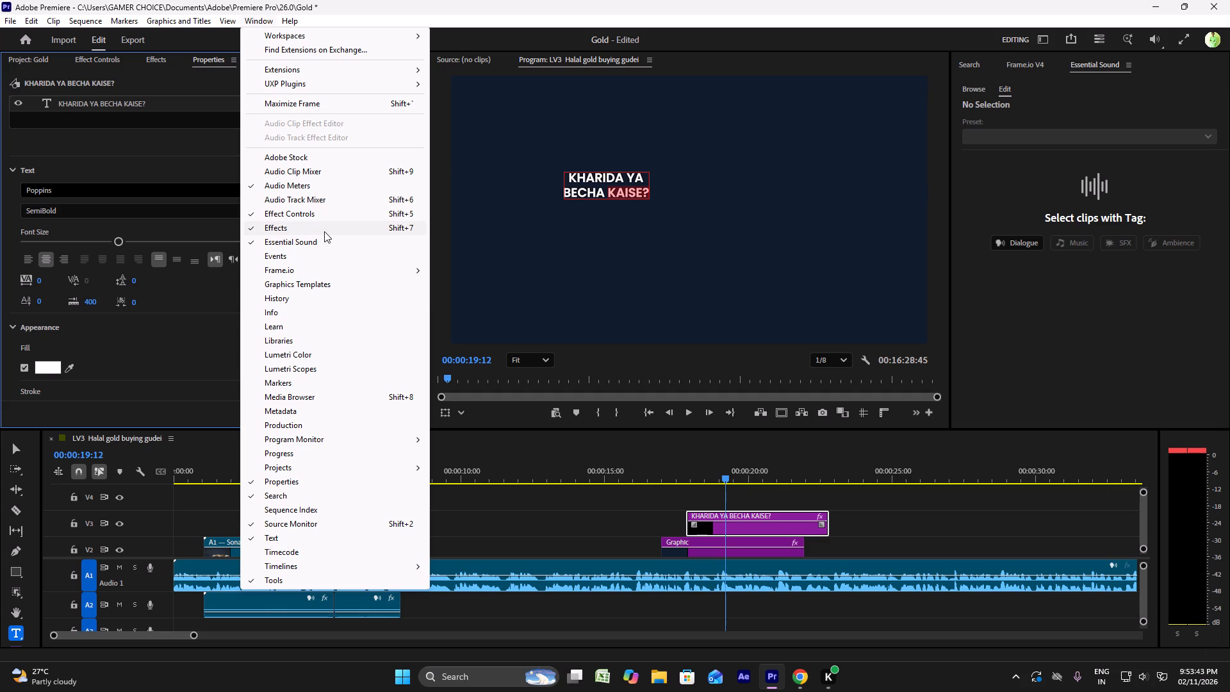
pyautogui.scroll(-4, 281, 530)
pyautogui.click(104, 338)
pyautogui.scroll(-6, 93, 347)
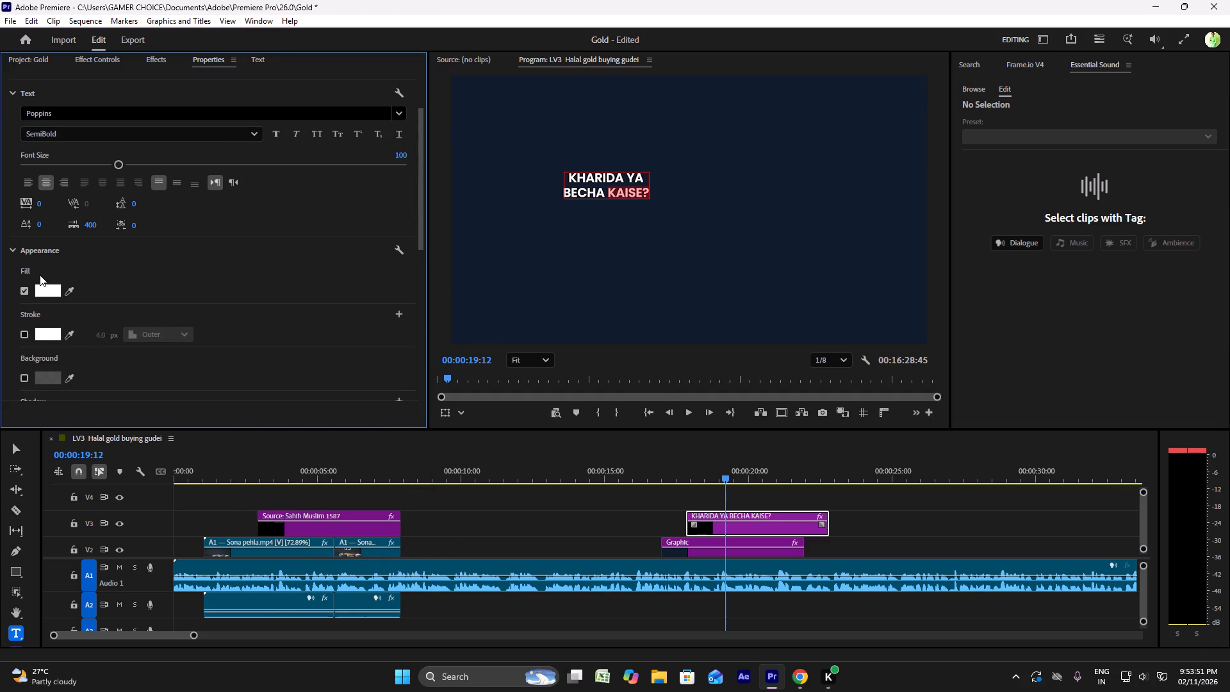
# Review the earlier 6 CHEEZEIN and PEHLA NAAM: SONA titles at 00:00:04:05 and 00:00:06:15.
pyautogui.click(293, 466)
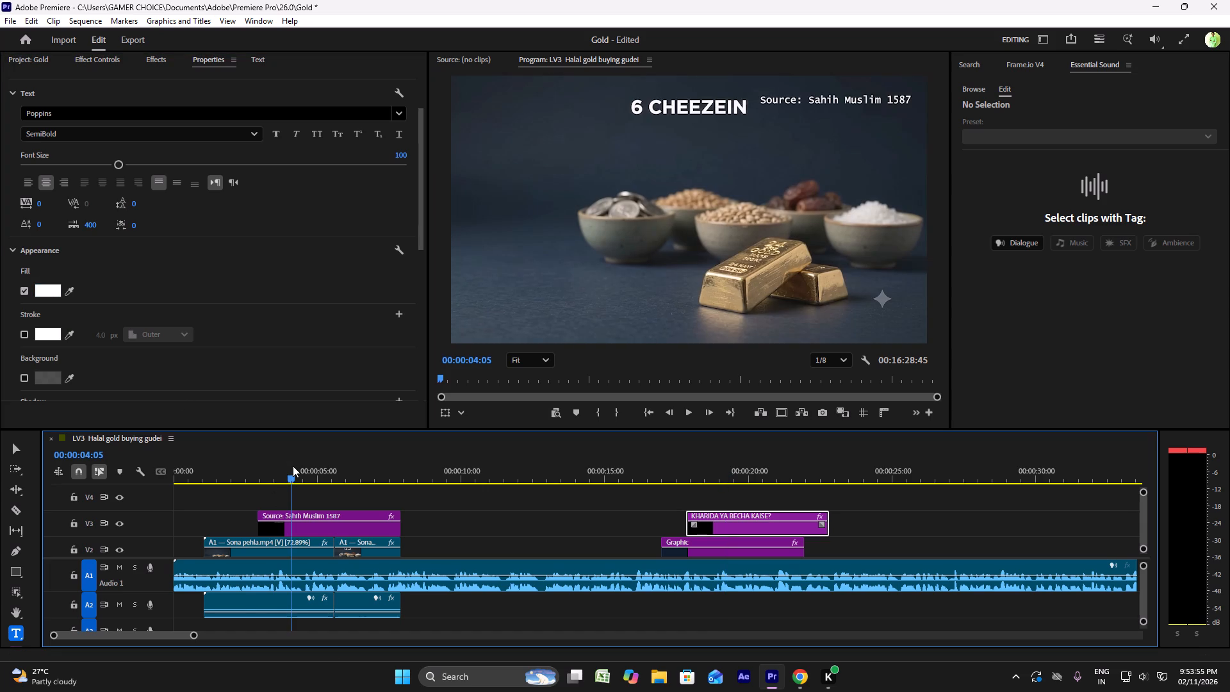
pyautogui.click(354, 468)
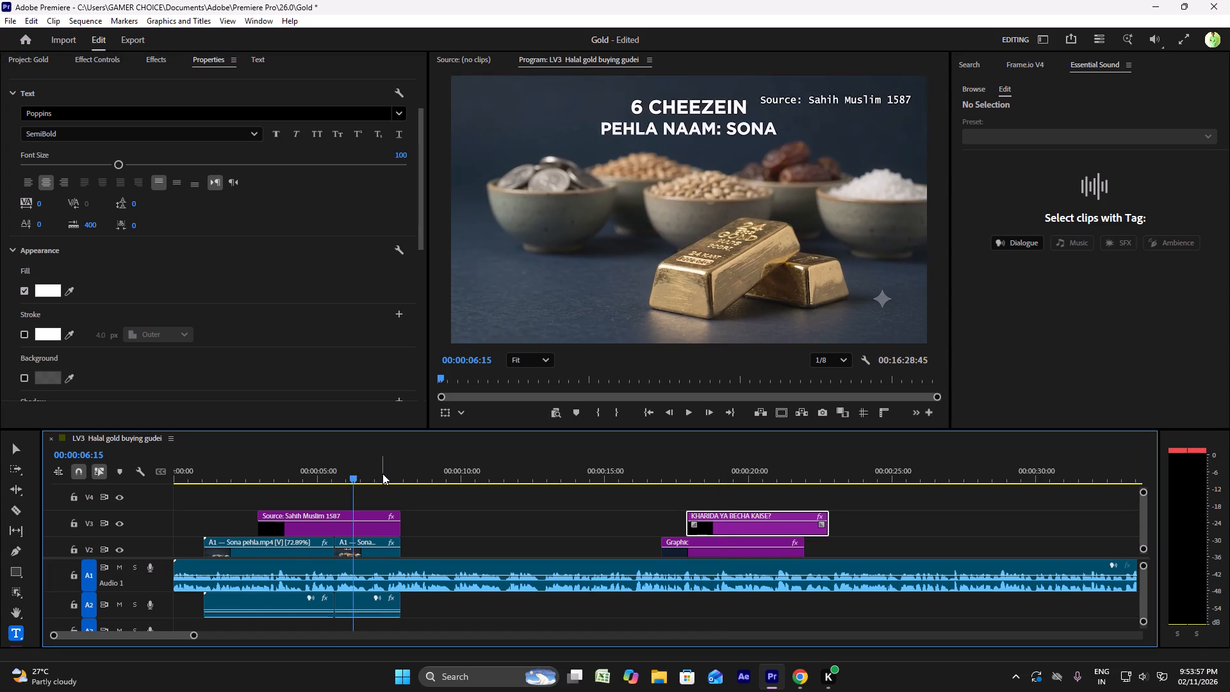
# Copy the gold code C9A227 from the editor brief and apply it as the fill of KAISE? in the title at 00:00:18:56.
pyautogui.click(382, 474)
pyautogui.click(668, 470)
pyautogui.click(719, 479)
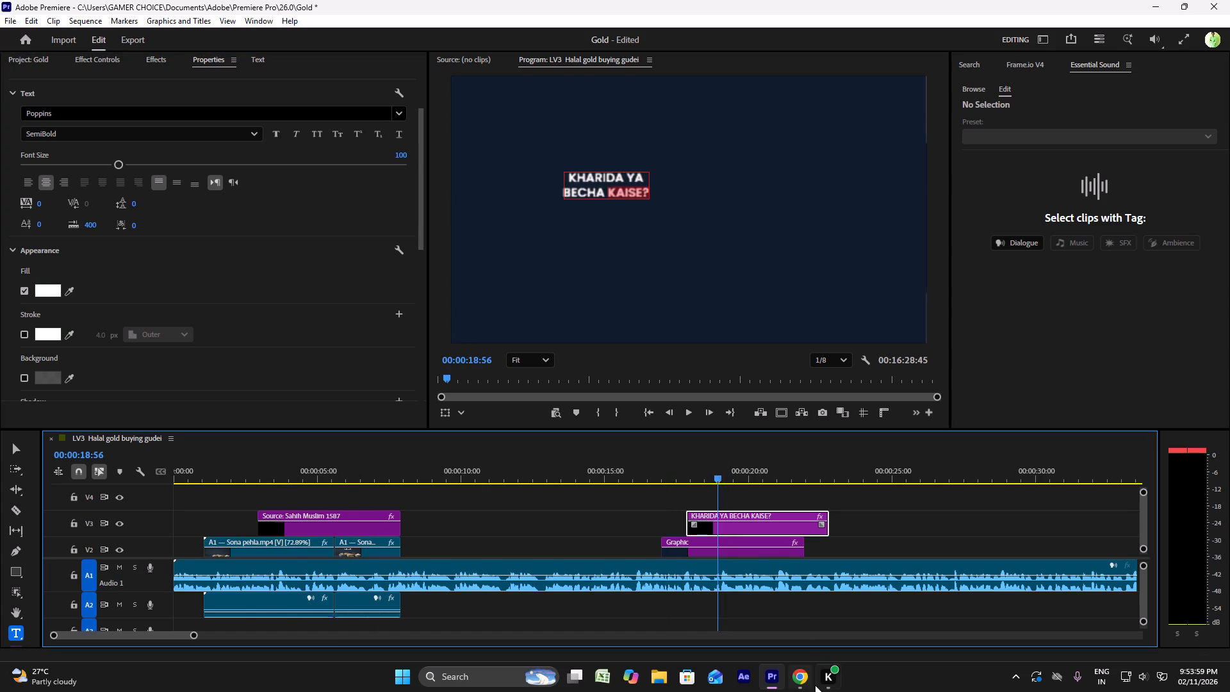
pyautogui.click(807, 681)
pyautogui.click(239, 0)
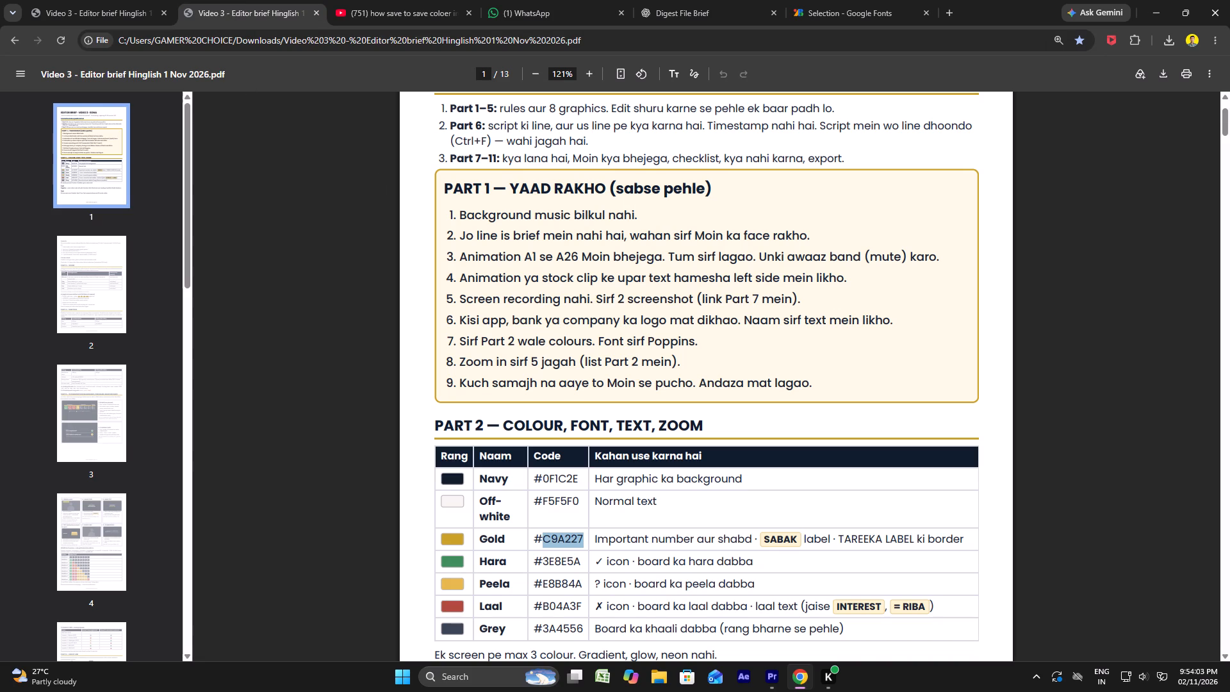
pyautogui.hotkey('ctrl', 'c')
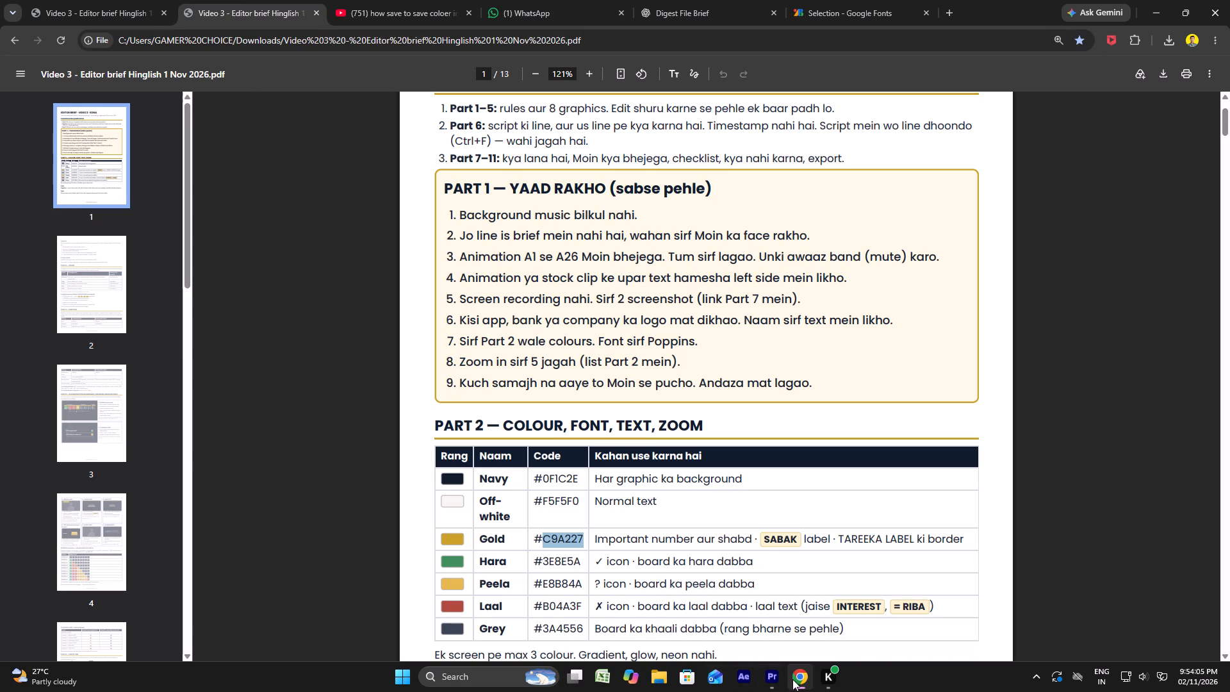
pyautogui.click(780, 679)
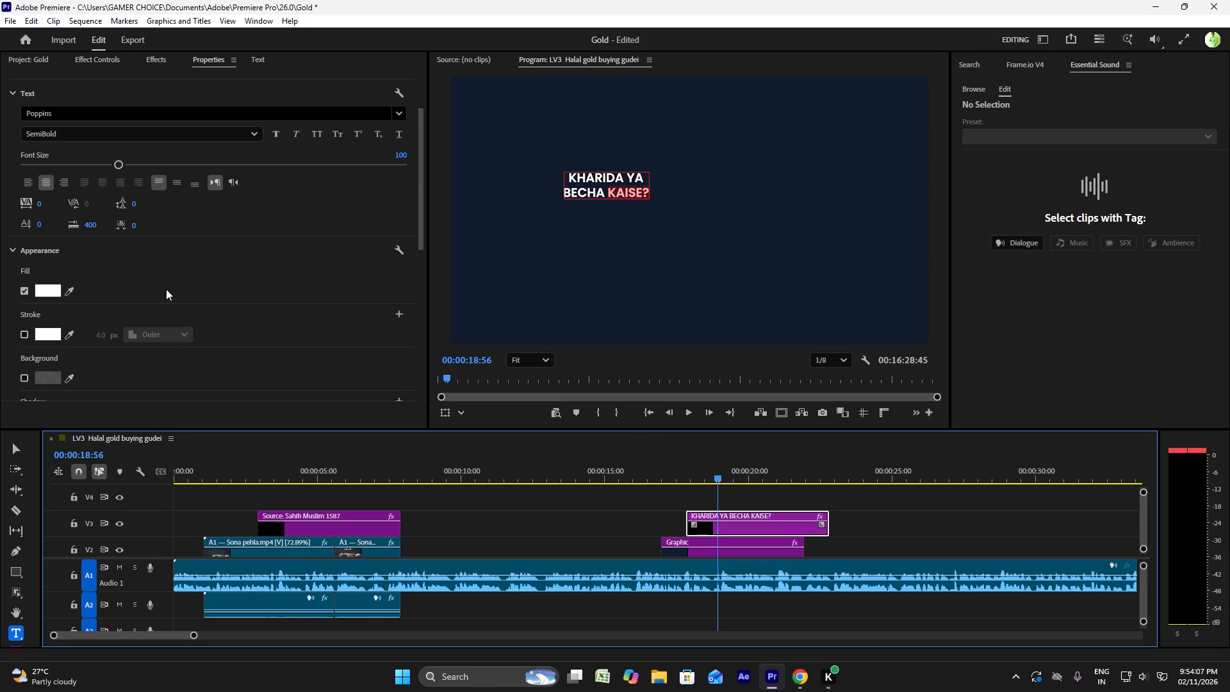
pyautogui.click(40, 293)
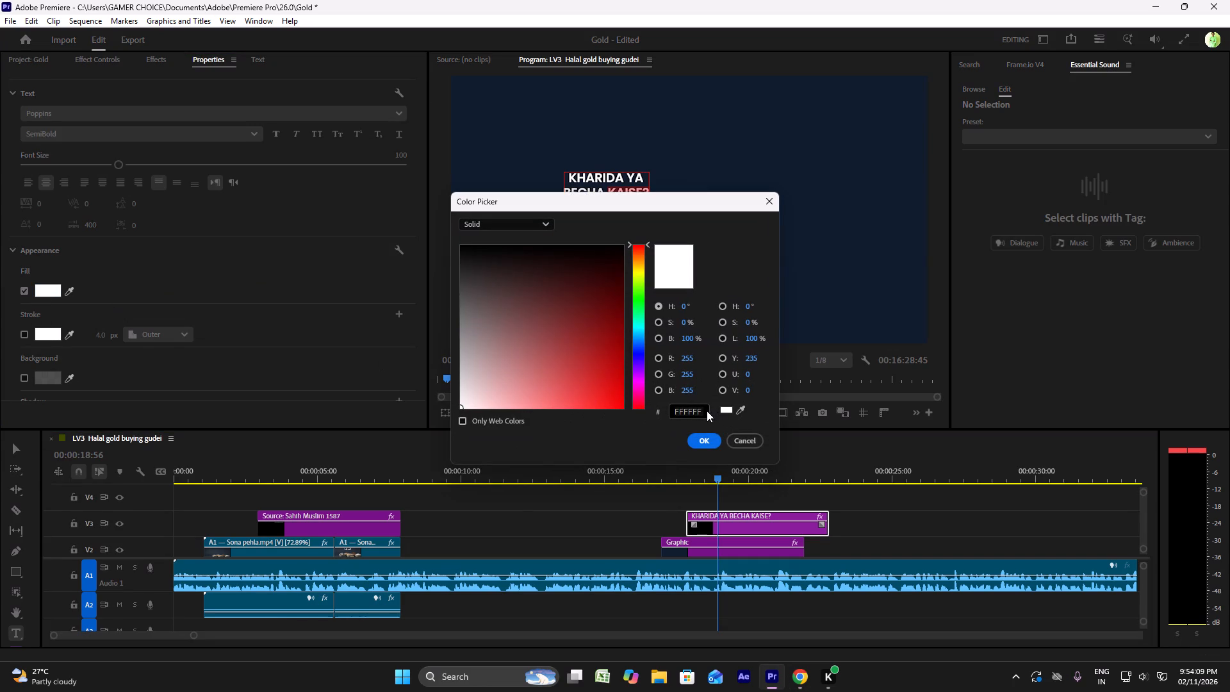
pyautogui.tripleClick(696, 408)
pyautogui.hotkey('ctrl', 'v')
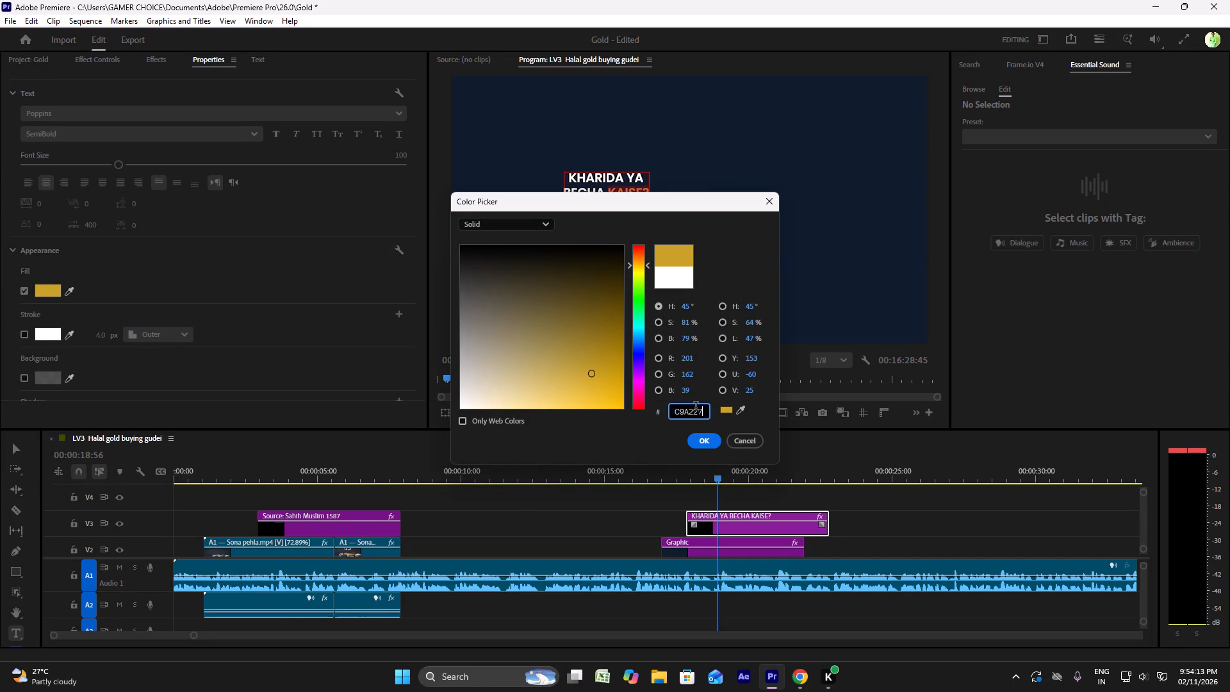
pyautogui.click(710, 436)
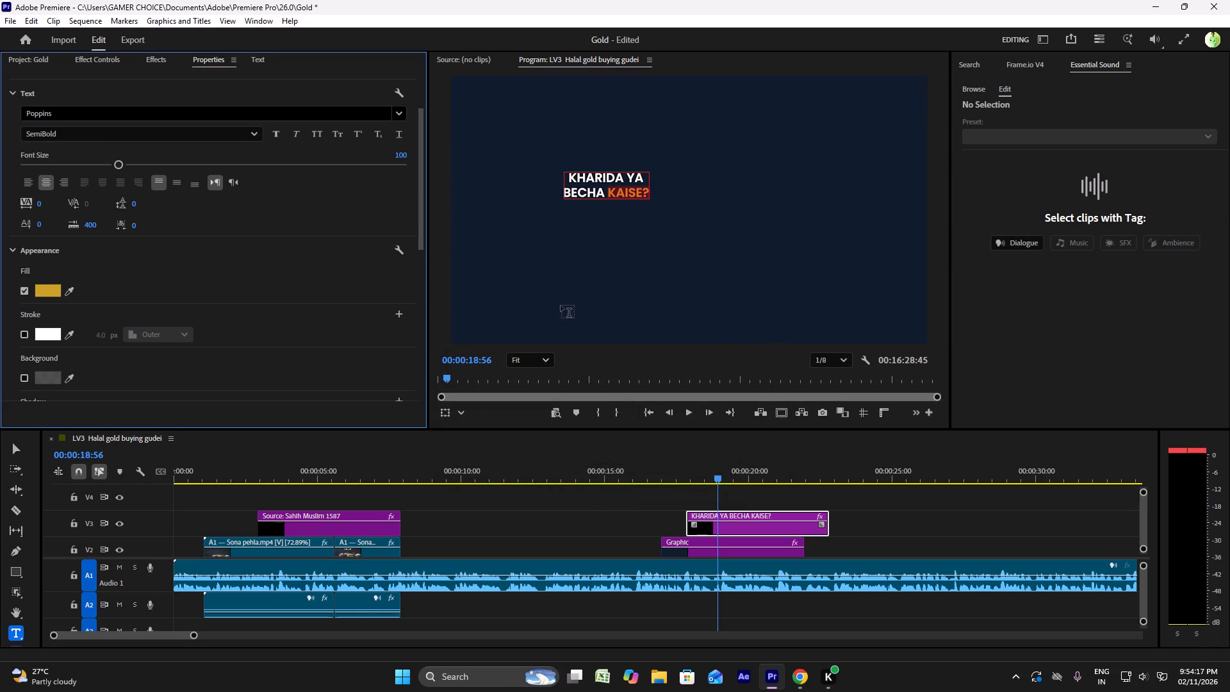
# Scale the KHARIDA YA BECHA KAISE? title to 159 and move it to position 3154, 1403.
pyautogui.scroll(3, 113, 220)
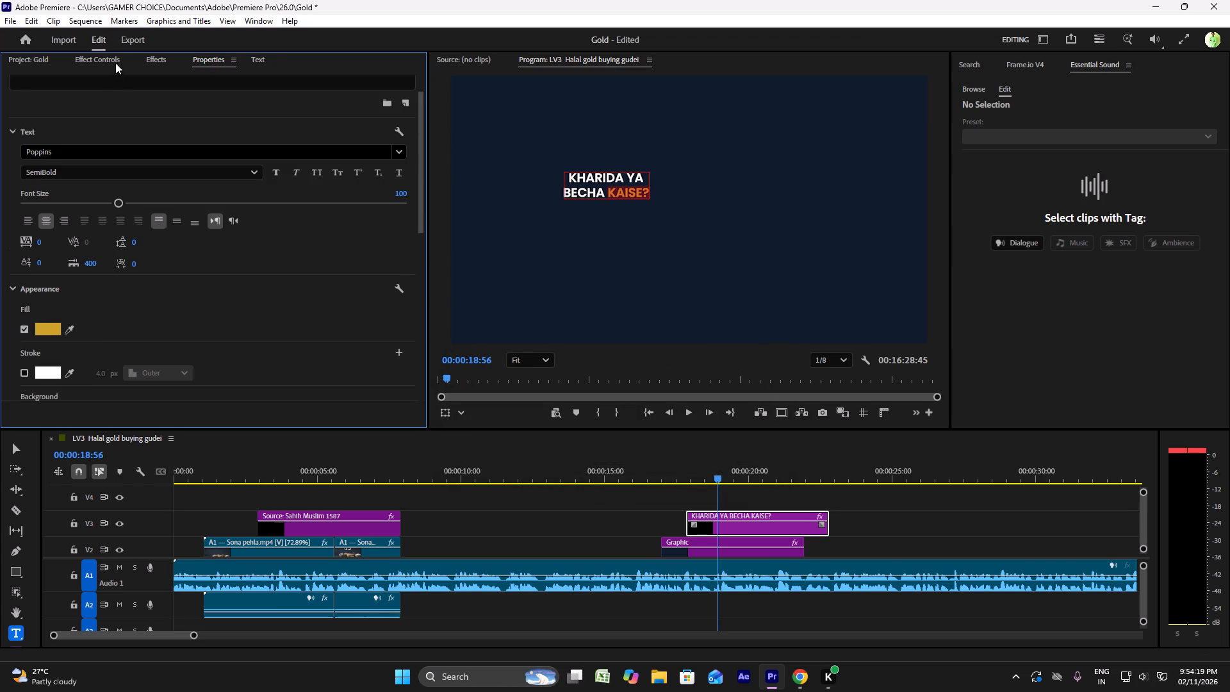
pyautogui.click(110, 64)
pyautogui.moveTo(138, 195); pyautogui.dragTo(143, 195)
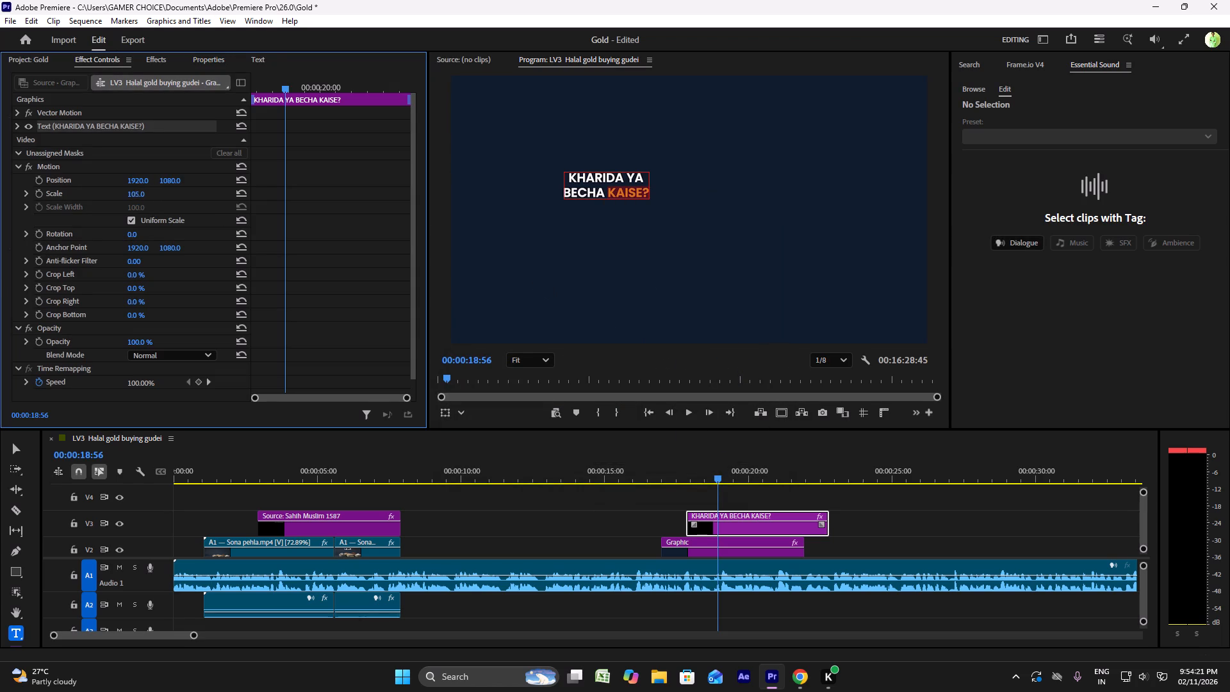
pyautogui.moveTo(143, 195); pyautogui.dragTo(181, 199)
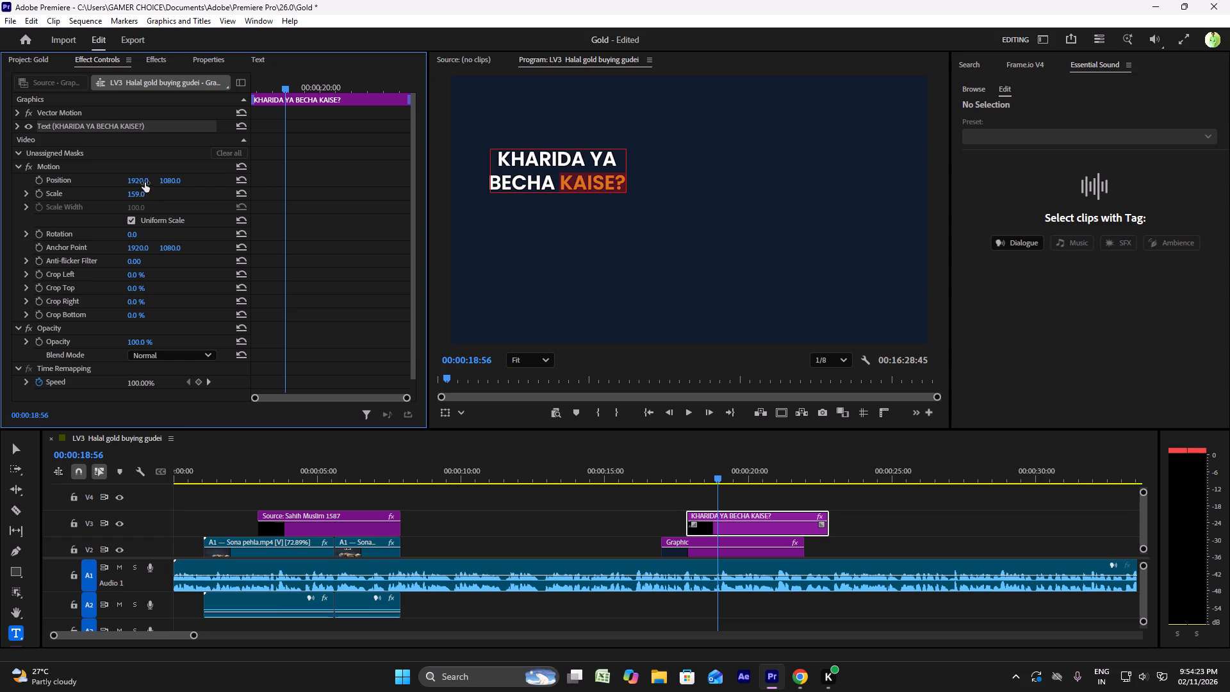
pyautogui.click(143, 181)
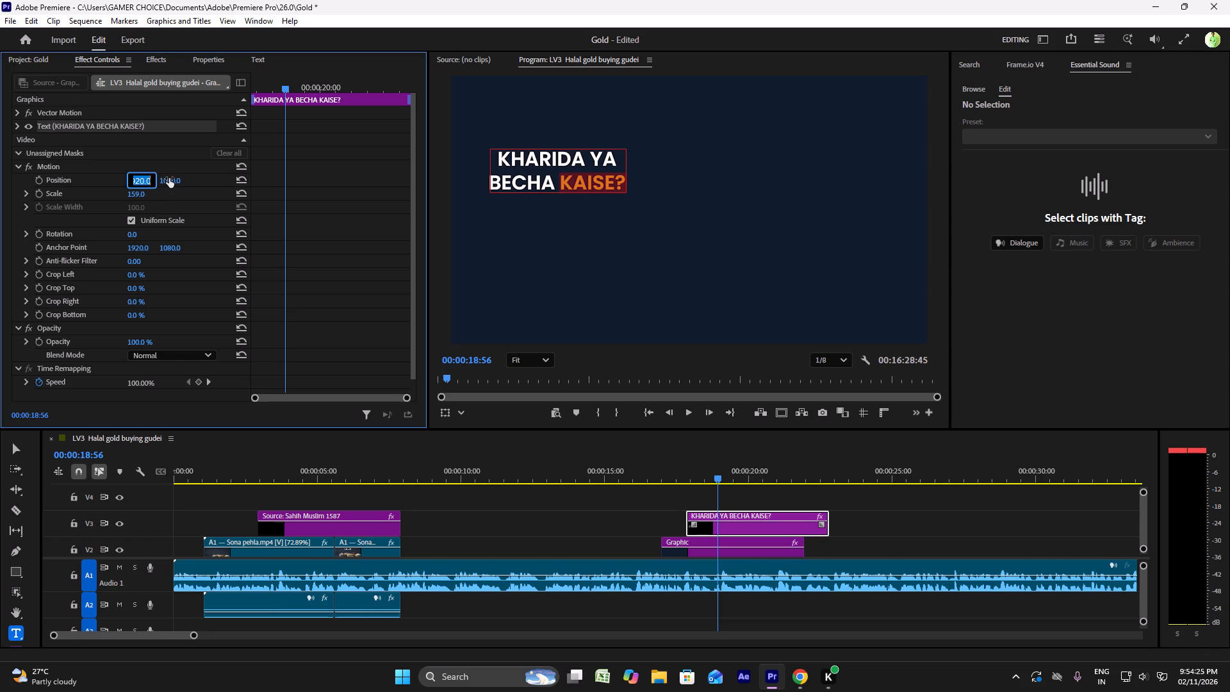
pyautogui.click(167, 173)
pyautogui.moveTo(142, 182); pyautogui.dragTo(330, 182)
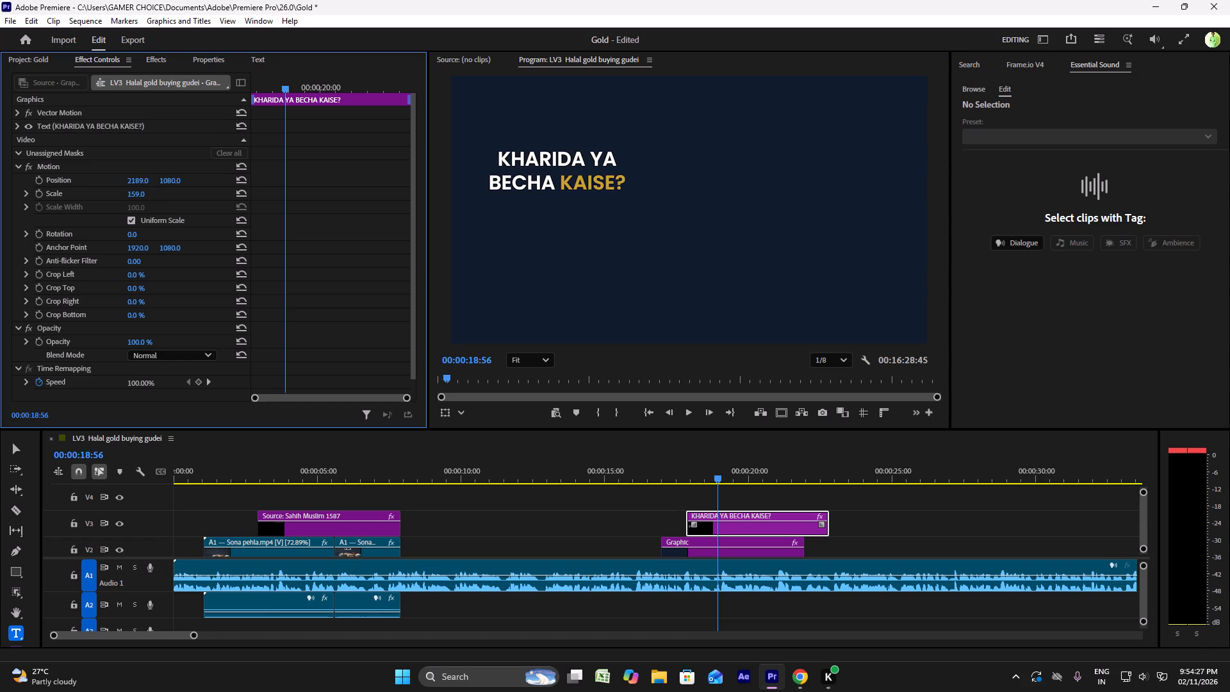
pyautogui.moveTo(330, 182); pyautogui.dragTo(735, 202)
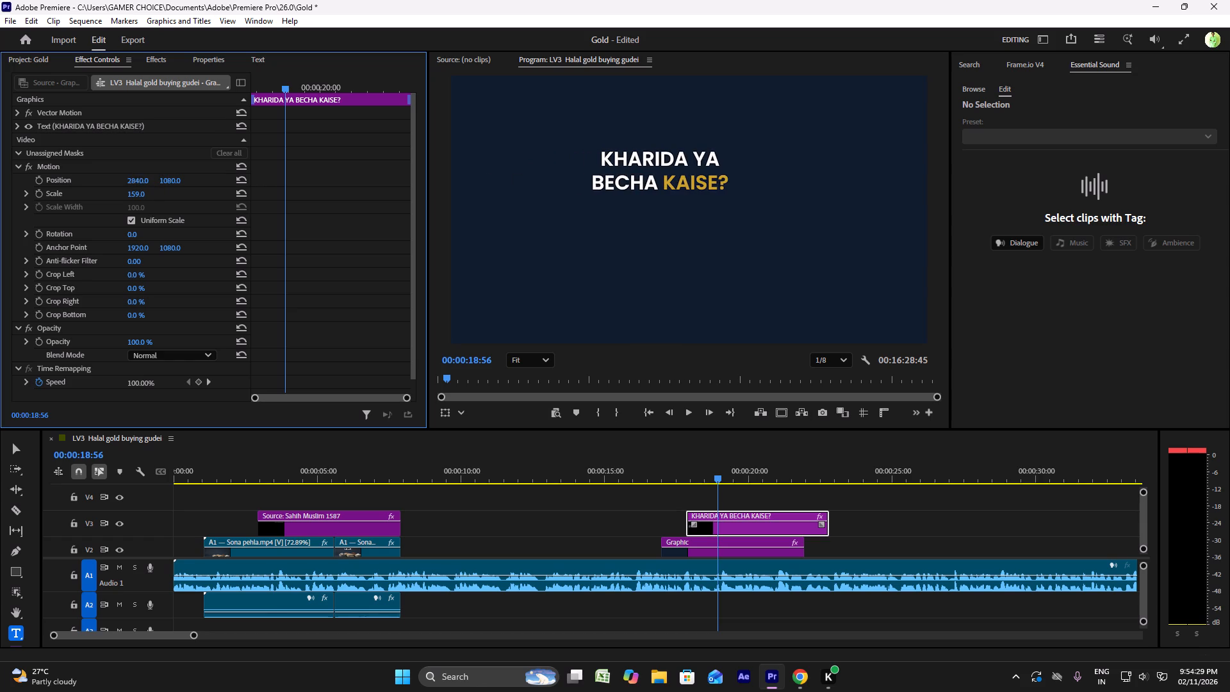
pyautogui.moveTo(735, 202); pyautogui.dragTo(895, 211)
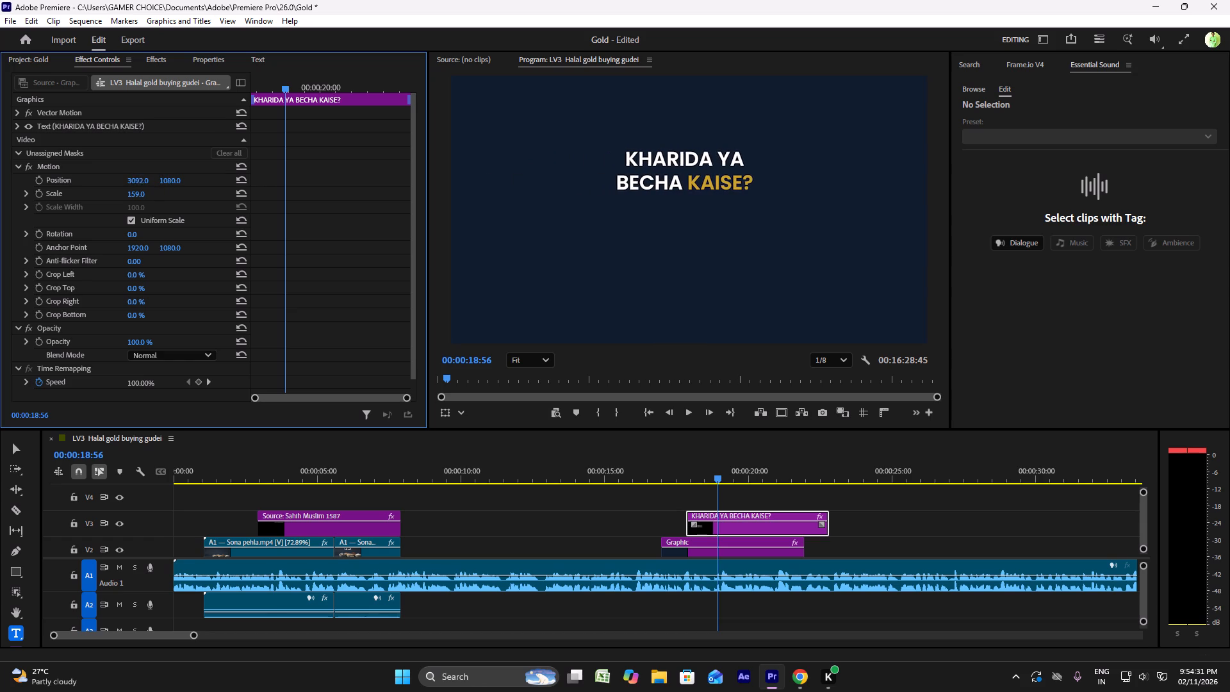
pyautogui.moveTo(895, 211); pyautogui.dragTo(935, 213)
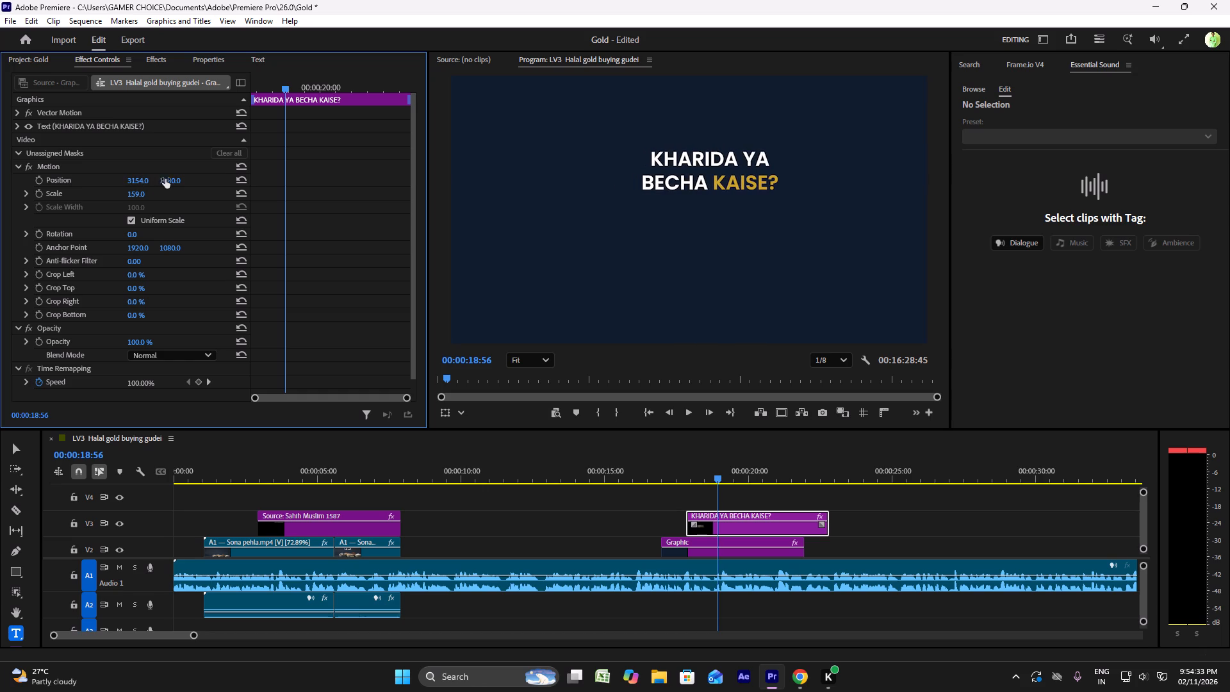
pyautogui.moveTo(167, 179); pyautogui.dragTo(373, 192)
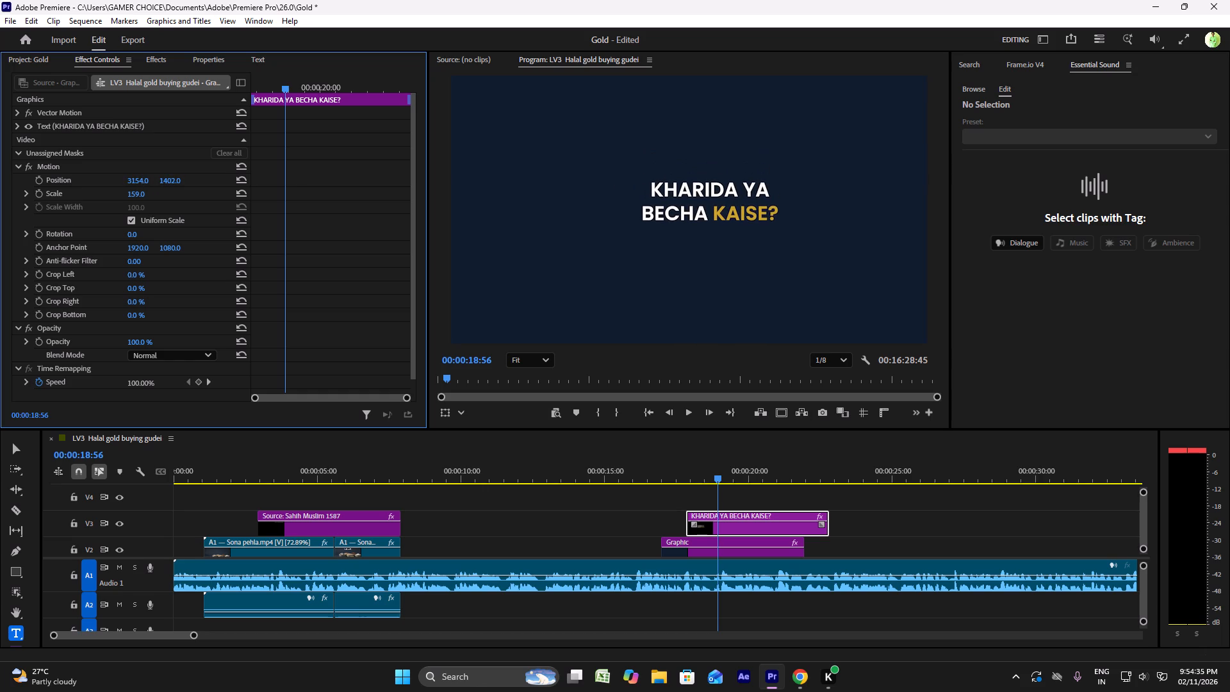
pyautogui.moveTo(373, 192); pyautogui.dragTo(374, 192)
# Enlarge the title to scale 196 and shift its horizontal position to 3289 to centre it in the frame.
pyautogui.moveTo(148, 194); pyautogui.dragTo(165, 194)
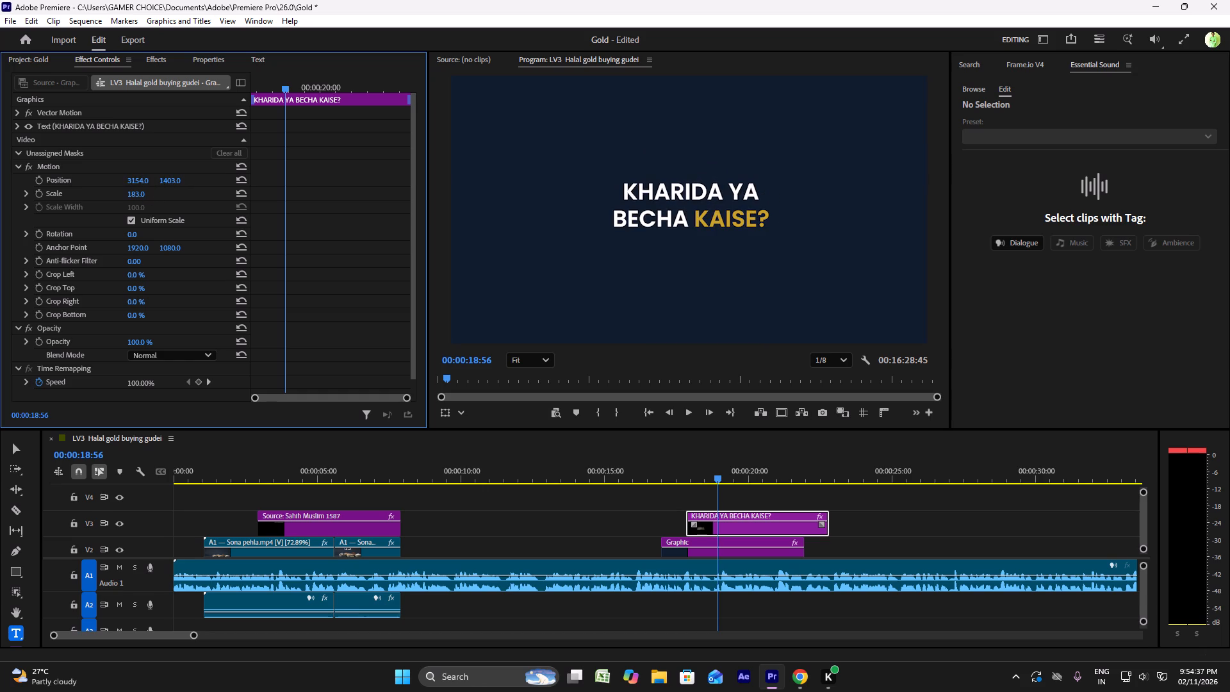
pyautogui.moveTo(165, 194); pyautogui.dragTo(179, 194)
pyautogui.moveTo(143, 194); pyautogui.dragTo(136, 194)
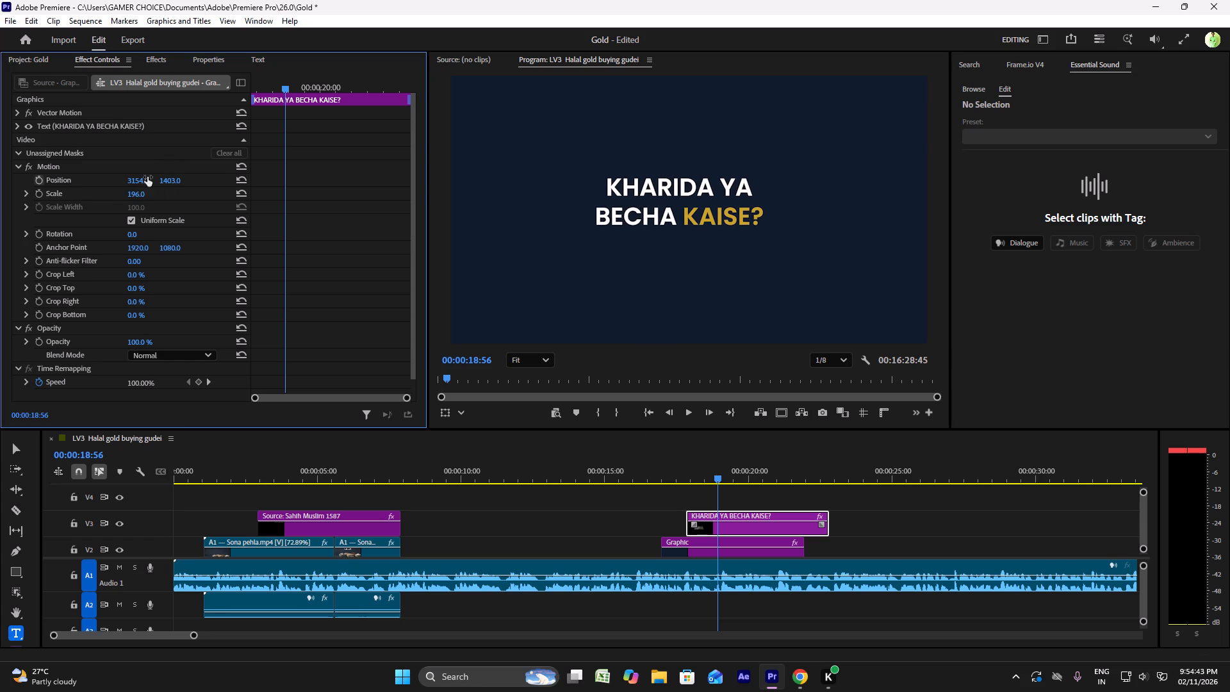
pyautogui.moveTo(143, 177); pyautogui.dragTo(226, 187)
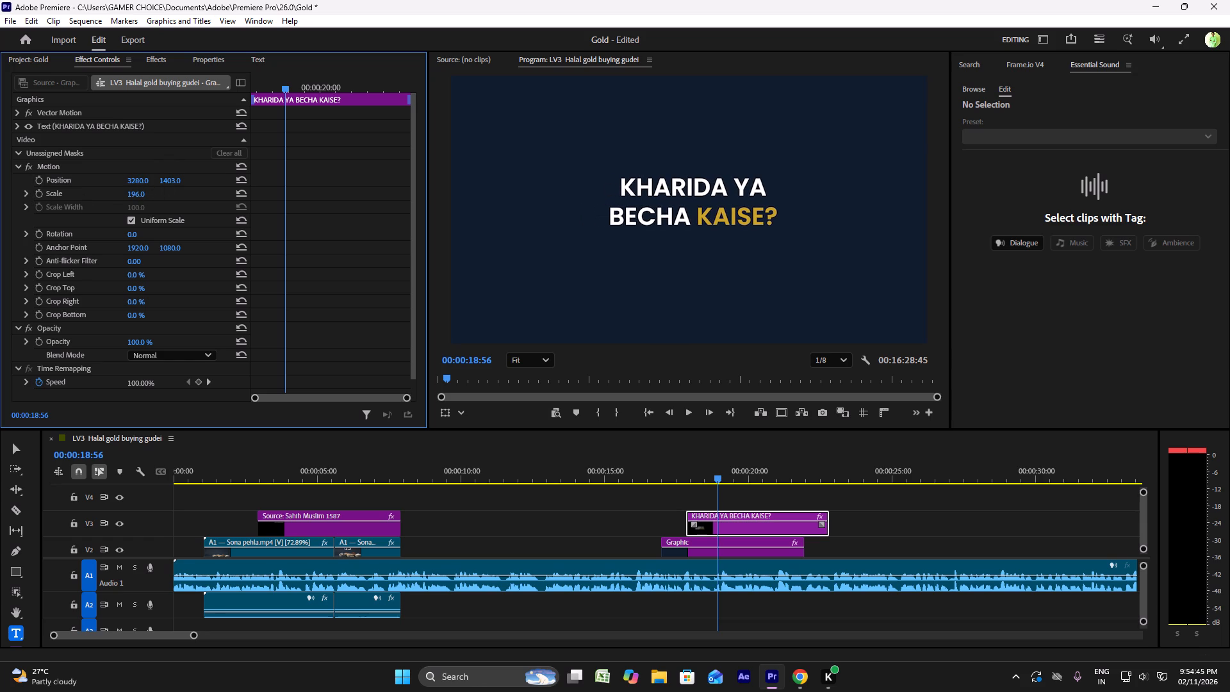
pyautogui.moveTo(226, 187); pyautogui.dragTo(231, 187)
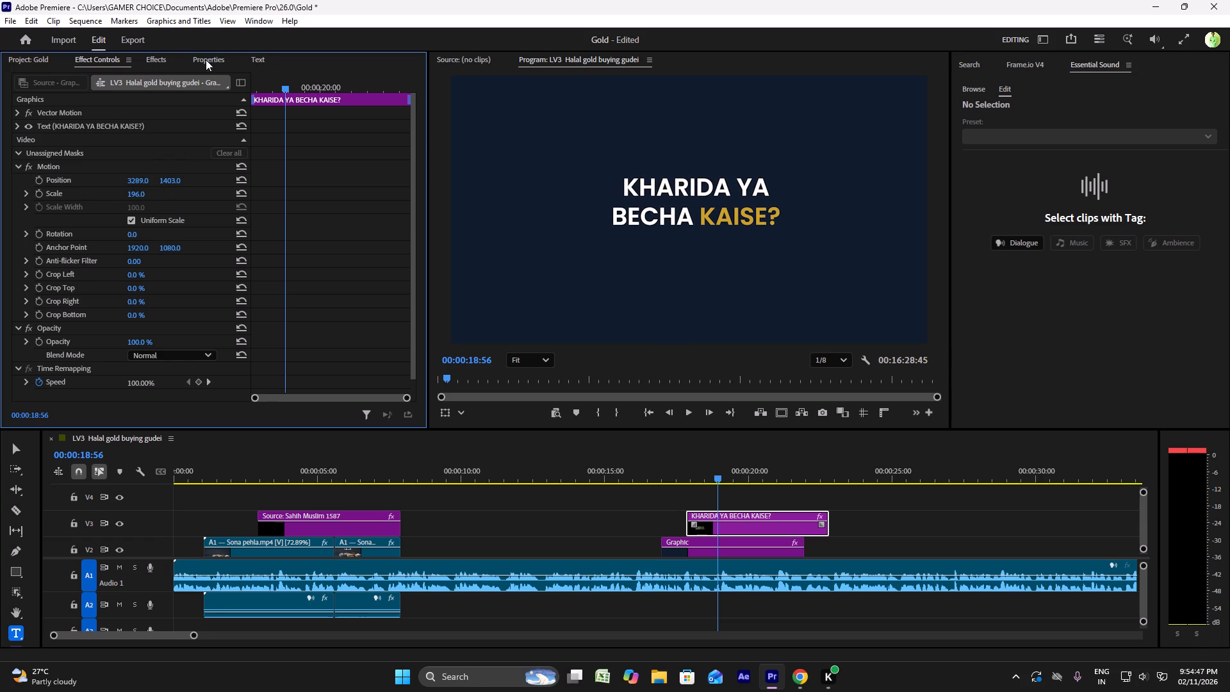
# Examine the title's text, transform and effect settings, including the fills of its white and gold words.
pyautogui.click(247, 65)
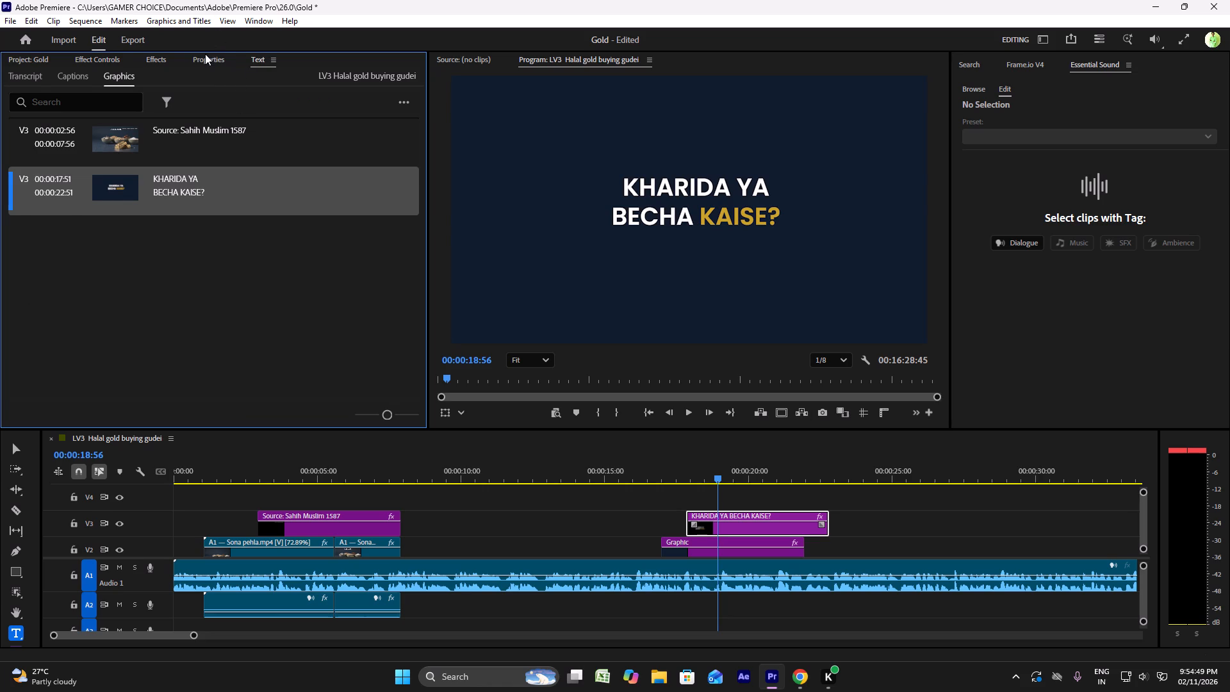
pyautogui.click(206, 54)
pyautogui.scroll(-4, 124, 138)
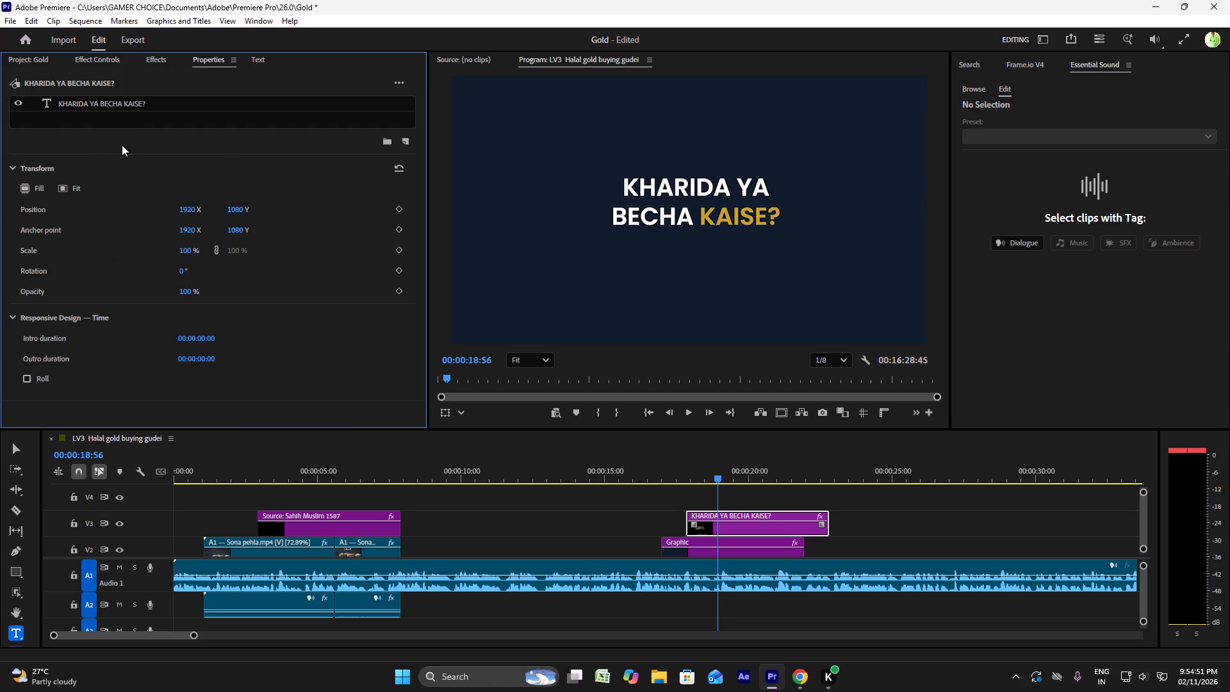
pyautogui.click(172, 63)
pyautogui.click(95, 63)
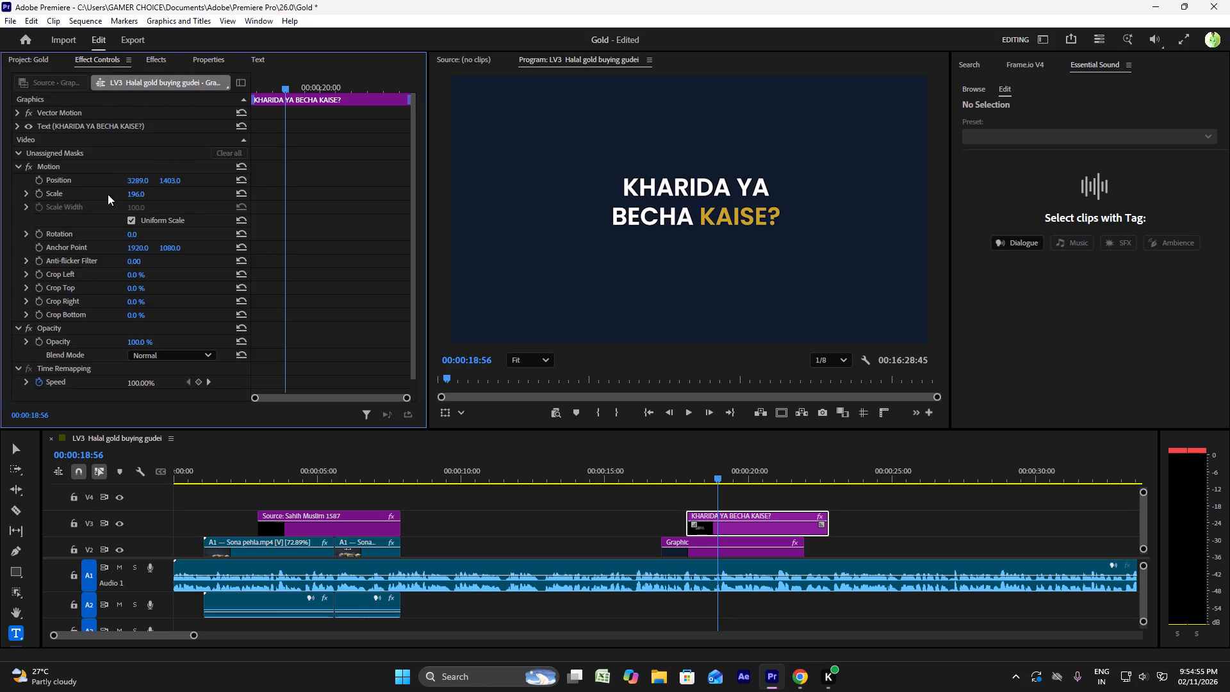
pyautogui.scroll(-8, 108, 207)
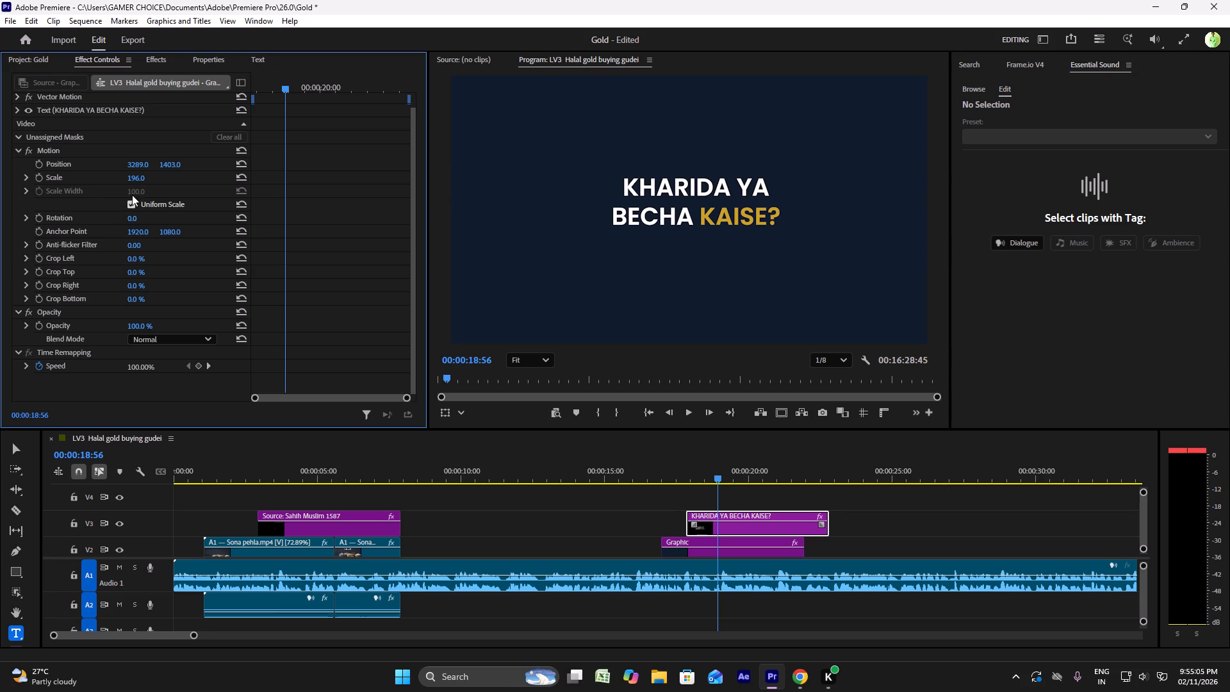
pyautogui.click(222, 64)
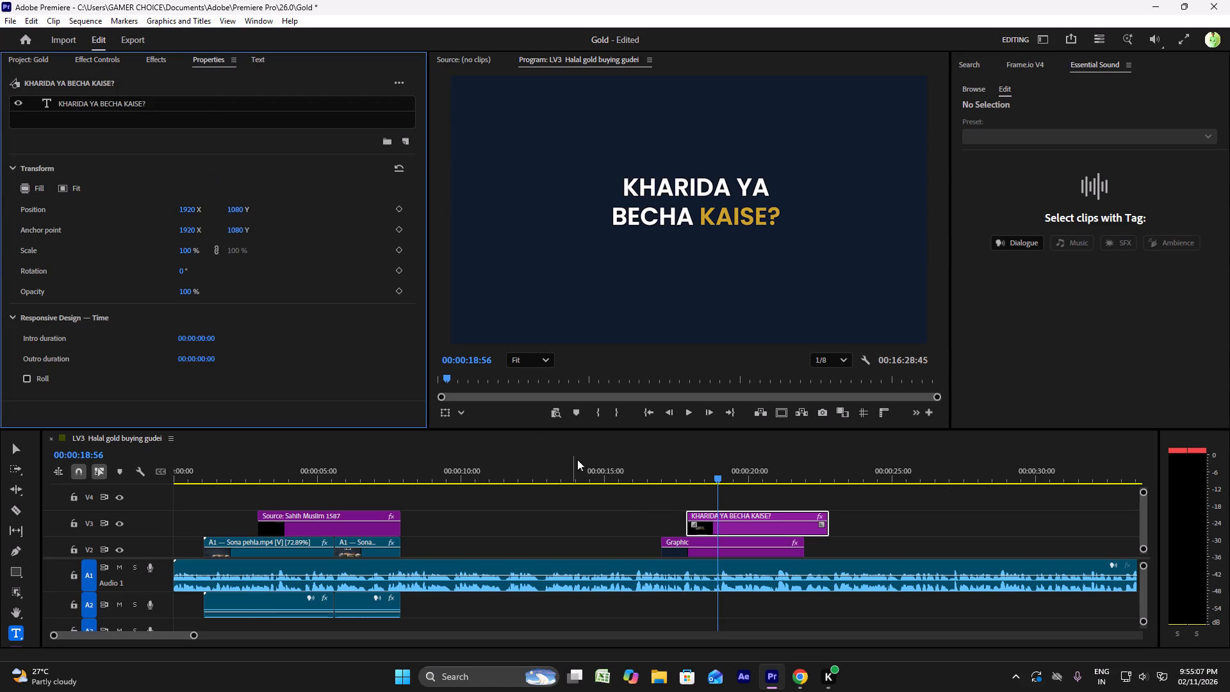
pyautogui.tripleClick(653, 196)
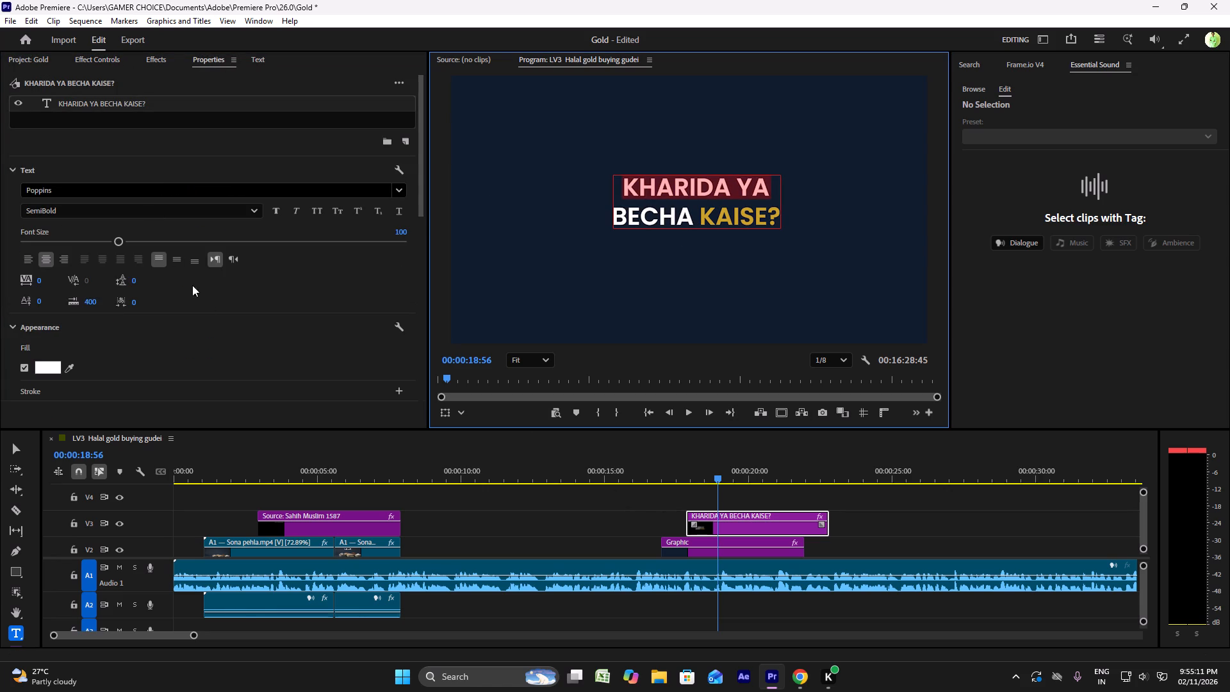
pyautogui.doubleClick(712, 217)
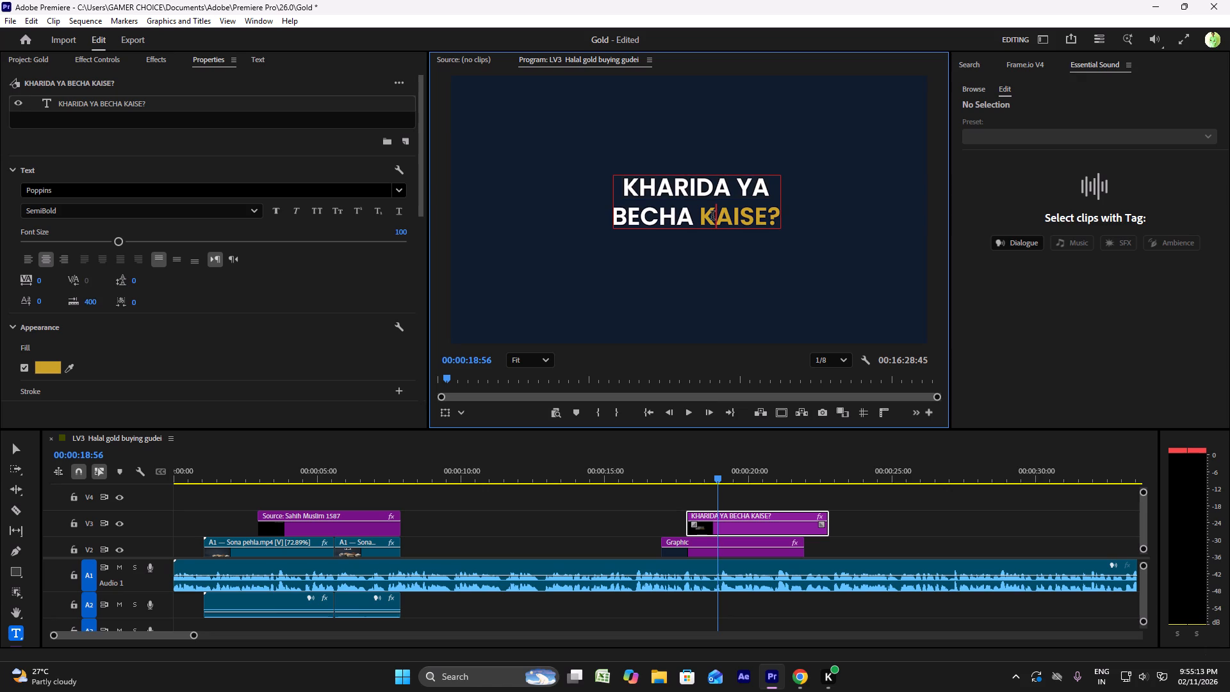
pyautogui.click(749, 267)
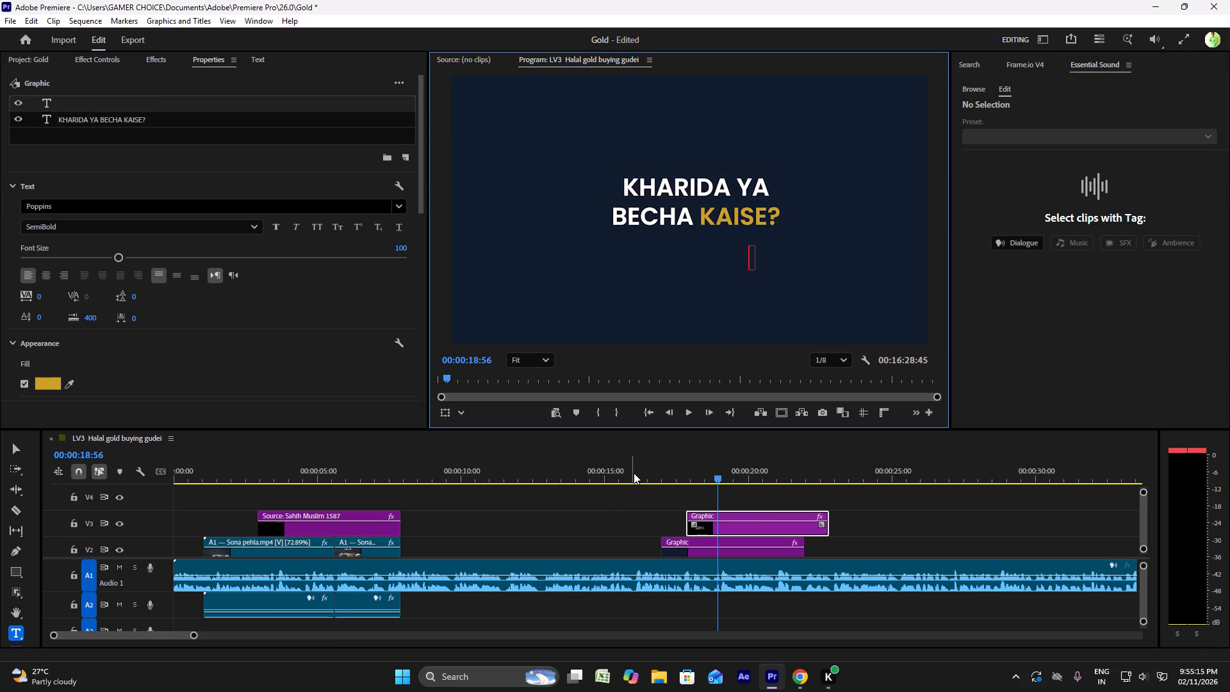
# Play the speech from about 00:00:15:23 and shift the V2 background and V3 title earlier so both start at about 00:00:16:00.
pyautogui.click(634, 472)
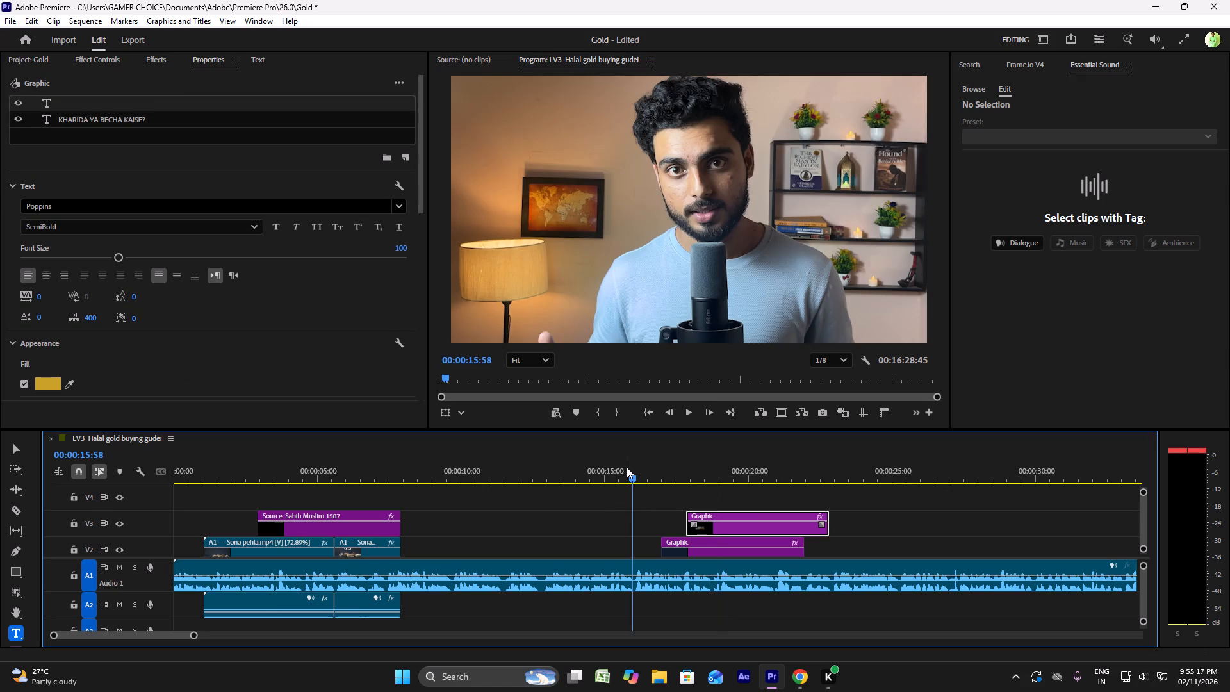
pyautogui.press('space')
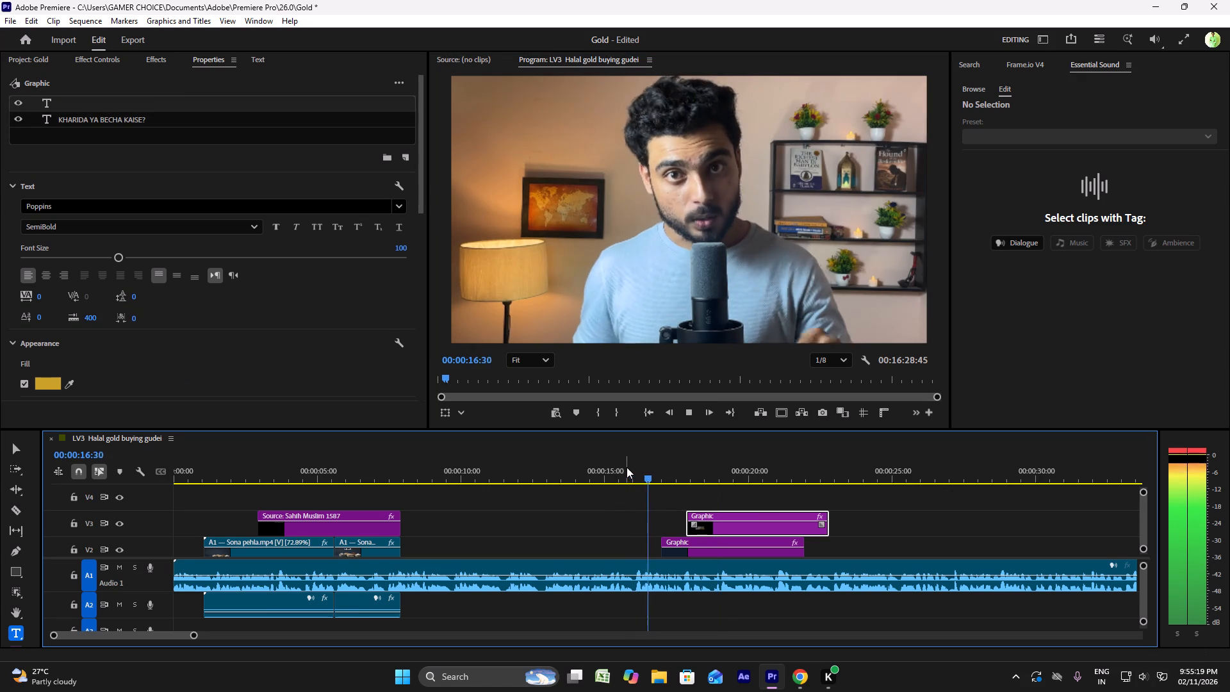
pyautogui.press('space')
pyautogui.moveTo(712, 543); pyautogui.dragTo(685, 540)
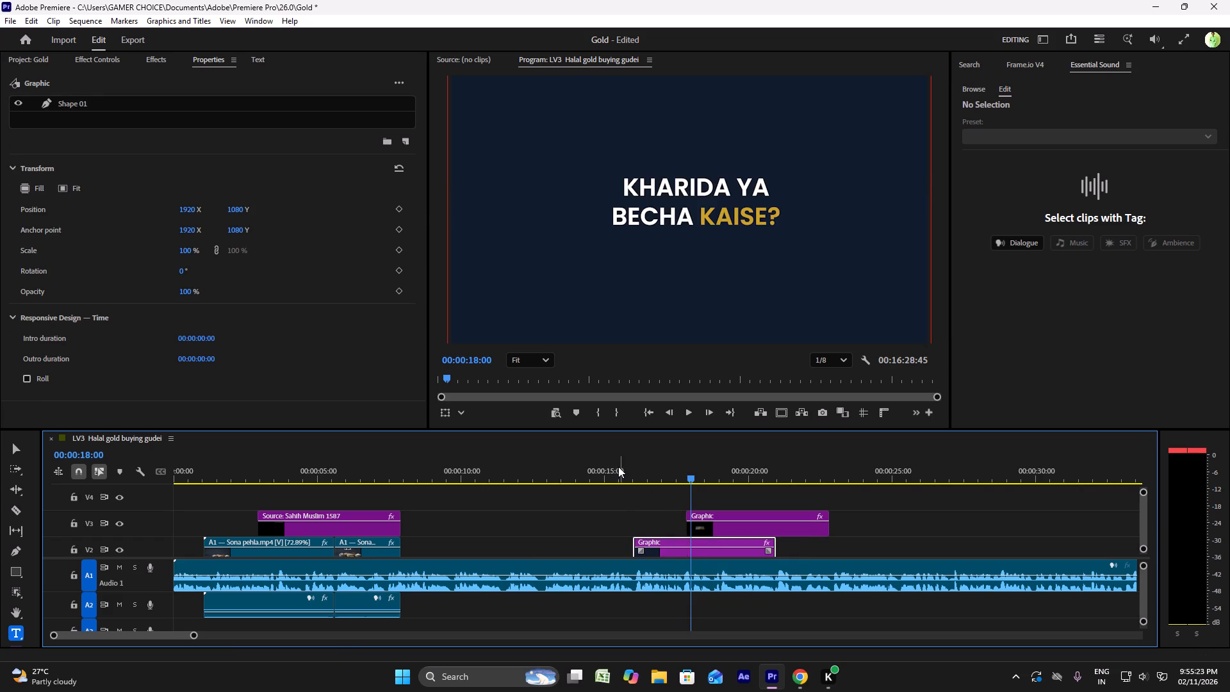
pyautogui.click(618, 466)
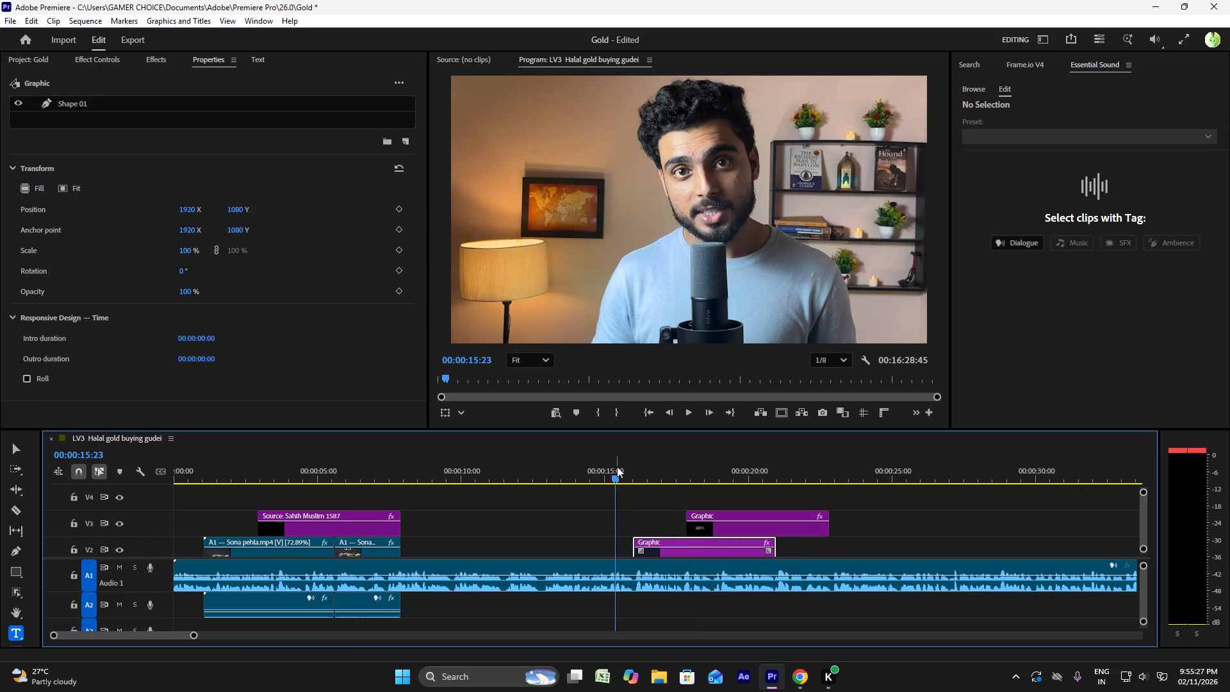
pyautogui.press('space')
pyautogui.press('space')
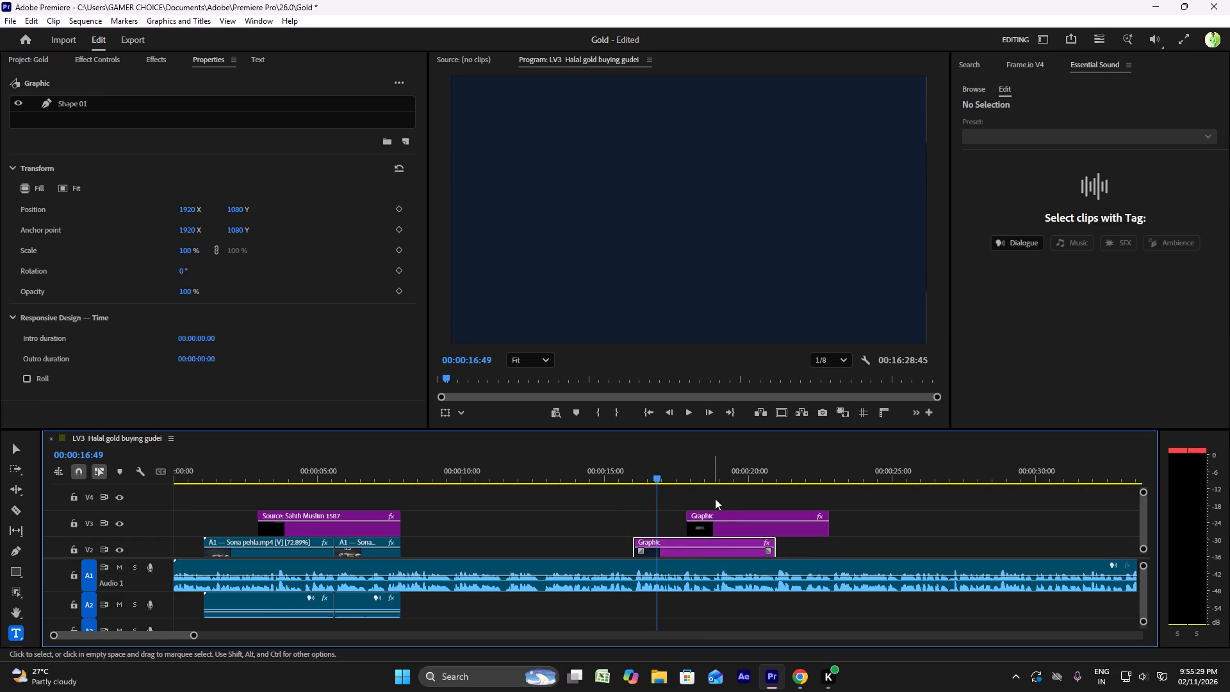
pyautogui.moveTo(729, 526); pyautogui.dragTo(683, 520)
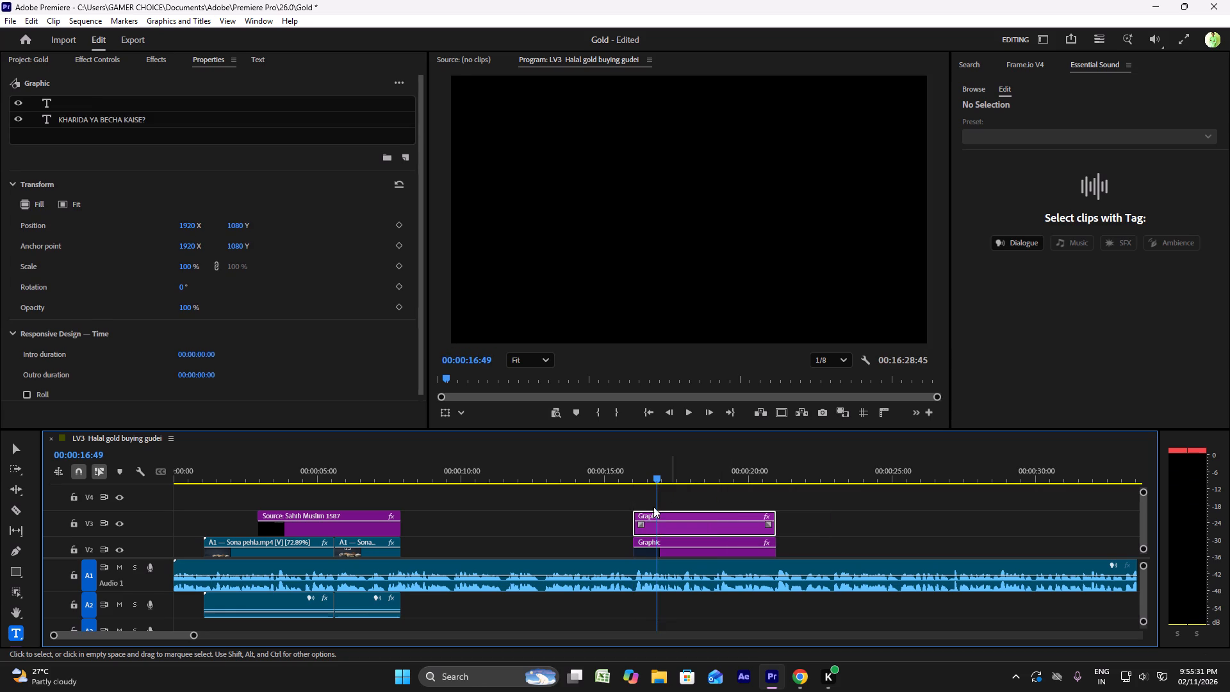
# Examine the title clip's motion and opacity effect settings, followed by its graphic layers and transform properties.
pyautogui.click(94, 67)
pyautogui.click(95, 64)
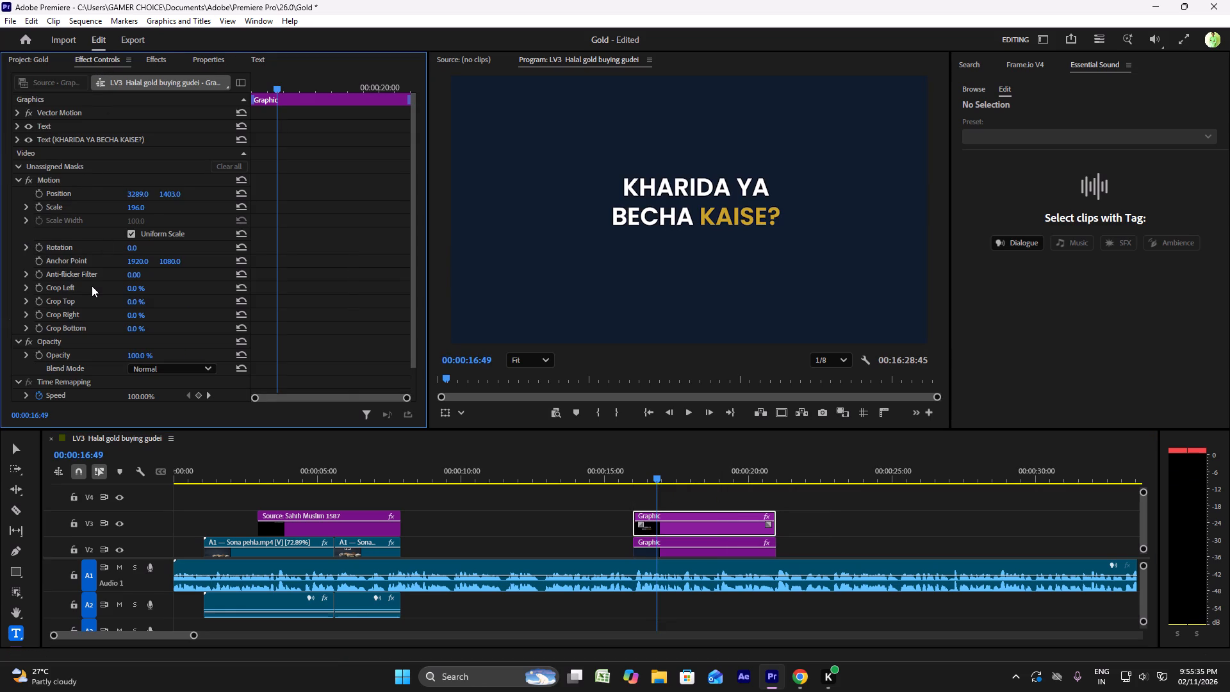
pyautogui.scroll(-6, 92, 286)
pyautogui.scroll(9, 92, 289)
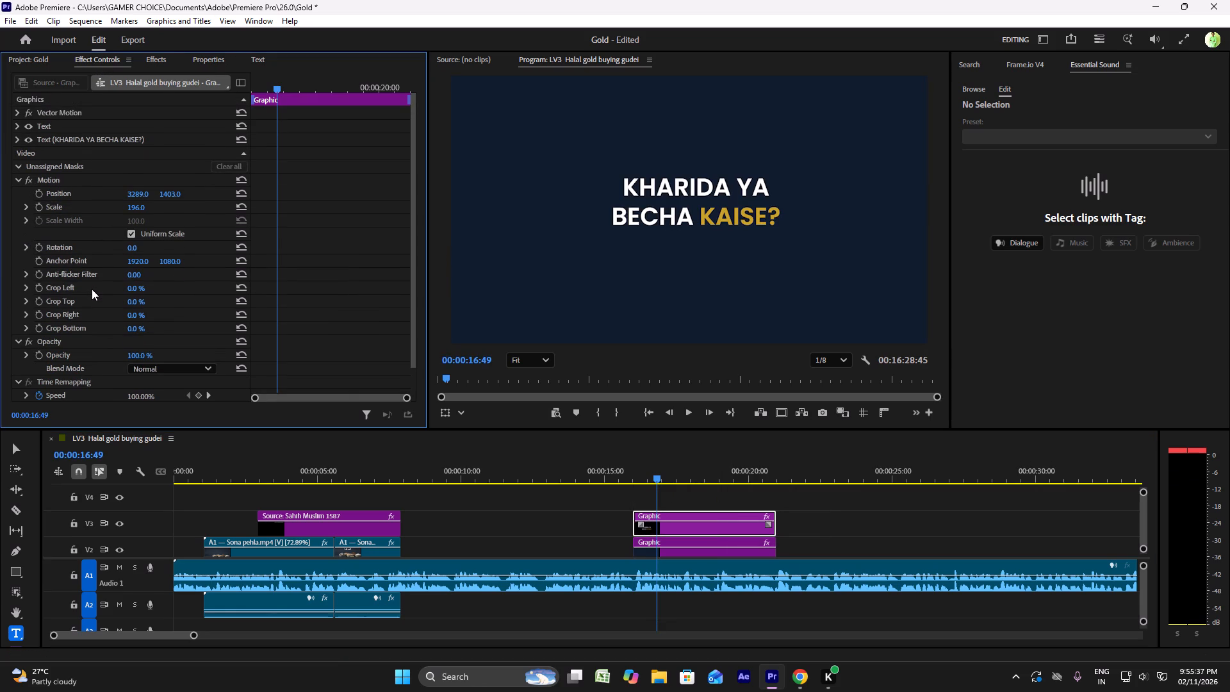
pyautogui.click(217, 58)
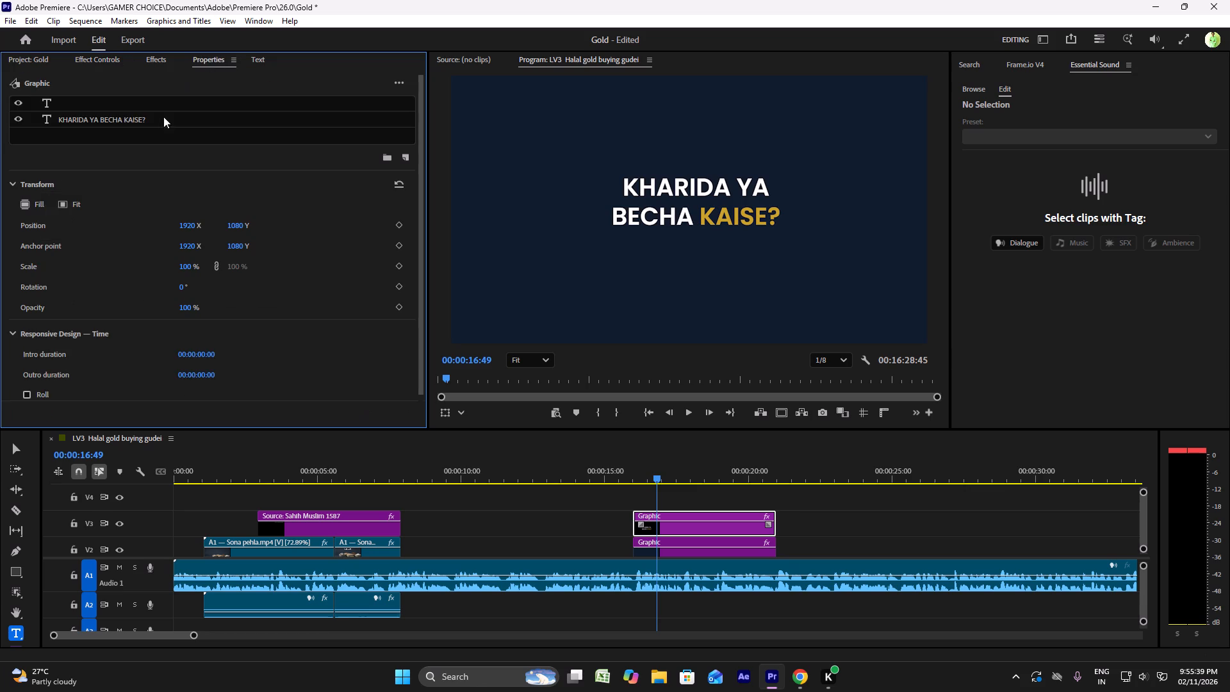
pyautogui.scroll(-4, 135, 215)
pyautogui.scroll(8, 134, 287)
# Select the gold word KAISE in the title and inspect its appearance settings, including the stroke join, line cap and background fill options.
pyautogui.doubleClick(660, 201)
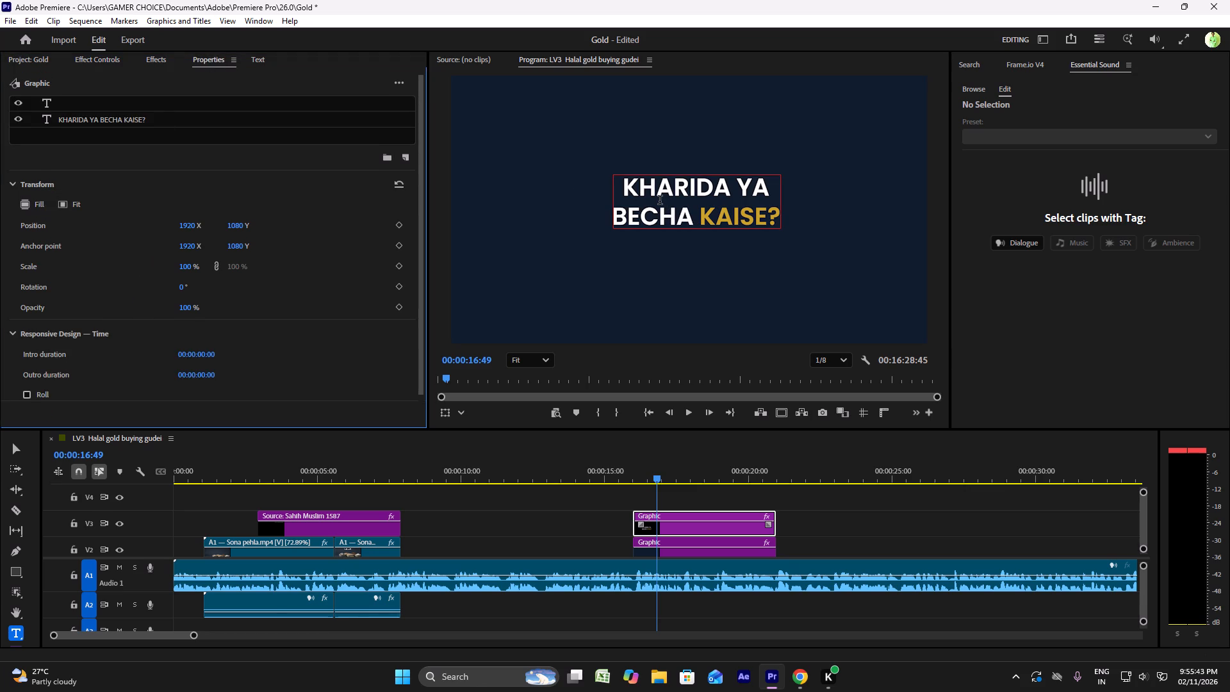
pyautogui.click(727, 209)
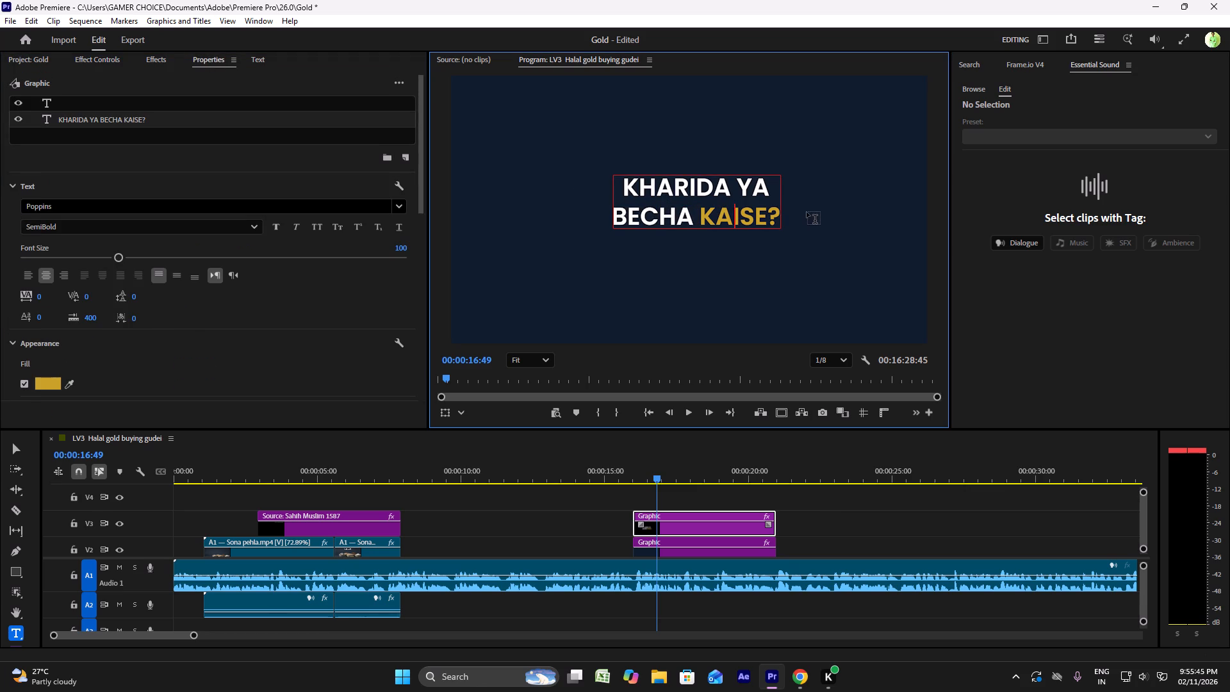
pyautogui.moveTo(703, 211); pyautogui.dragTo(762, 220)
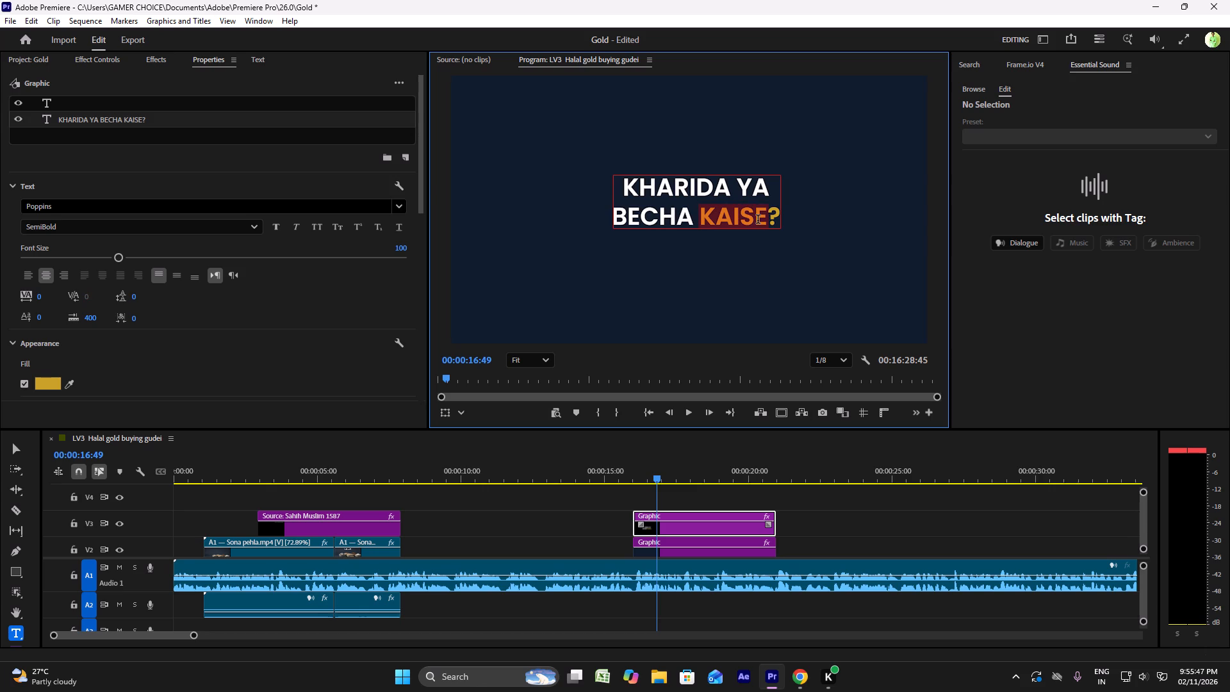
pyautogui.scroll(-4, 51, 367)
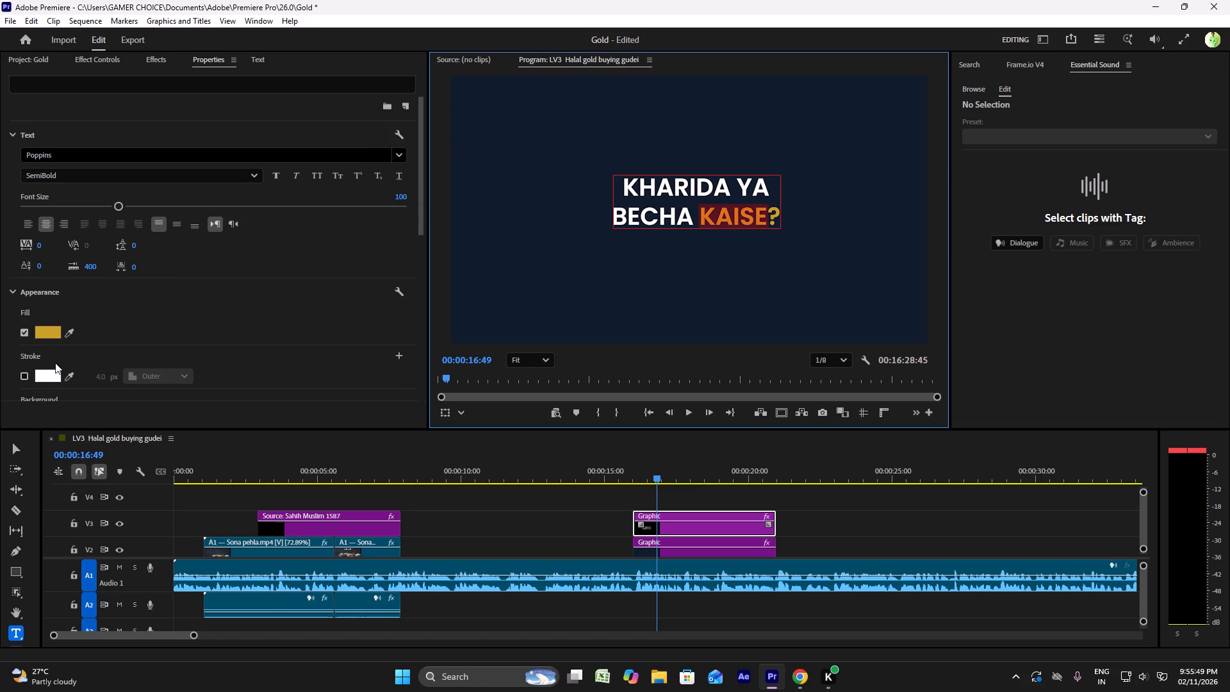
pyautogui.scroll(-5, 56, 361)
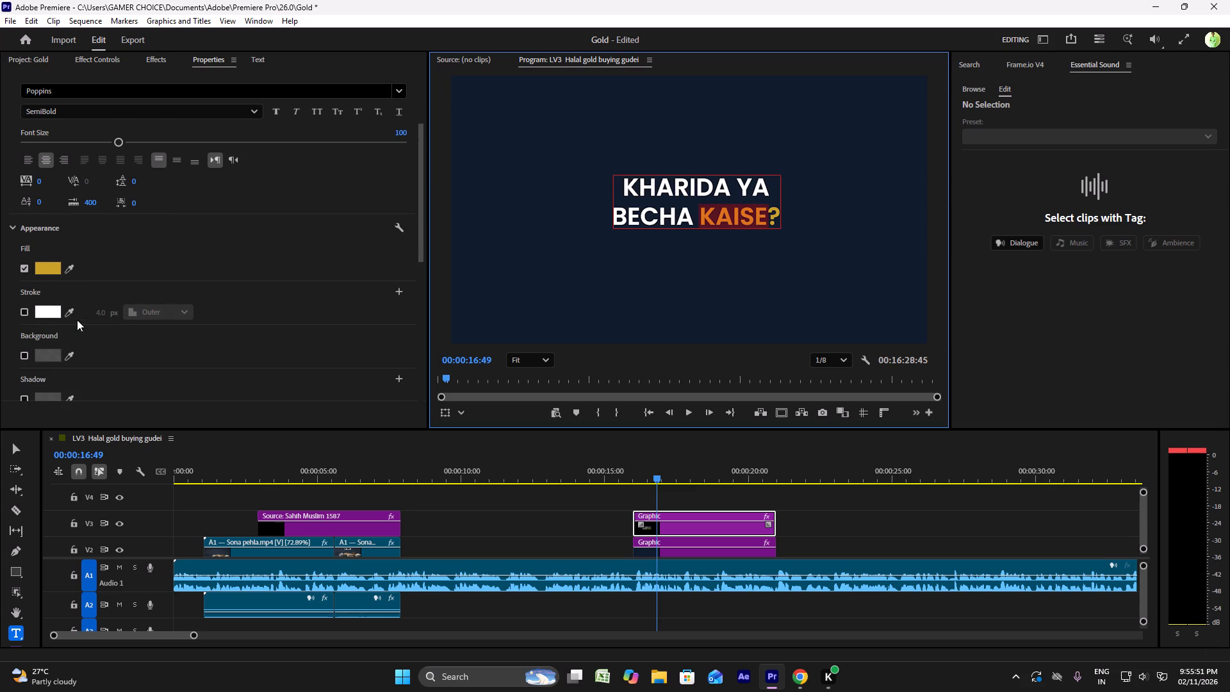
pyautogui.click(400, 233)
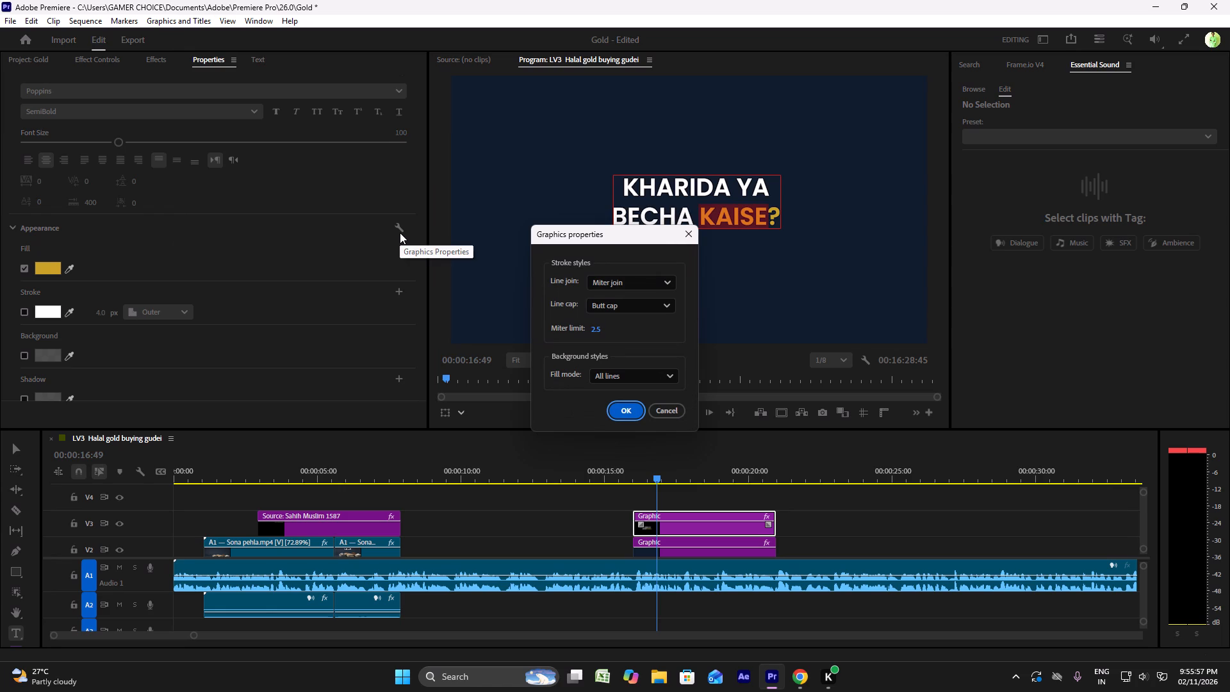
pyautogui.click(616, 281)
pyautogui.click(616, 281)
pyautogui.click(618, 301)
pyautogui.click(618, 301)
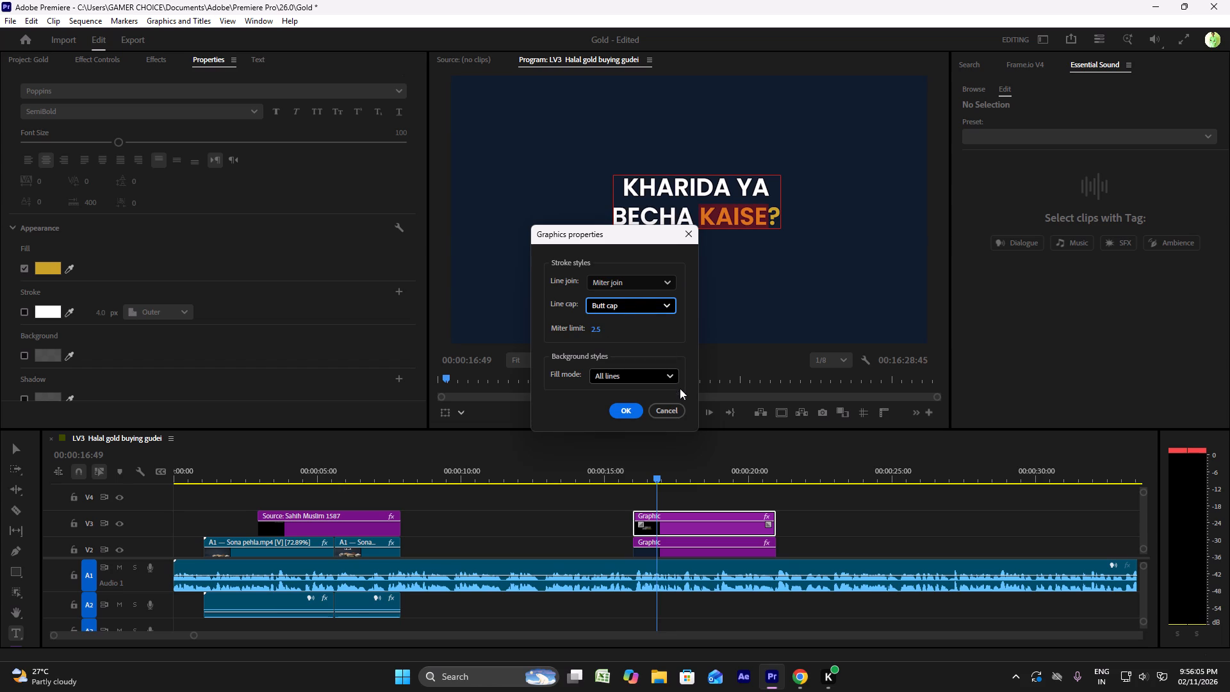
pyautogui.click(673, 413)
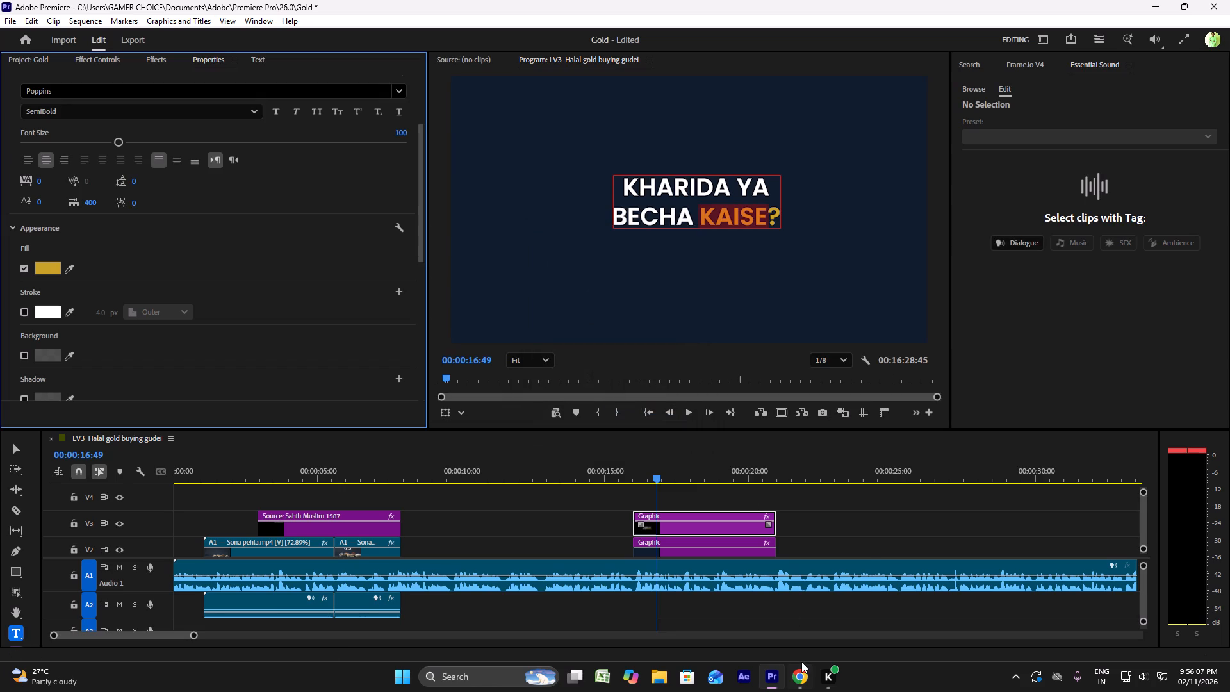
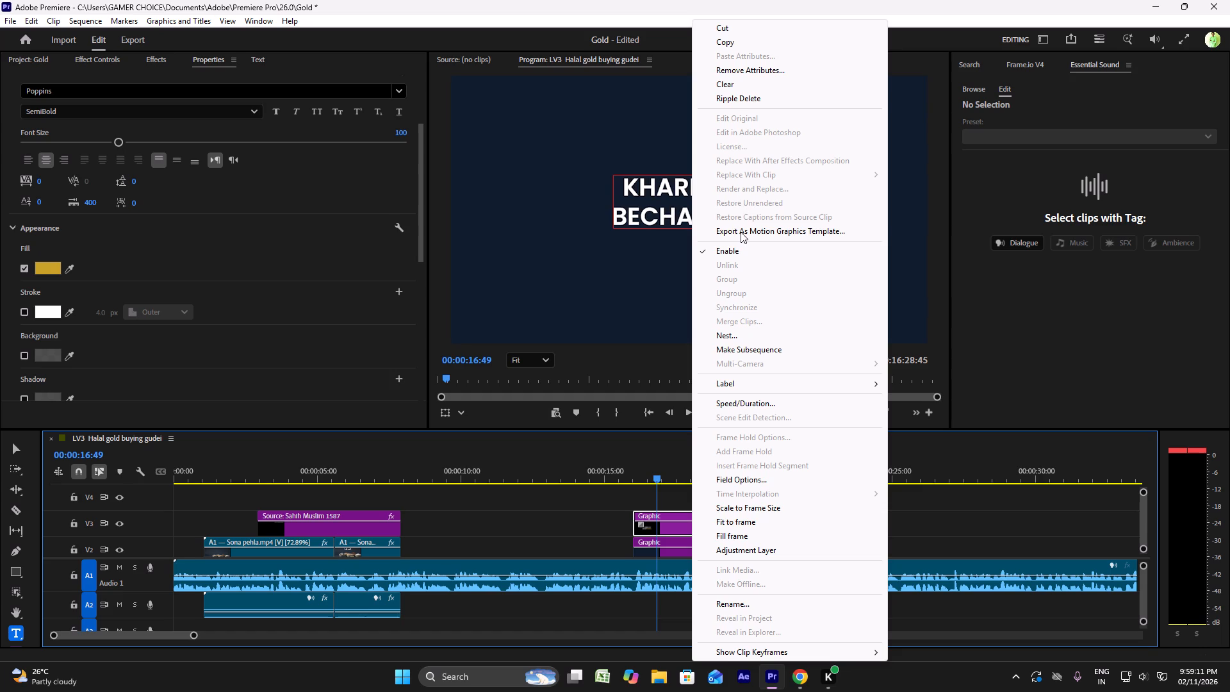
# Export the KHARIDA YA BECHA KAISE? title as a motion graphics template named bara text in the Local Templates Folder.
pyautogui.click(741, 232)
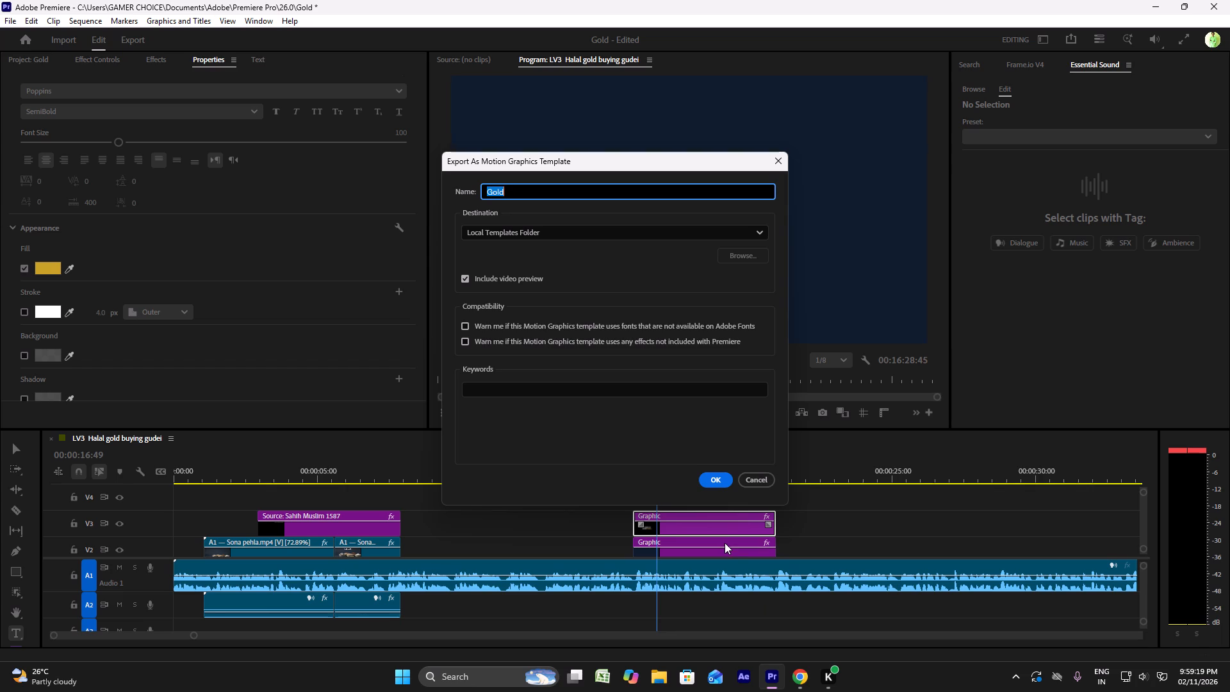
pyautogui.write('ba')
pyautogui.write('ra')
pyautogui.press('space')
pyautogui.write('te')
pyautogui.write('xt')
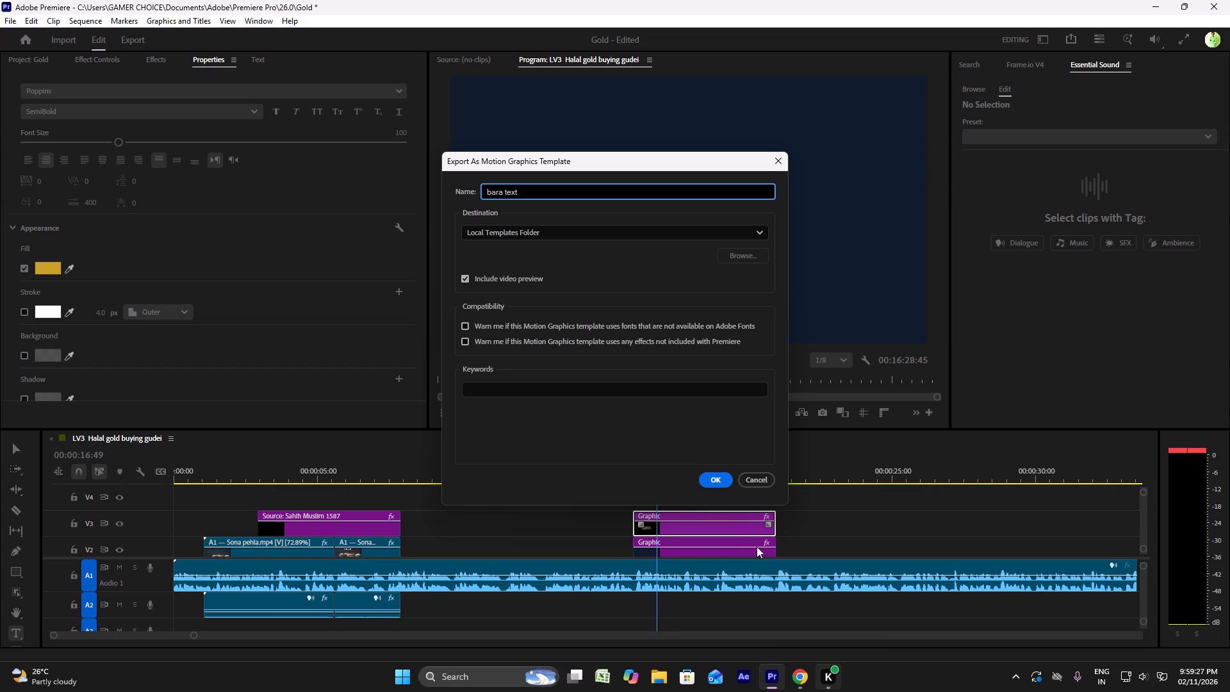
pyautogui.click(722, 479)
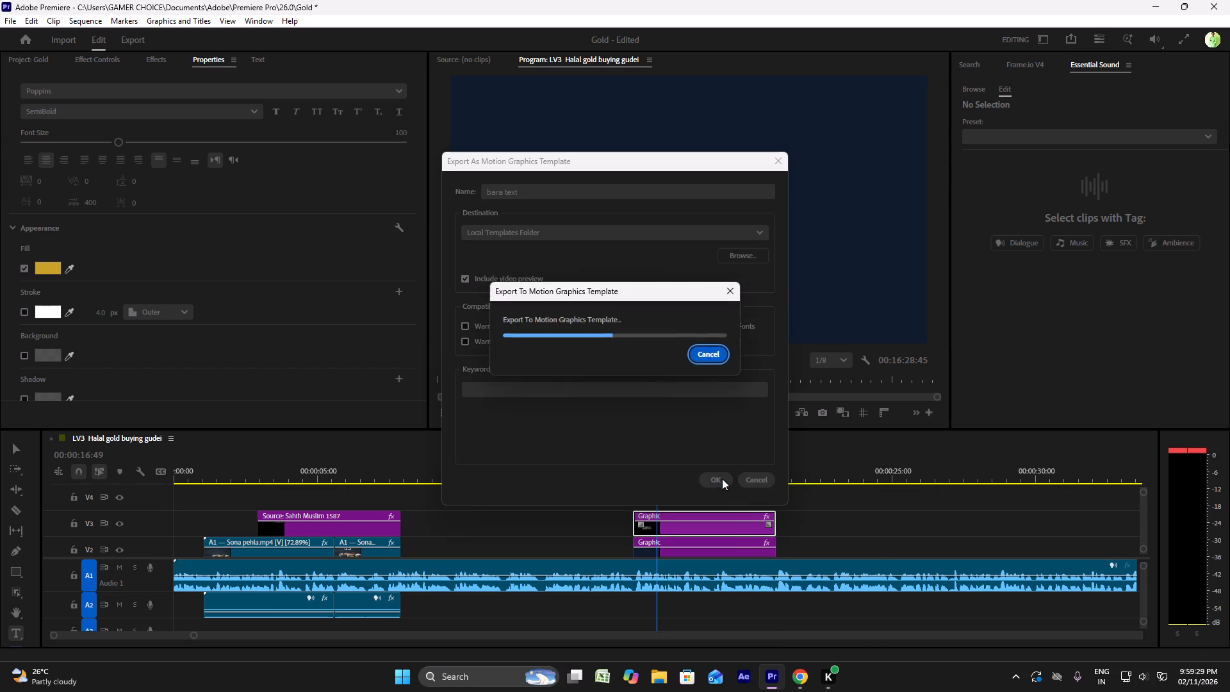
# Bring up the saved graphics templates to check for the bara text template.
pyautogui.click(264, 13)
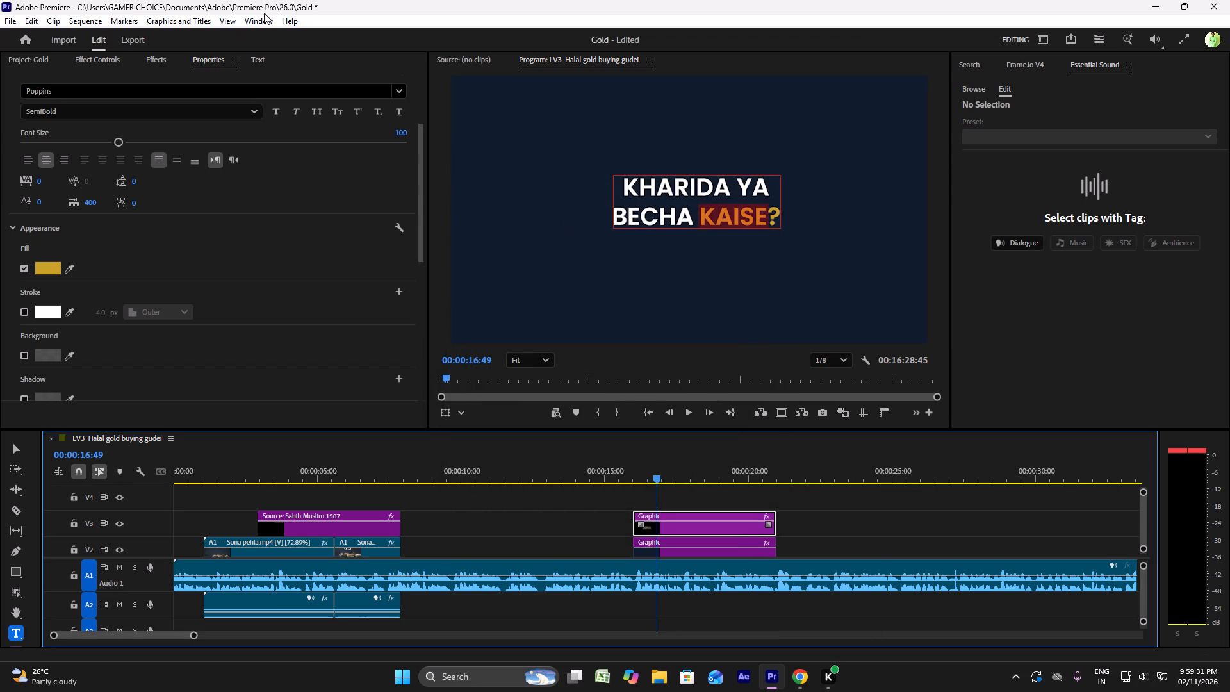
pyautogui.click(263, 17)
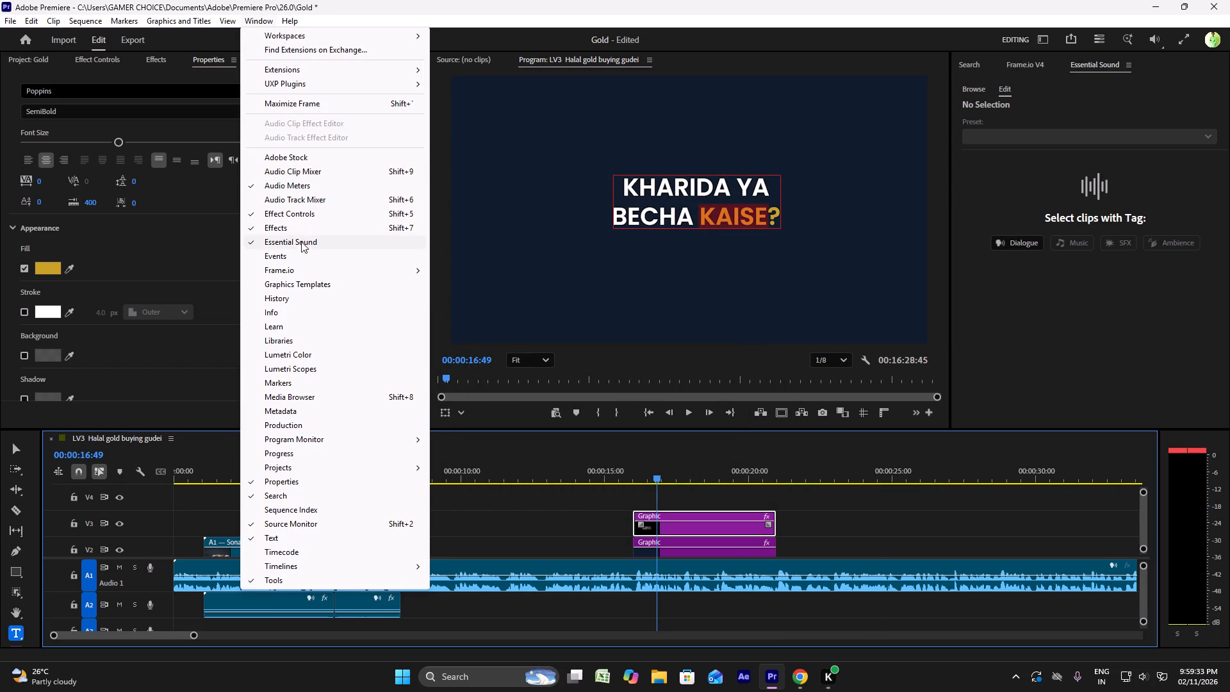
pyautogui.click(300, 283)
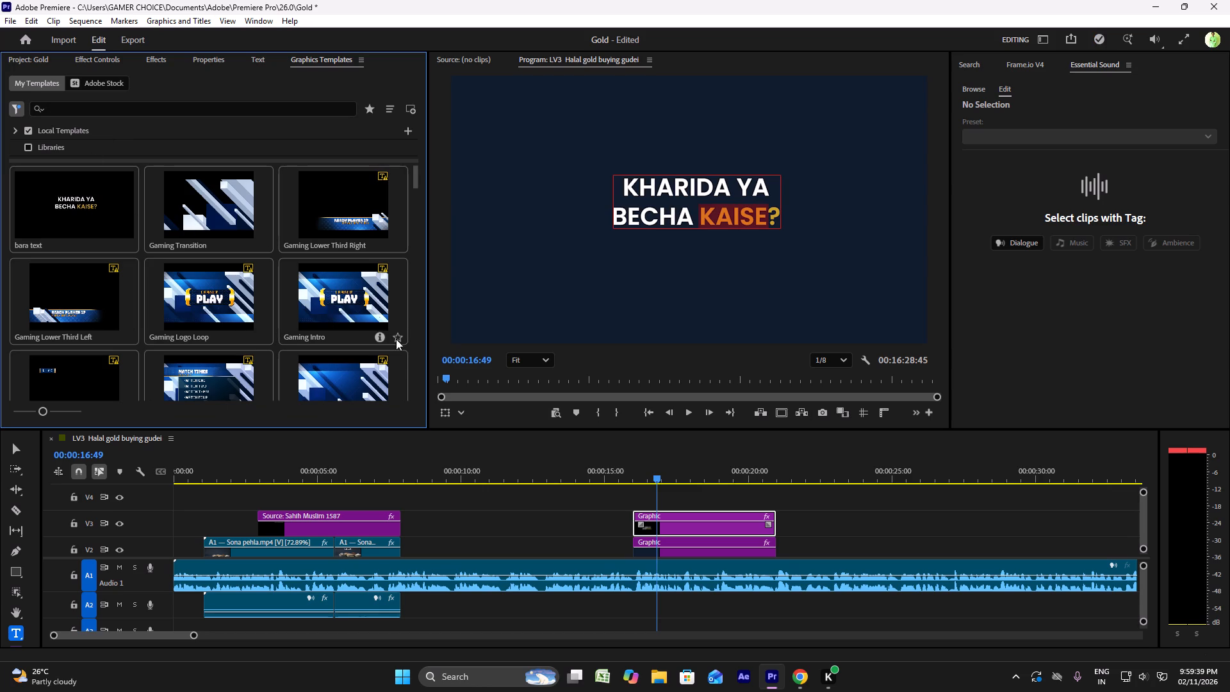
# Play the sequence from about 00:00:15:07 to review the title card against the speech.
pyautogui.click(609, 470)
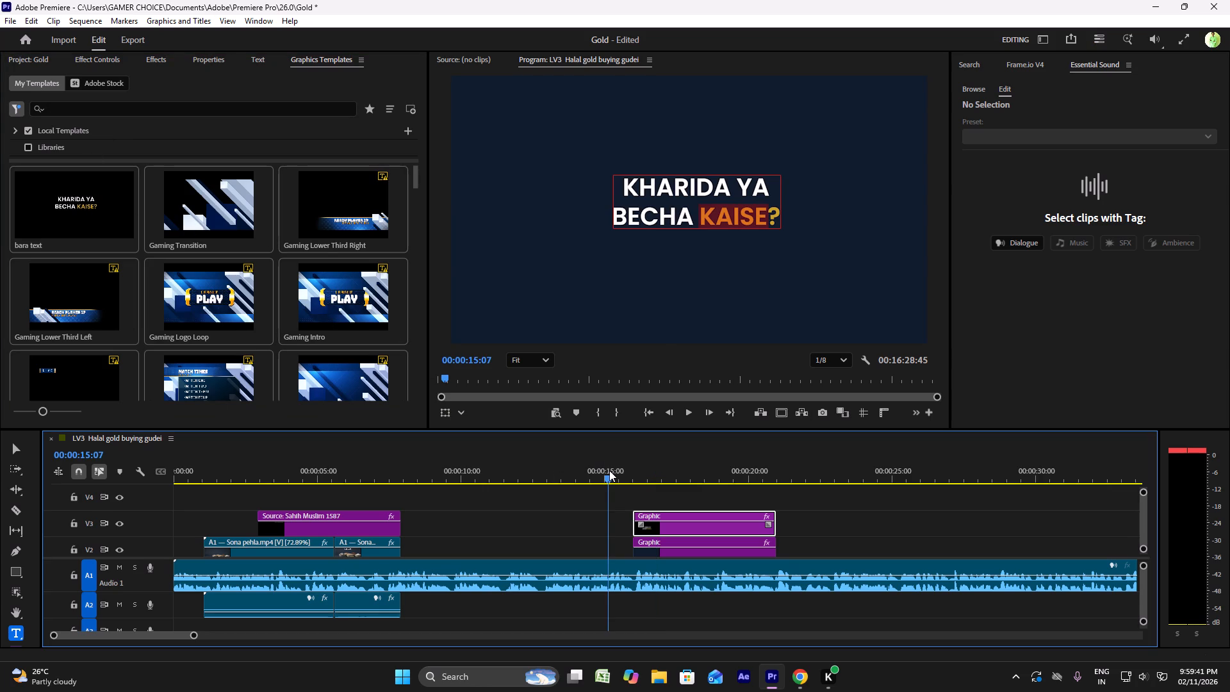
pyautogui.press('space')
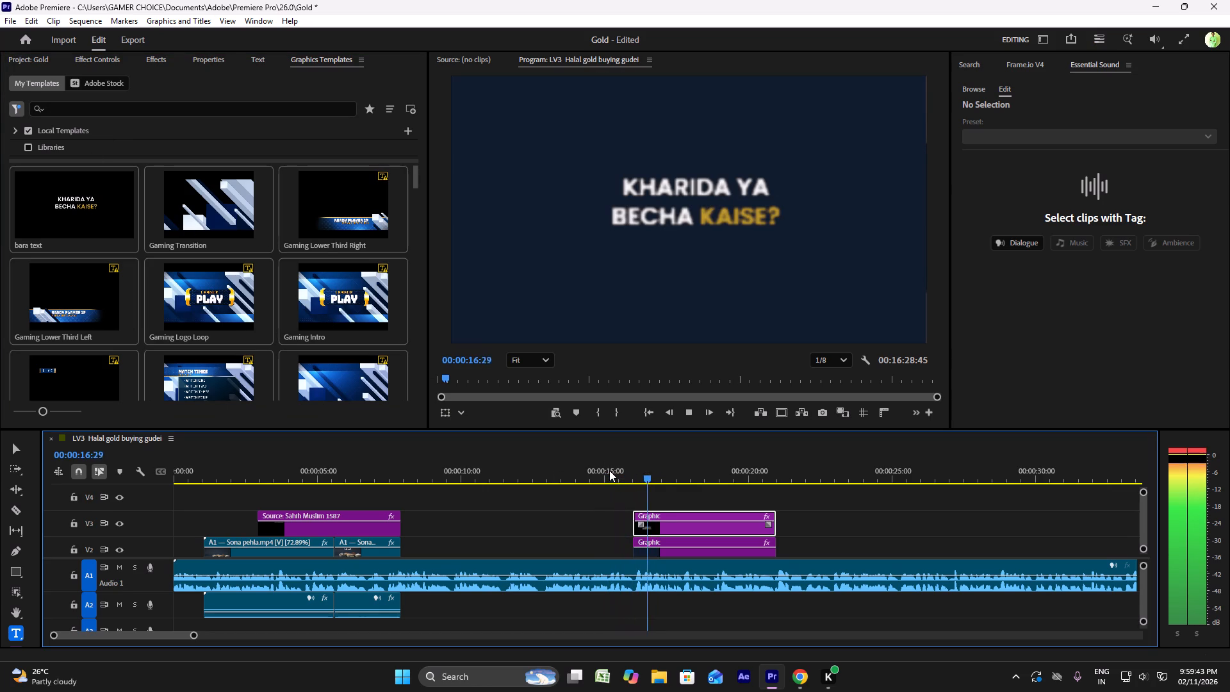
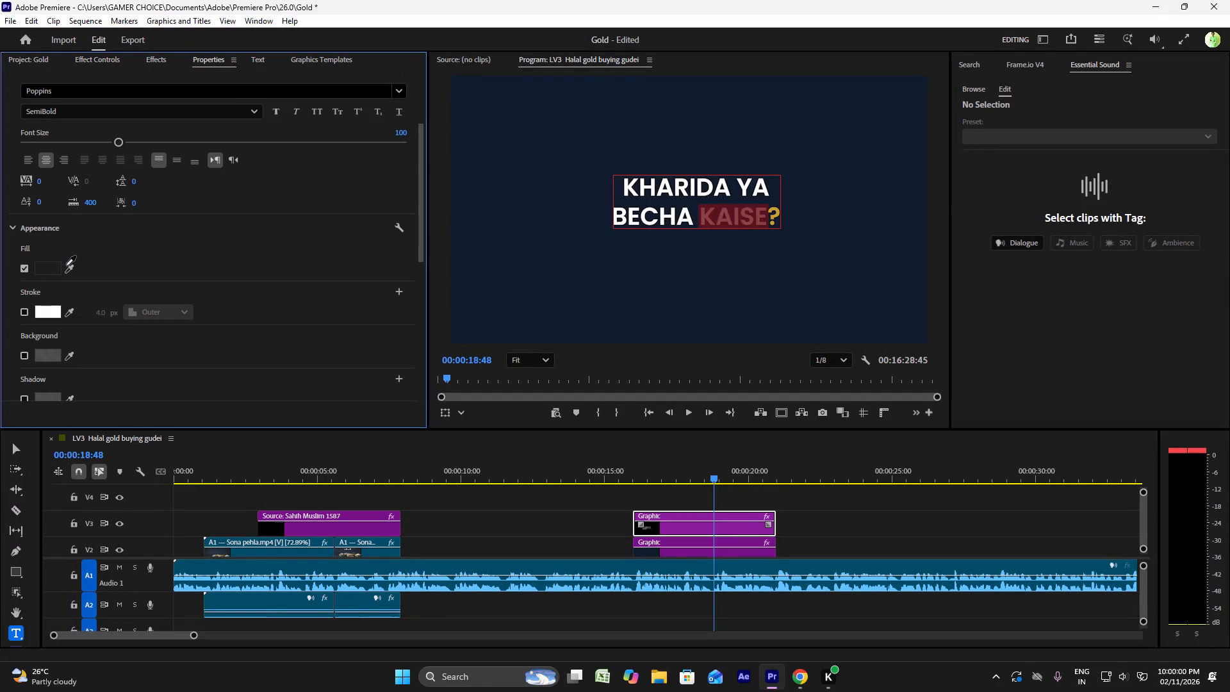
# Open the fill colour of the word KAISE in the KHARIDA YA BECHA KAISE? title and select its hex value for replacement.
pyautogui.click(51, 265)
pyautogui.click(49, 268)
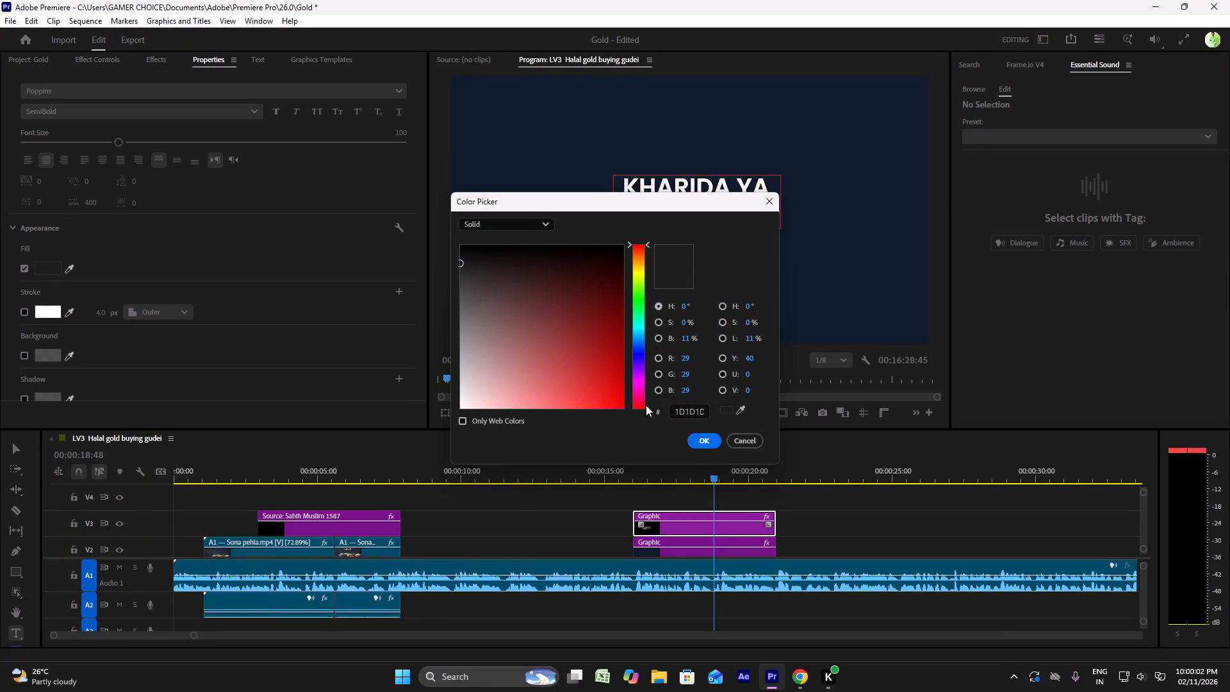
pyautogui.click(685, 408)
pyautogui.tripleClick(685, 408)
pyautogui.click(685, 408)
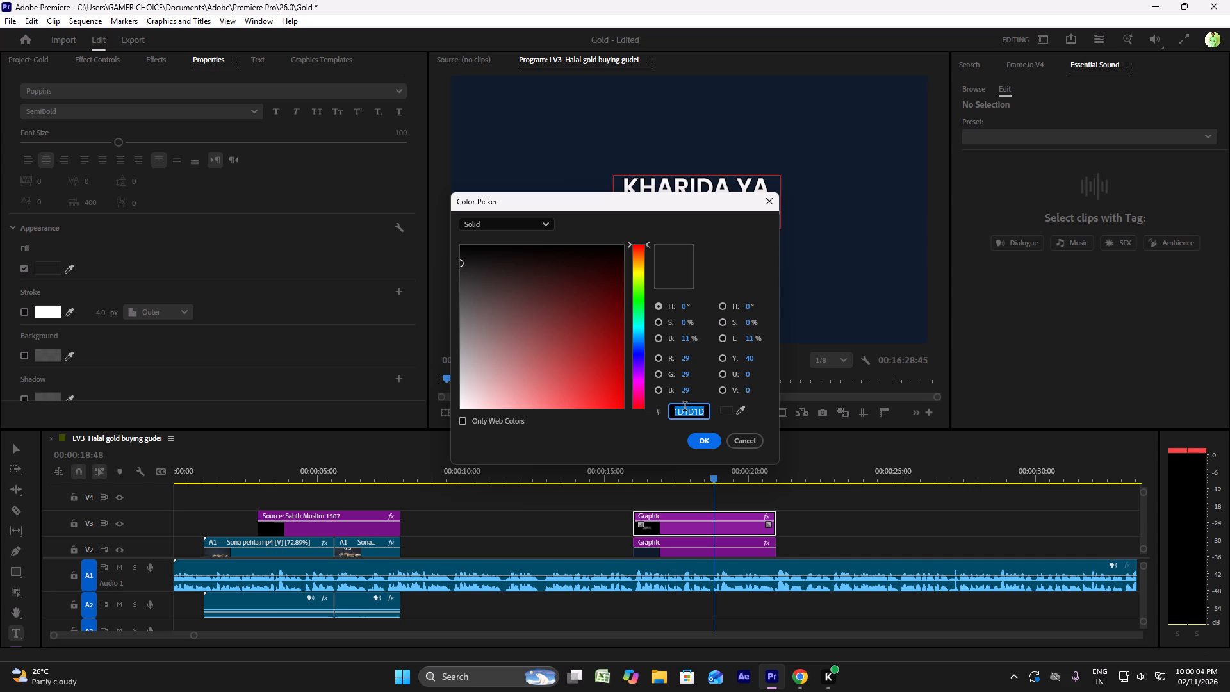
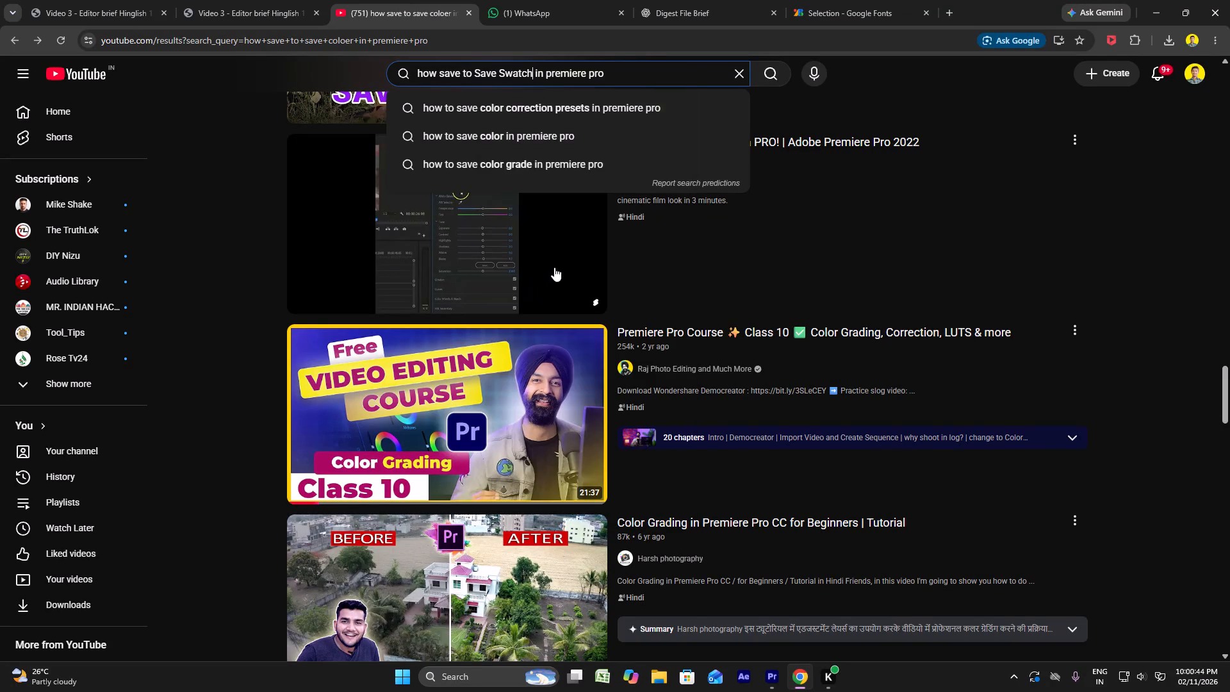
# Search YouTube for "how save to Save Swatch in premiere pro".
pyautogui.click(772, 73)
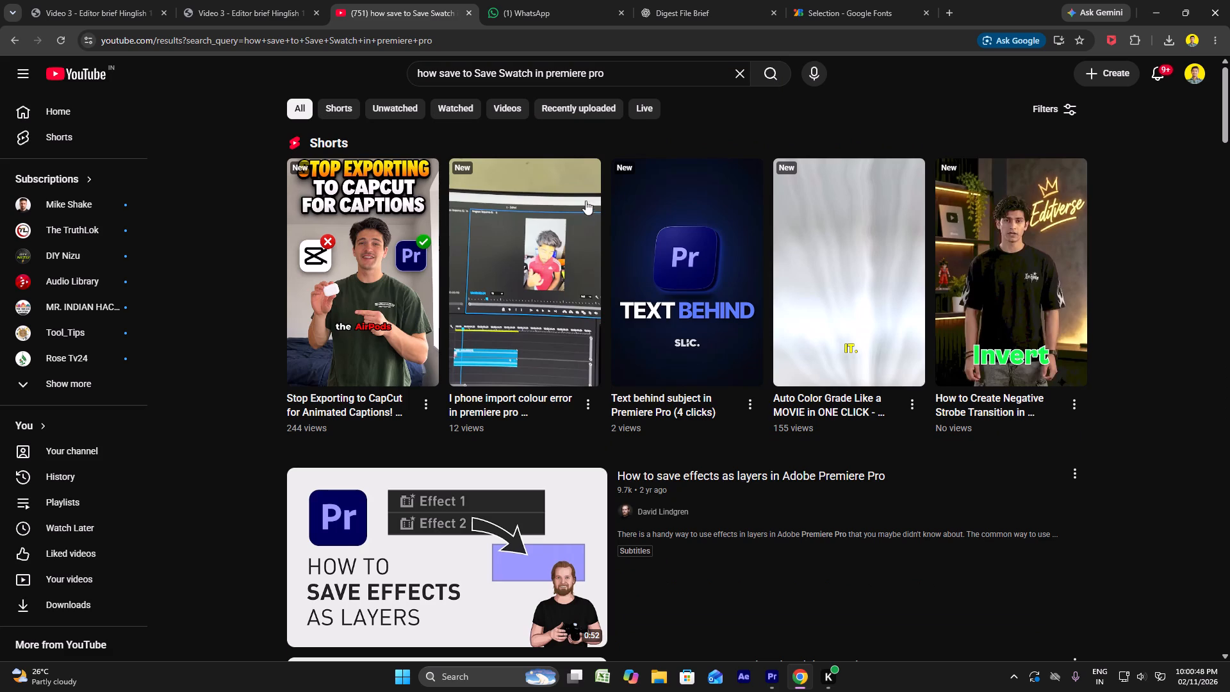
# Look through the YouTube results for a tutorial on saving colour swatches in Premiere Pro.
pyautogui.scroll(-5, 399, 551)
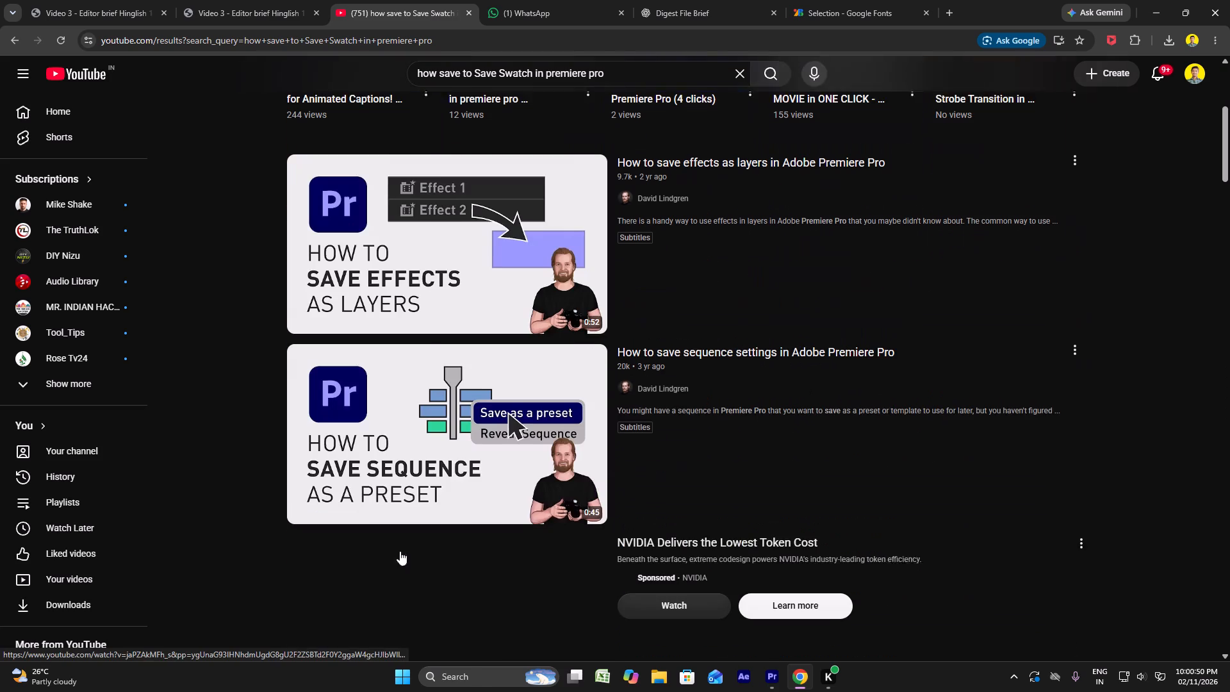
pyautogui.scroll(-3, 193, 444)
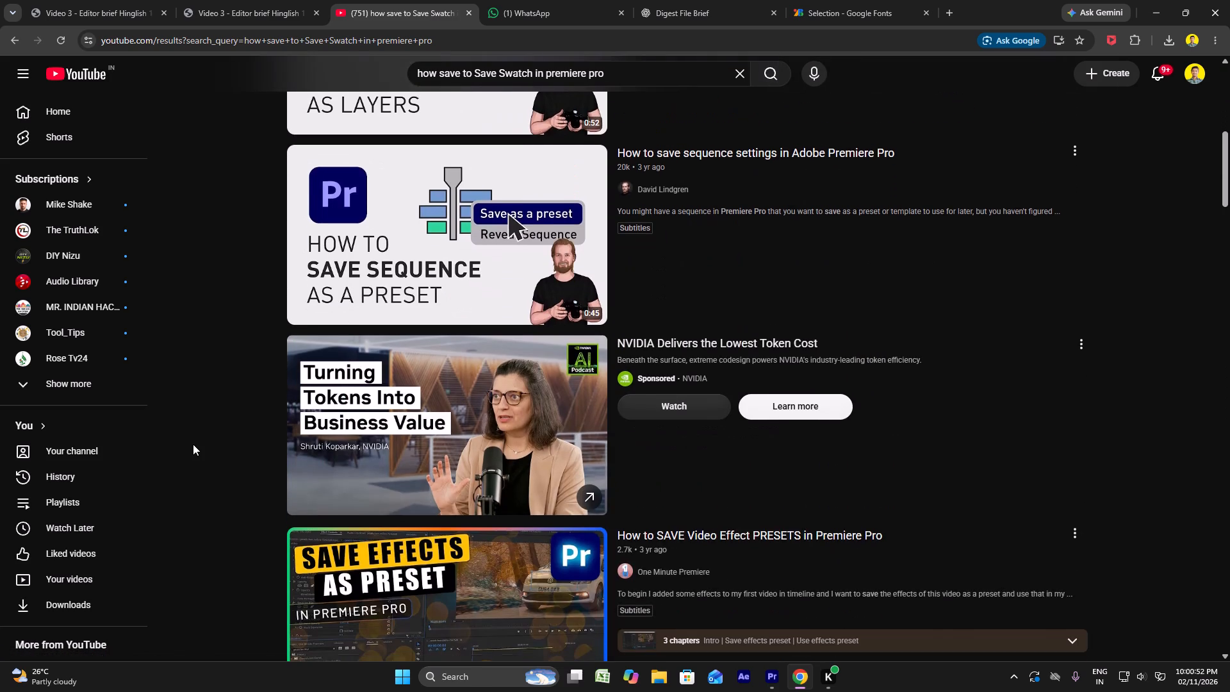
pyautogui.scroll(-9, 193, 444)
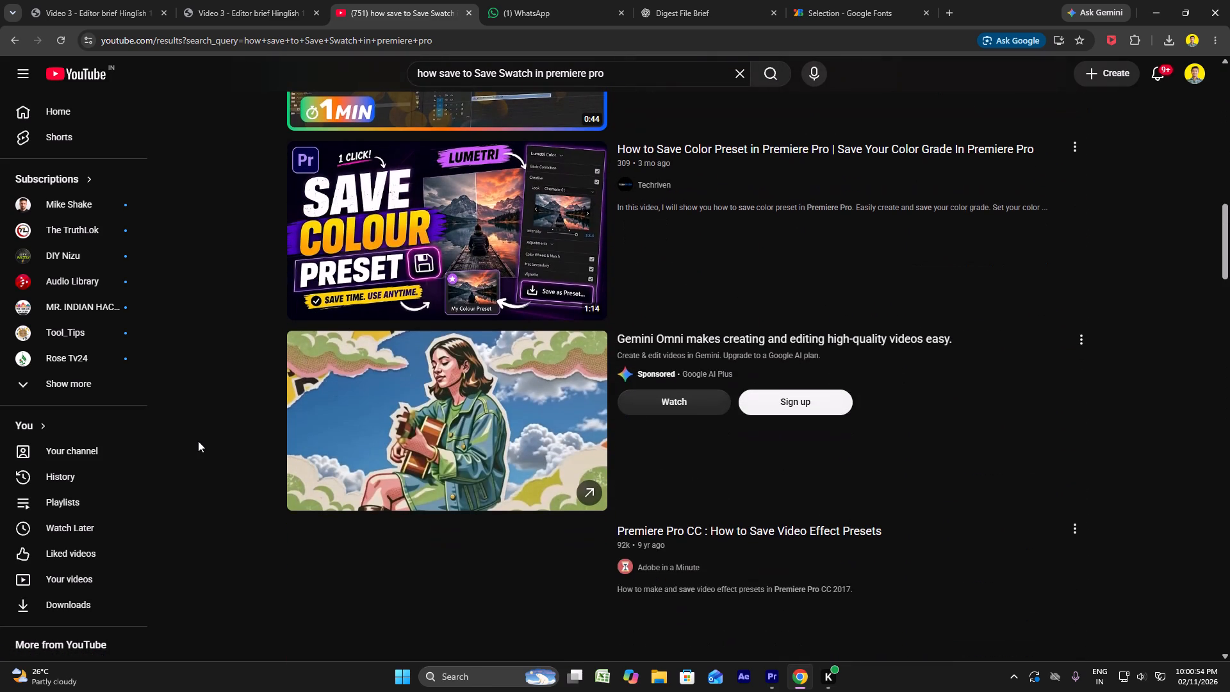
pyautogui.scroll(-11, 200, 440)
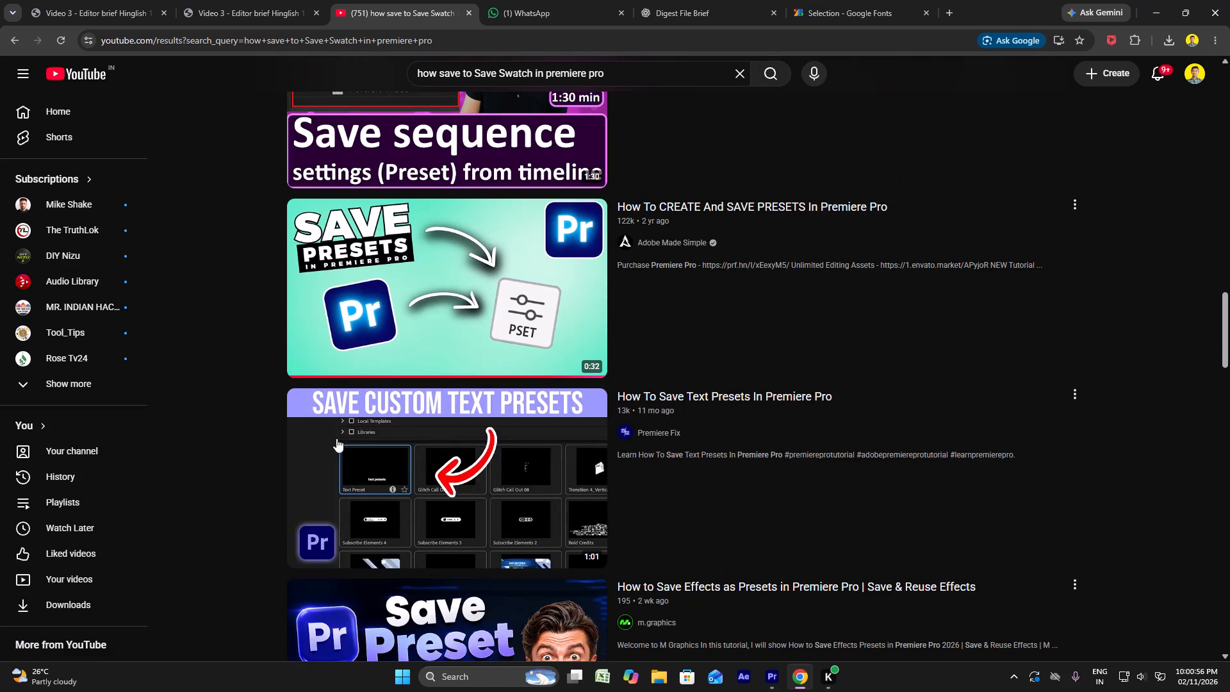
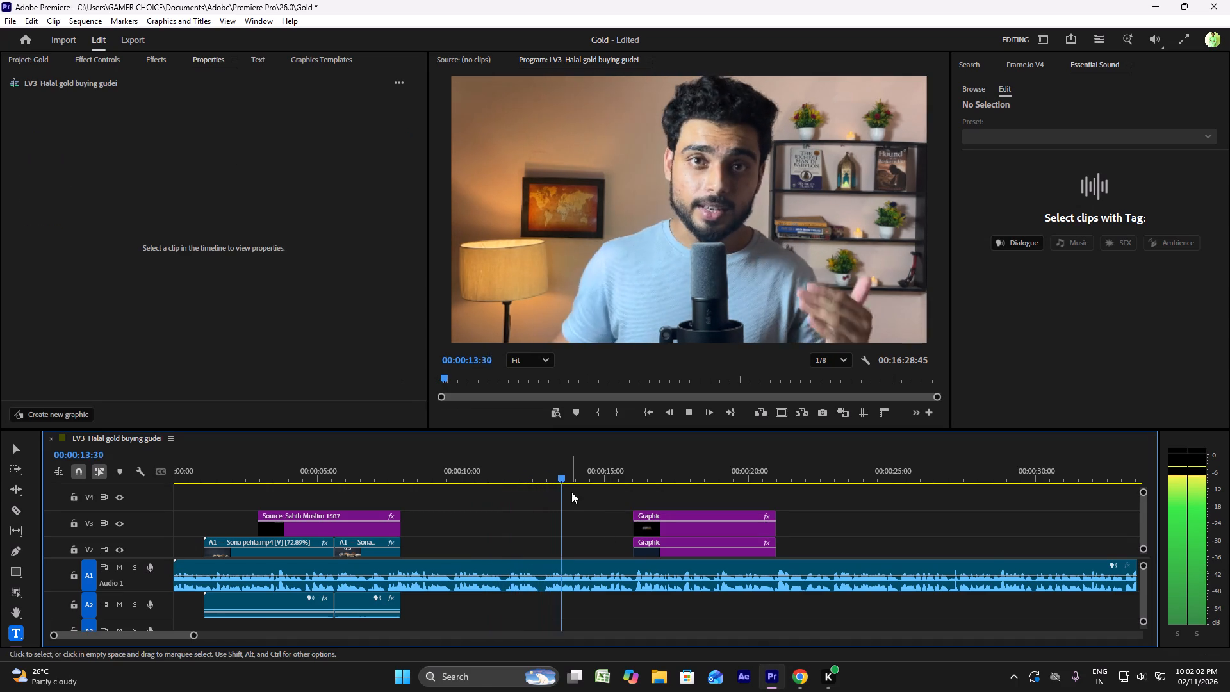
# Move the KHARIDA YA BECHA KAISE? title and its background graphic together to start at 00:00:13:56, and play back the result.
pyautogui.press('space')
pyautogui.moveTo(600, 510); pyautogui.dragTo(639, 534)
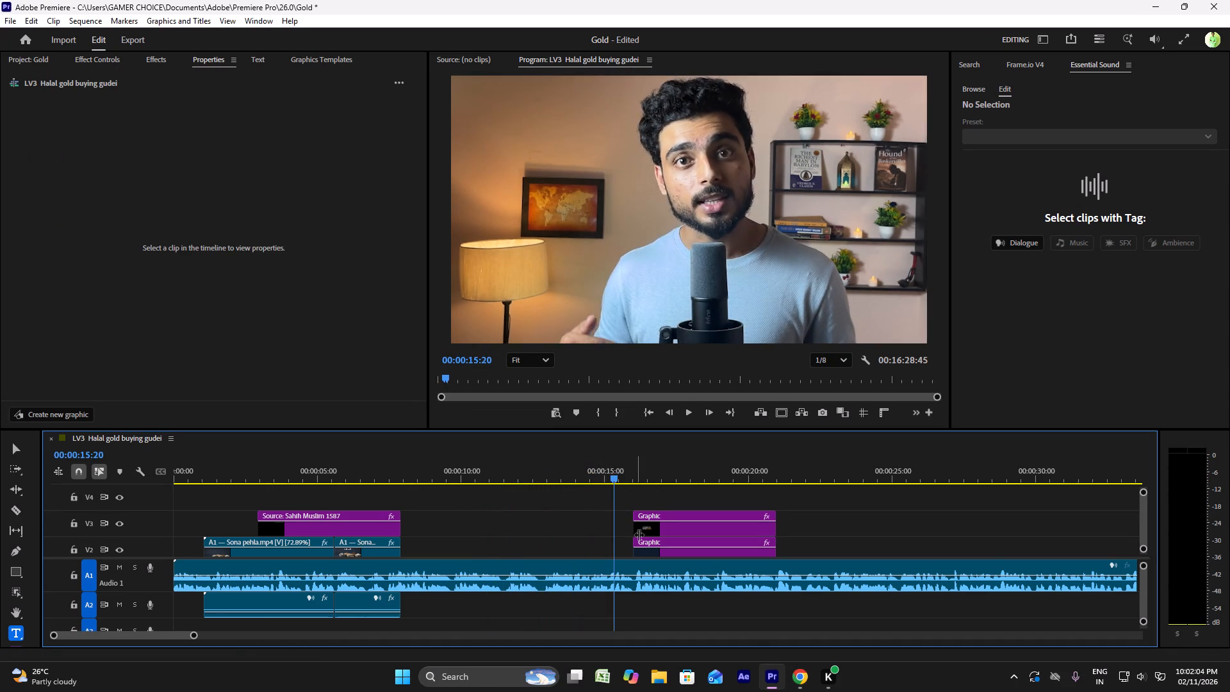
pyautogui.moveTo(639, 534); pyautogui.dragTo(641, 540)
pyautogui.moveTo(620, 527); pyautogui.dragTo(643, 552)
pyautogui.moveTo(642, 548); pyautogui.dragTo(621, 543)
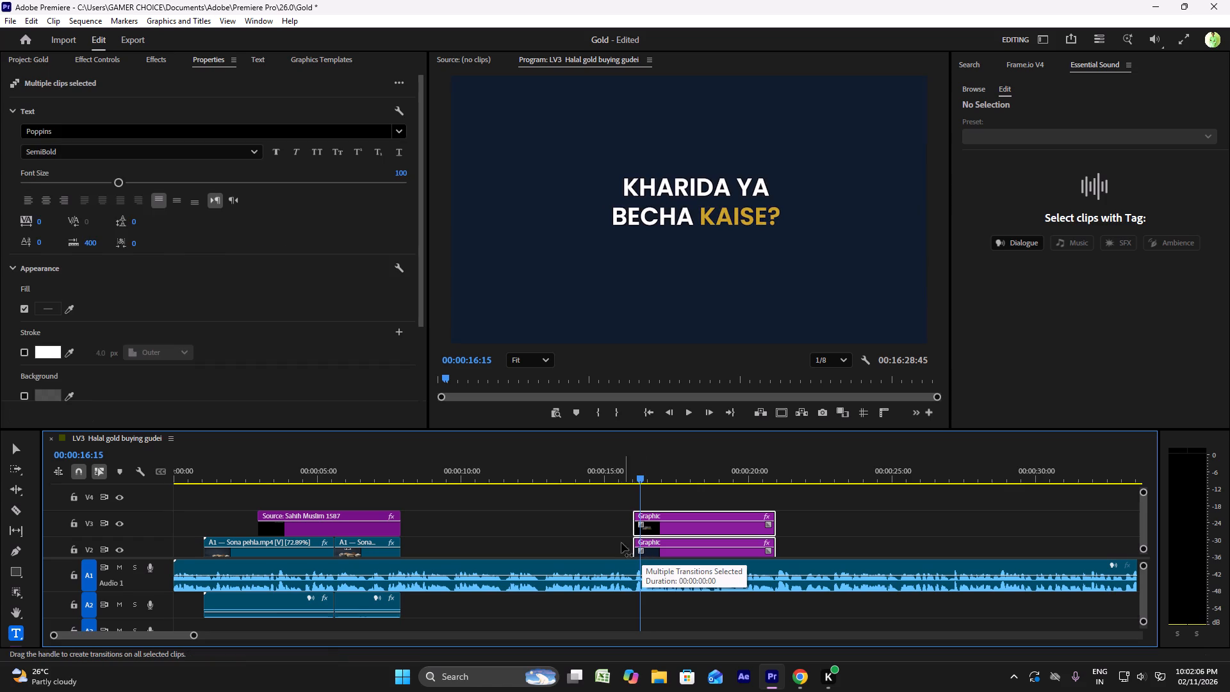
pyautogui.moveTo(621, 543); pyautogui.dragTo(605, 544)
pyautogui.moveTo(662, 554); pyautogui.dragTo(617, 551)
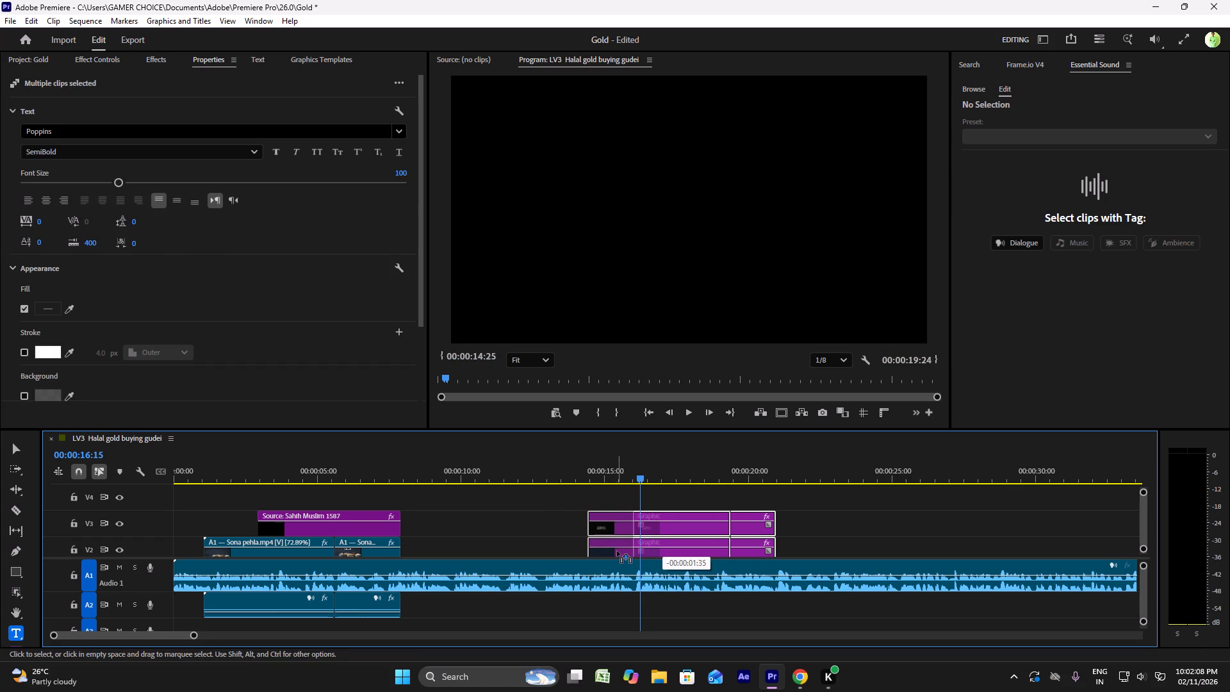
pyautogui.moveTo(617, 551); pyautogui.dragTo(603, 549)
pyautogui.click(552, 475)
pyautogui.press('space')
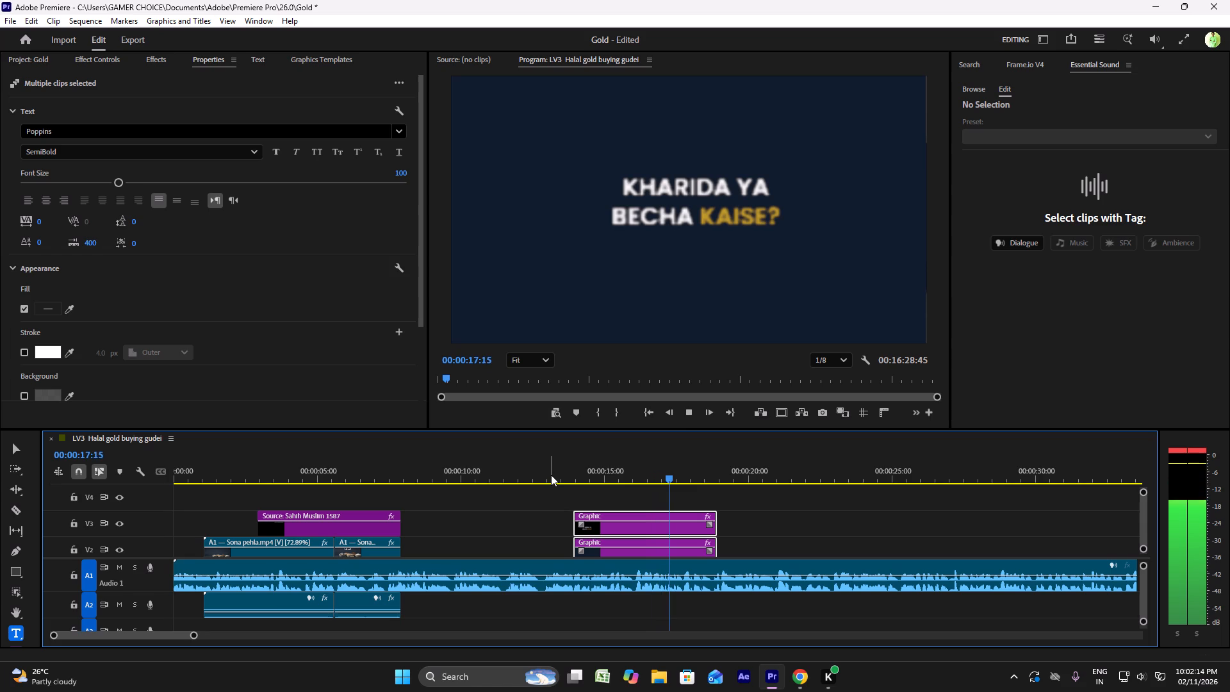
pyautogui.press('space')
# Apply the Typewriter video transition to the start of the KHARIDA YA BECHA KAISE? title clip.
pyautogui.click(602, 491)
pyautogui.click(609, 525)
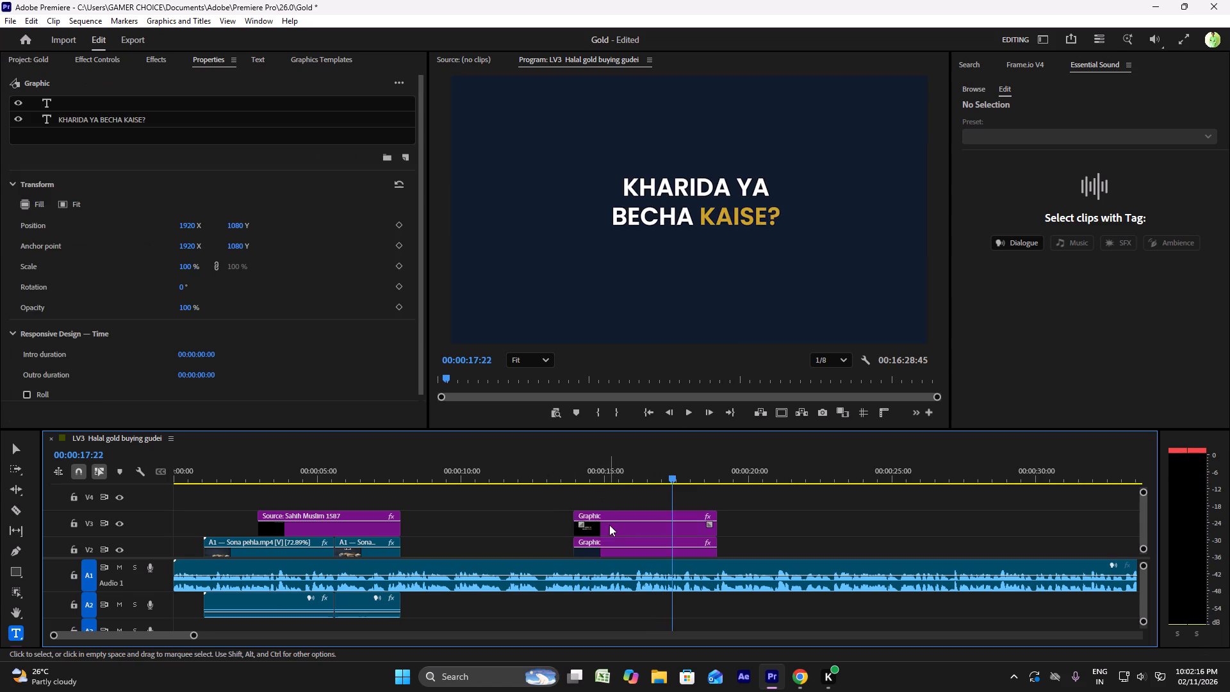
pyautogui.click(243, 62)
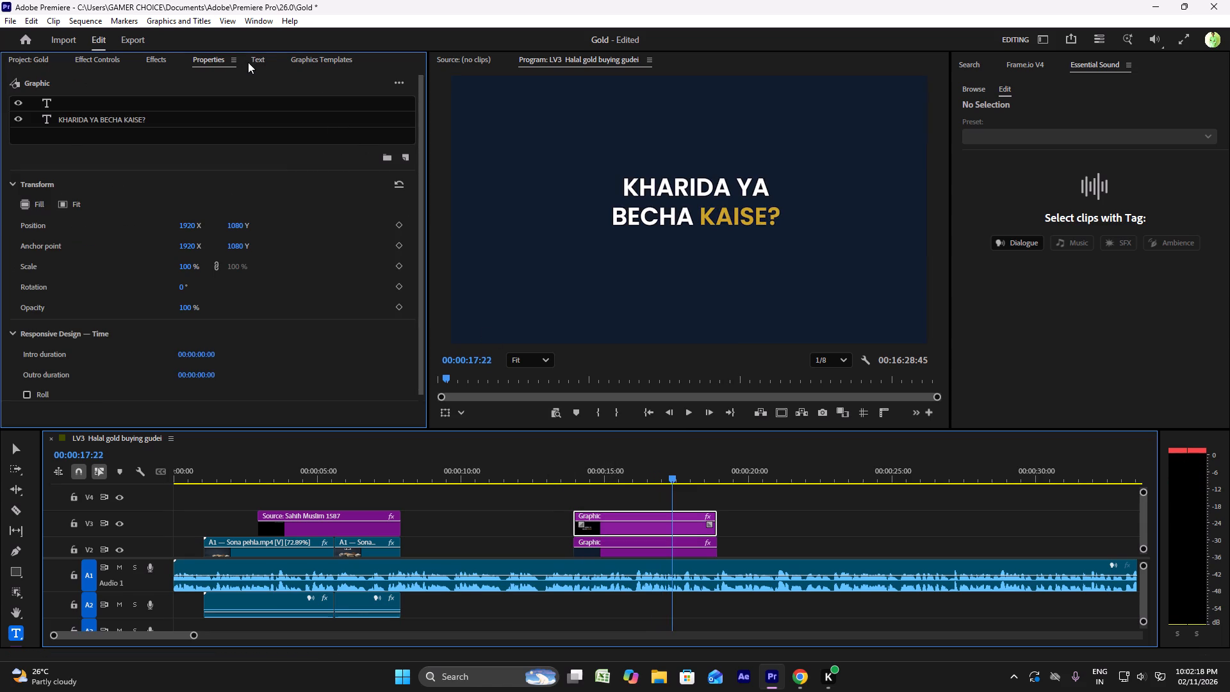
pyautogui.click(258, 60)
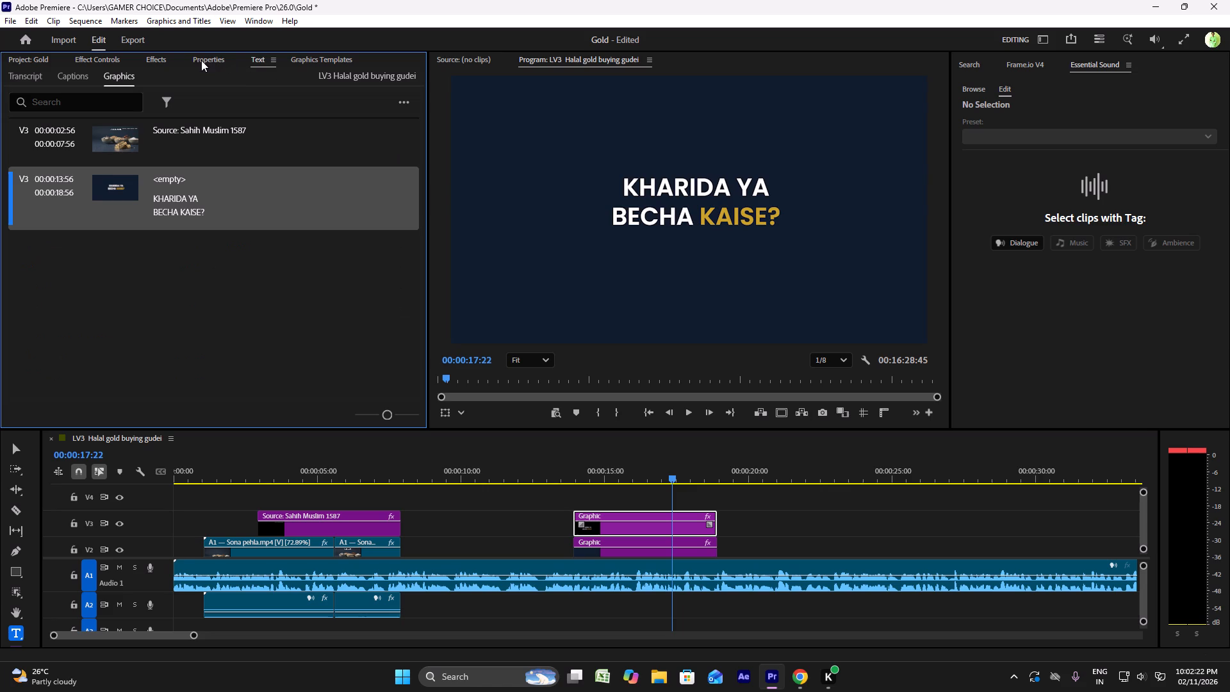
pyautogui.click(149, 58)
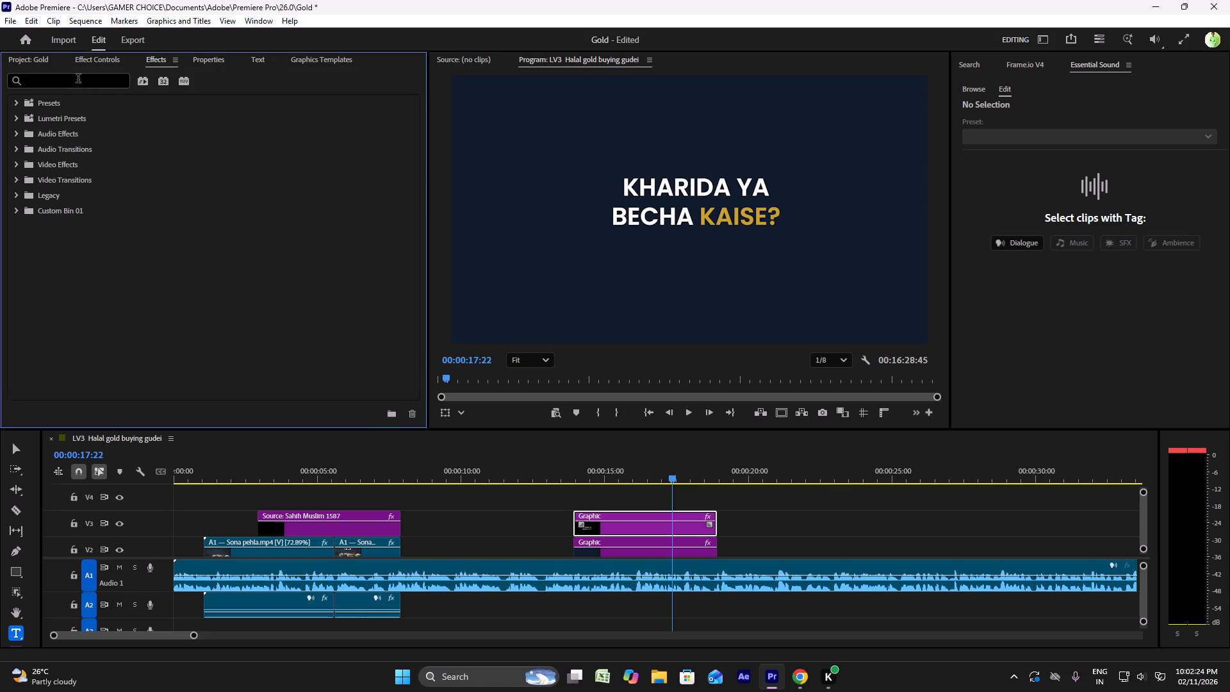
pyautogui.click(81, 63)
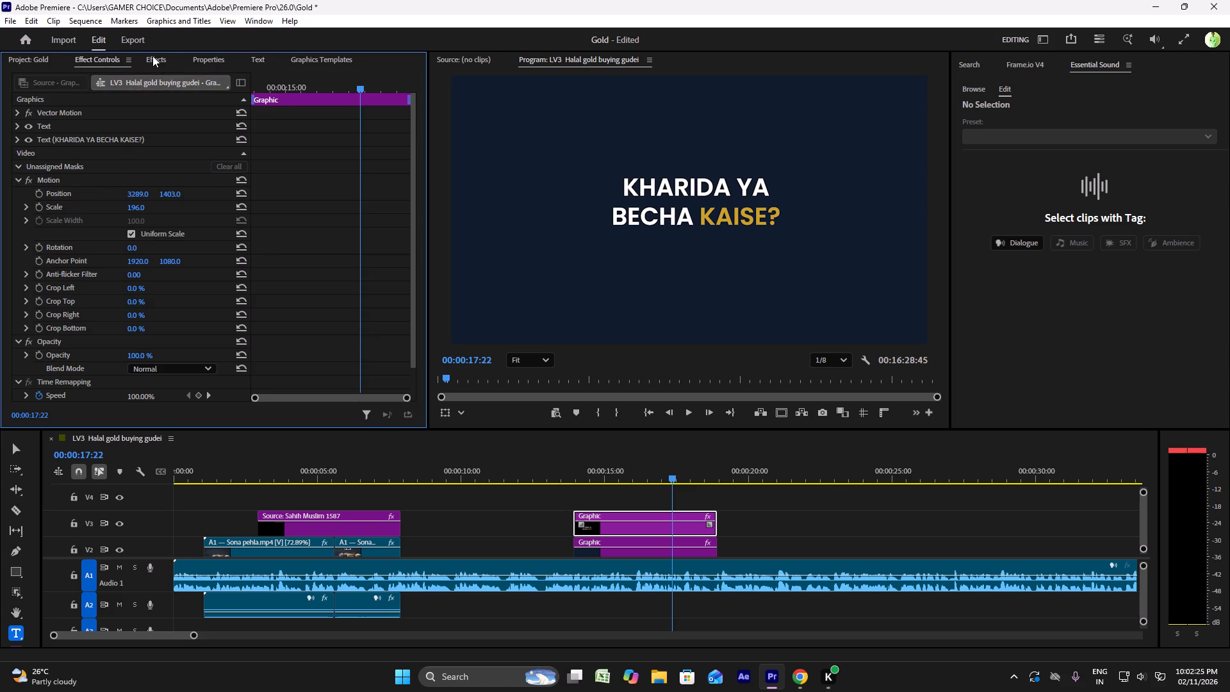
pyautogui.click(152, 56)
pyautogui.click(13, 179)
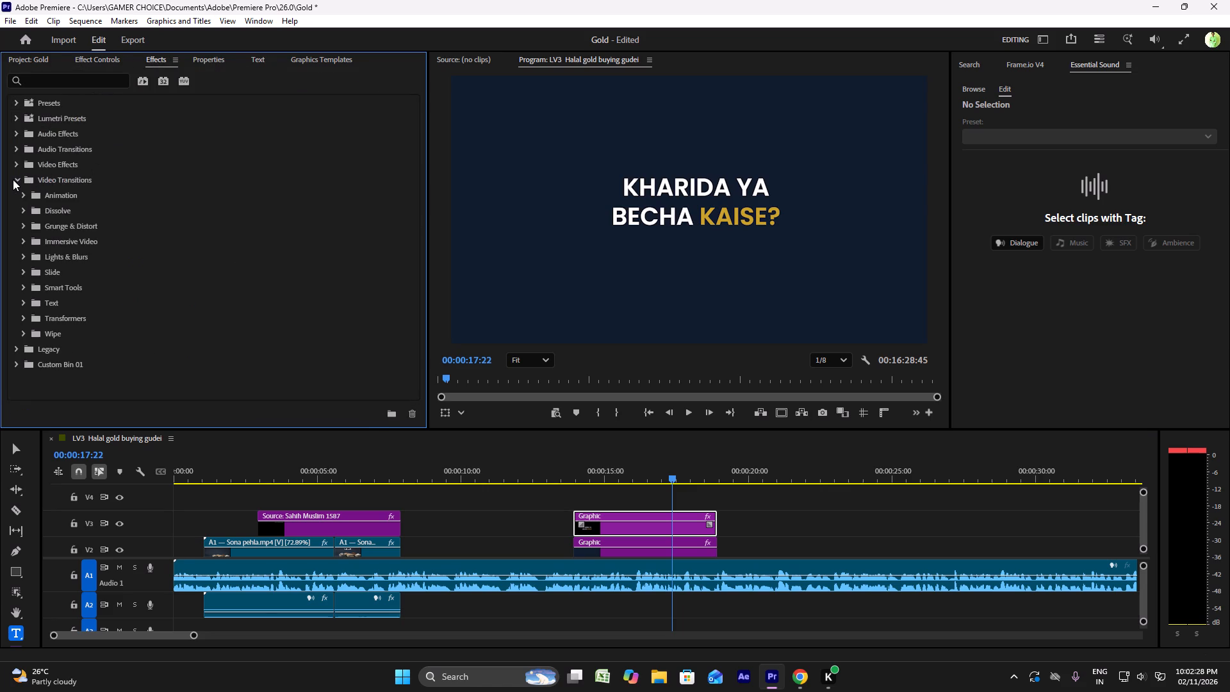
pyautogui.click(24, 305)
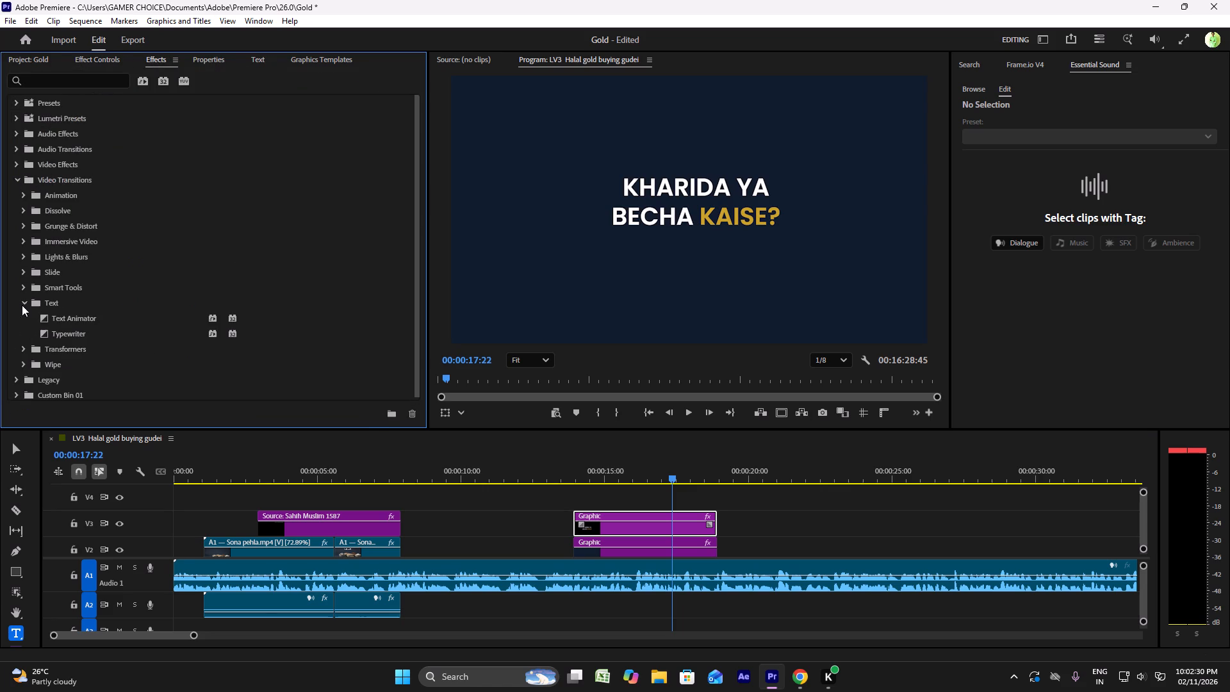
pyautogui.click(67, 333)
pyautogui.tripleClick(67, 333)
pyautogui.tripleClick(66, 334)
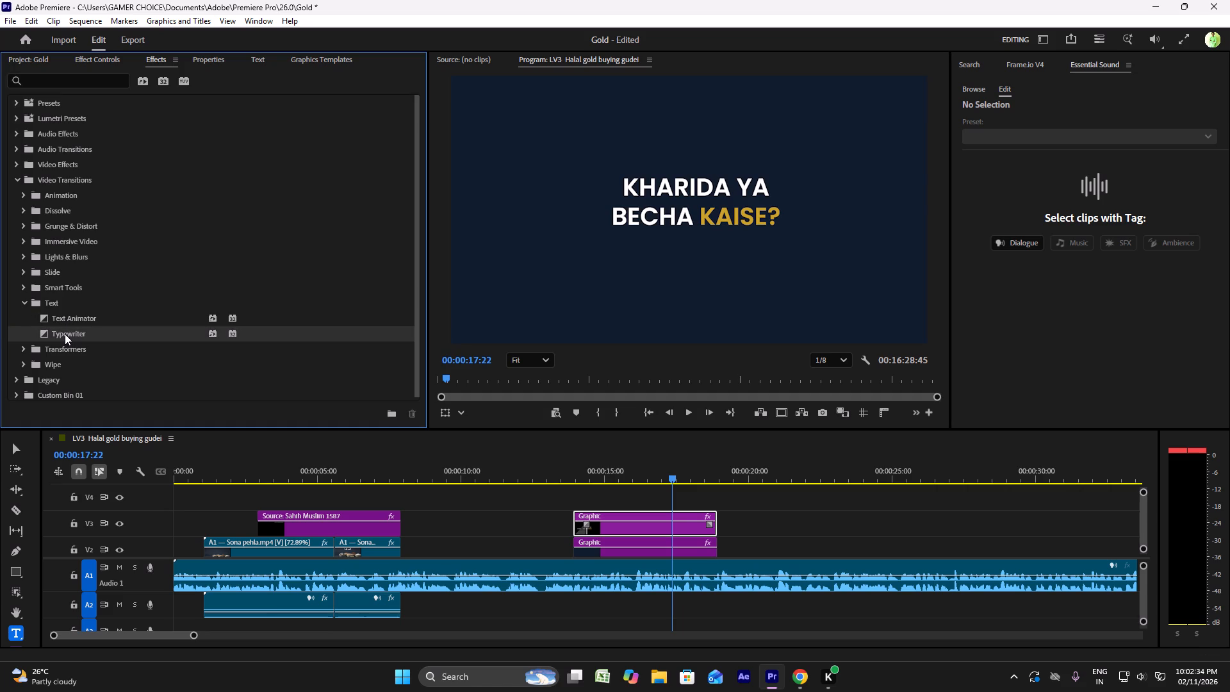
pyautogui.tripleClick(65, 334)
pyautogui.tripleClick(64, 334)
pyautogui.click(64, 333)
pyautogui.moveTo(64, 333); pyautogui.dragTo(463, 469)
pyautogui.moveTo(463, 469); pyautogui.dragTo(634, 519)
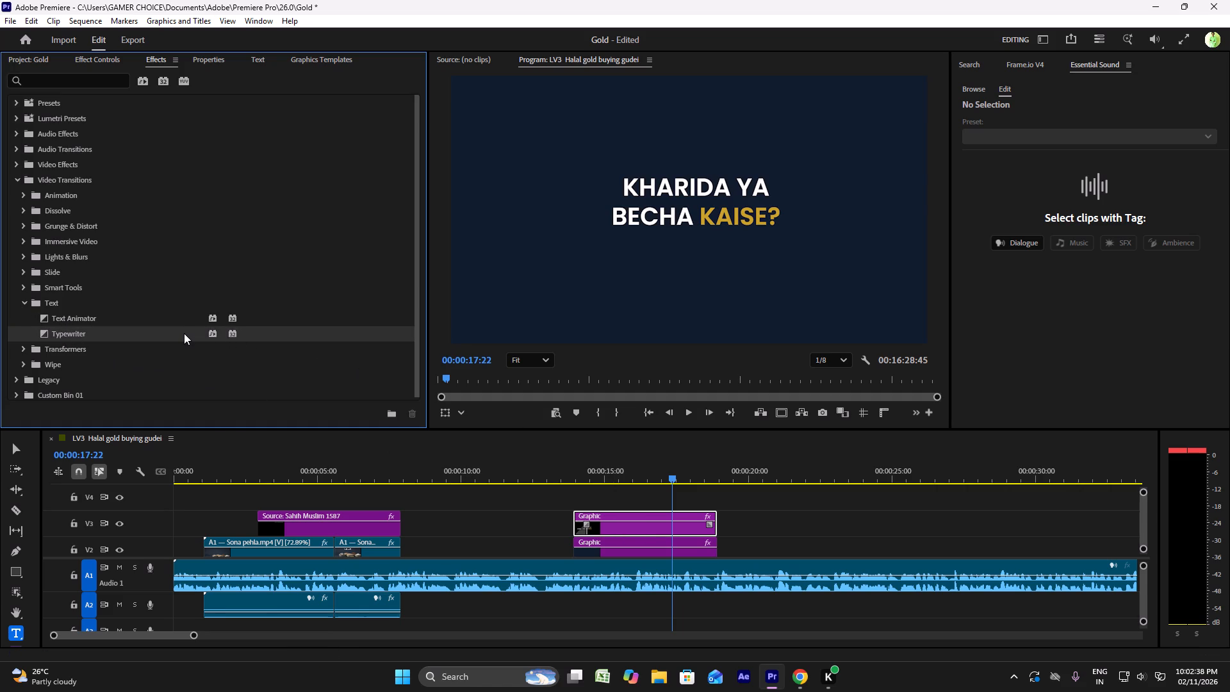
pyautogui.tripleClick(184, 333)
# Adjust the title's Typewriter transition to about 1.4 seconds and play it back to check the timing.
pyautogui.click(566, 477)
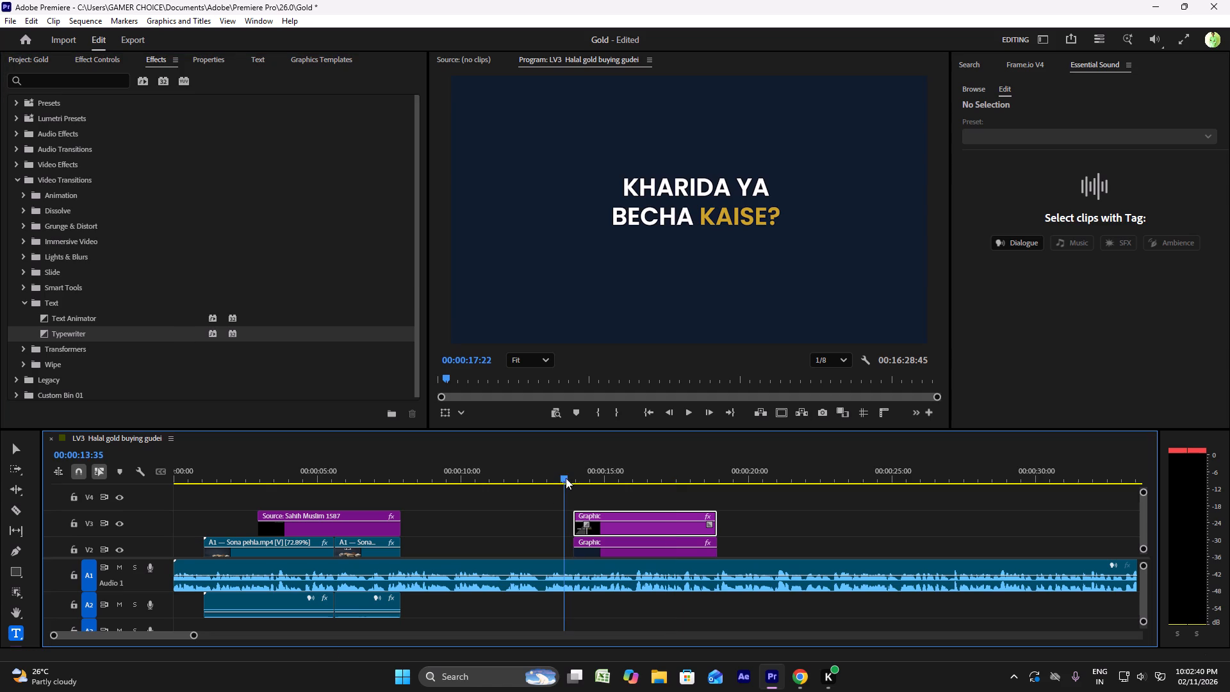
pyautogui.moveTo(584, 522); pyautogui.dragTo(621, 525)
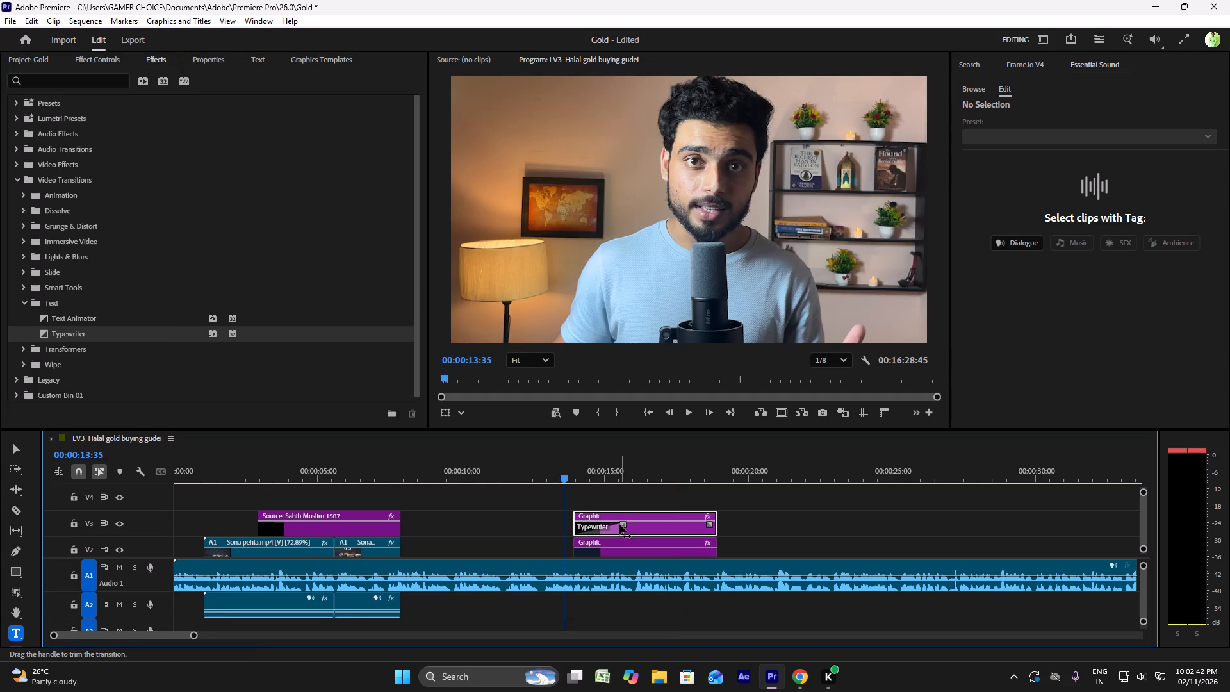
pyautogui.press('space')
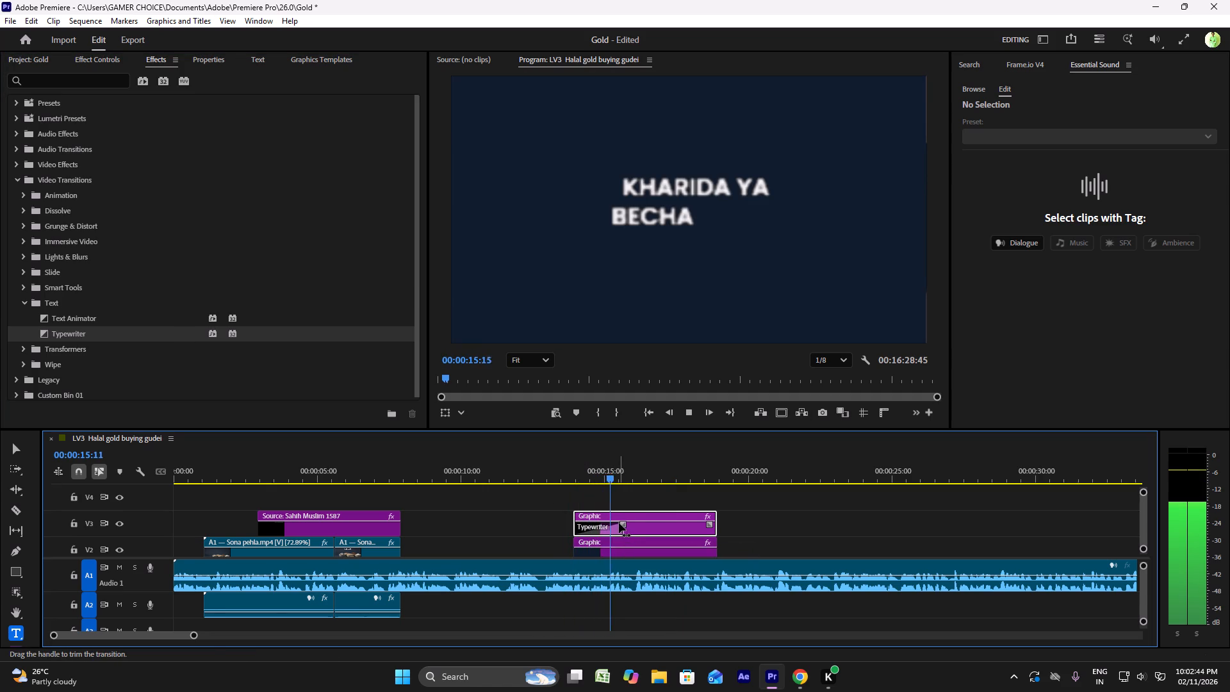
pyautogui.press('space')
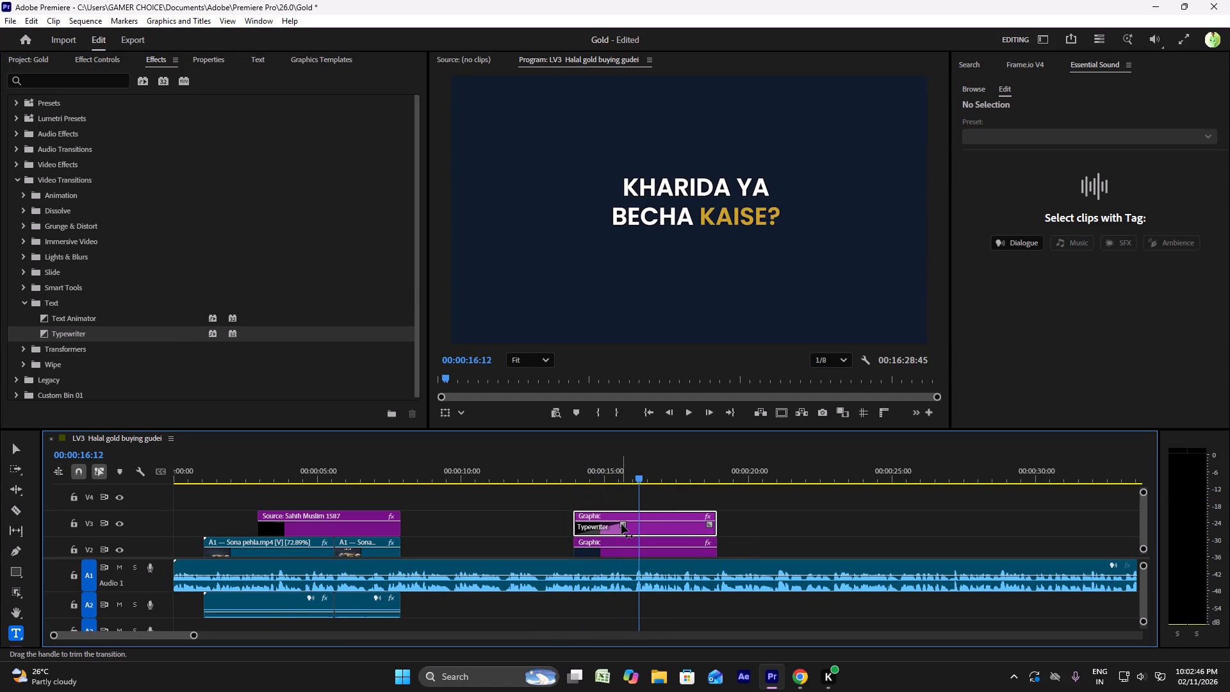
pyautogui.moveTo(623, 524); pyautogui.dragTo(615, 524)
pyautogui.click(567, 470)
pyautogui.press('space')
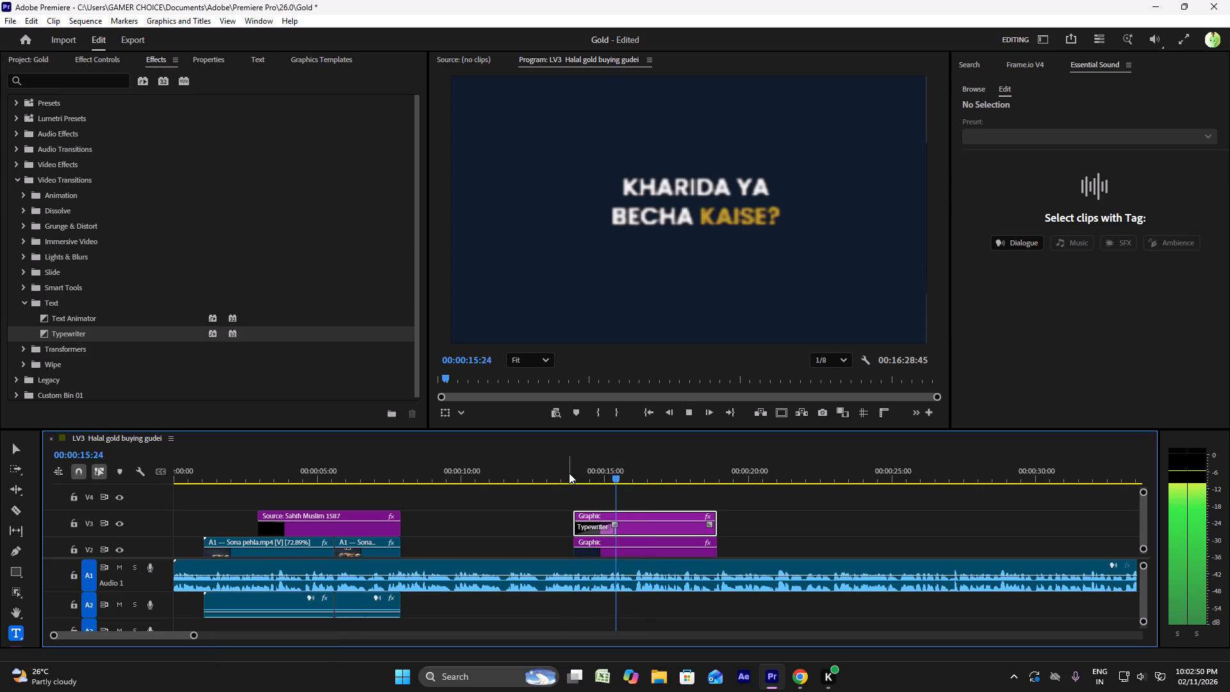
pyautogui.press('space')
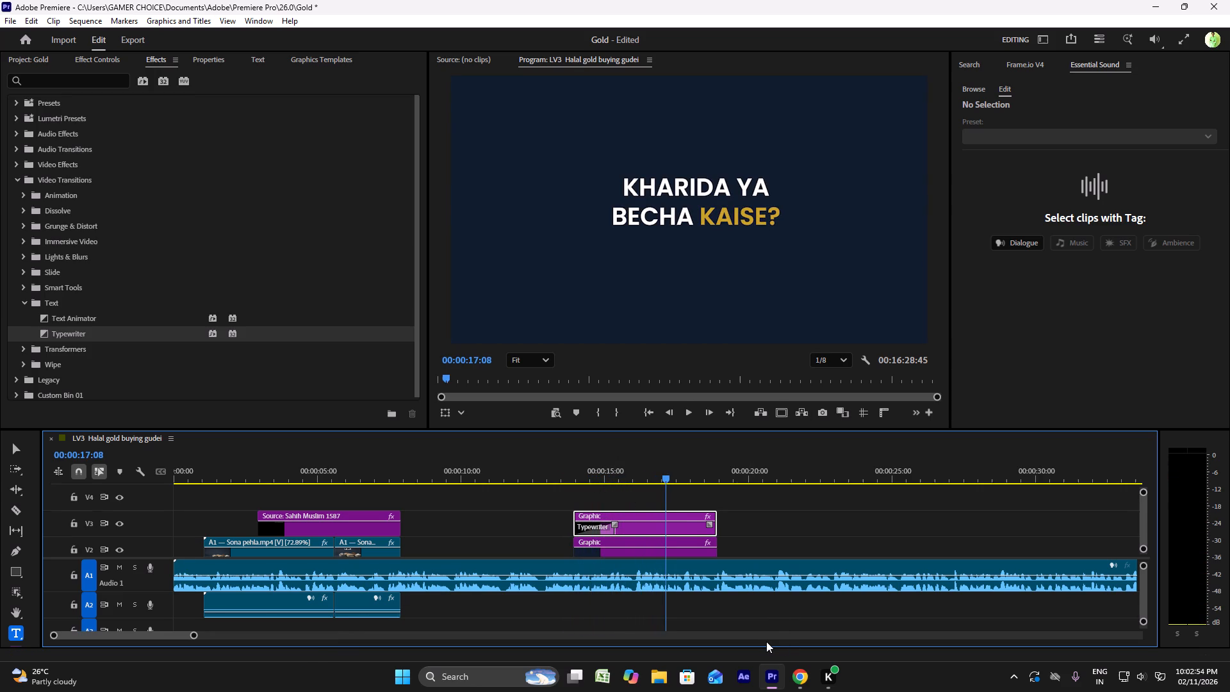
# Trim the ends of the KHARIDA YA BECHA KAISE? title and its background graphic to about 00:00:16:14 and replay the section.
pyautogui.click(637, 482)
pyautogui.press('space')
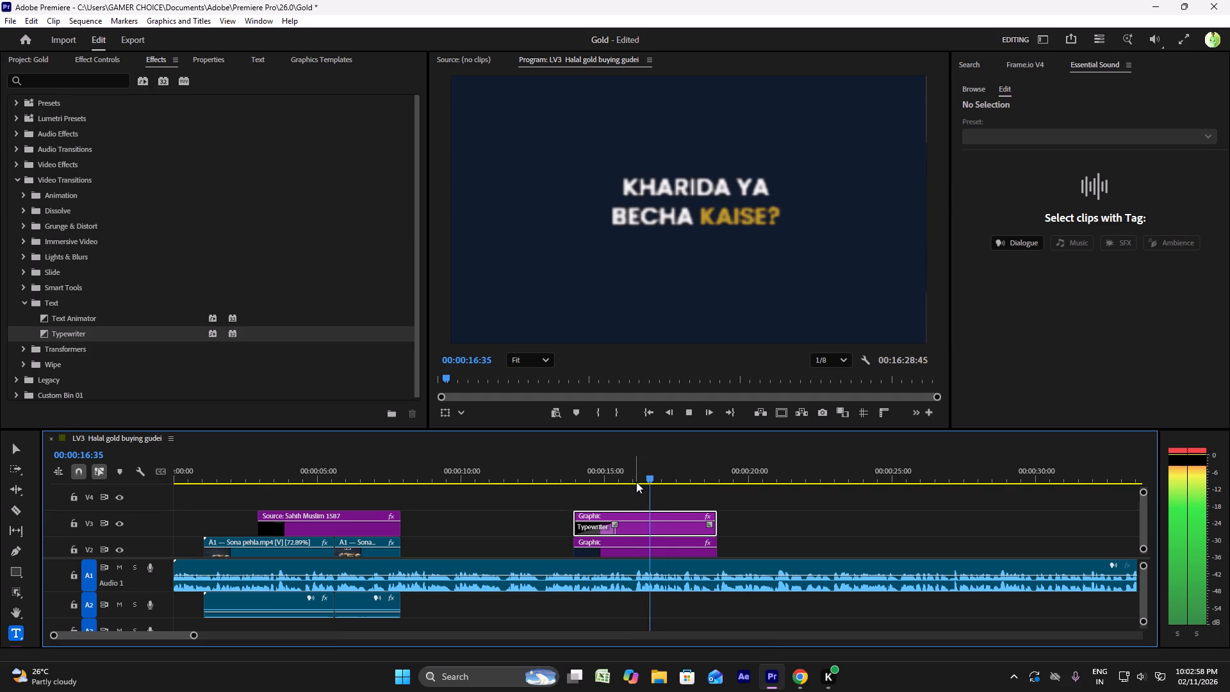
pyautogui.press('space')
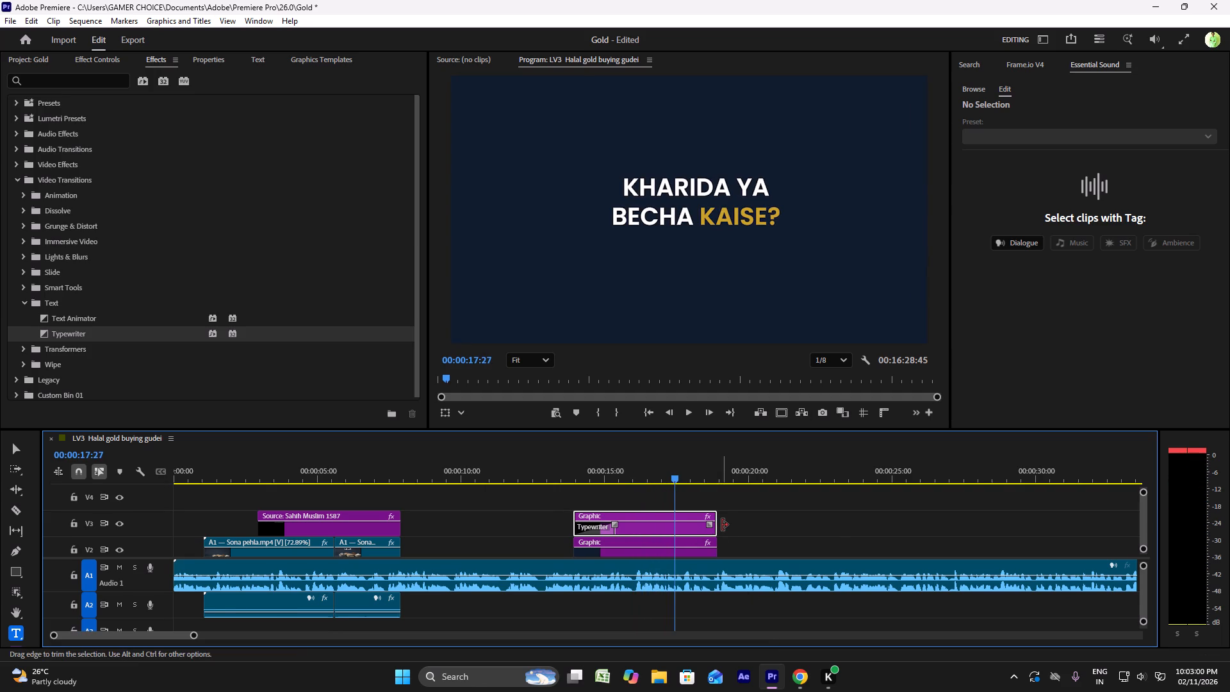
pyautogui.moveTo(721, 524); pyautogui.dragTo(643, 522)
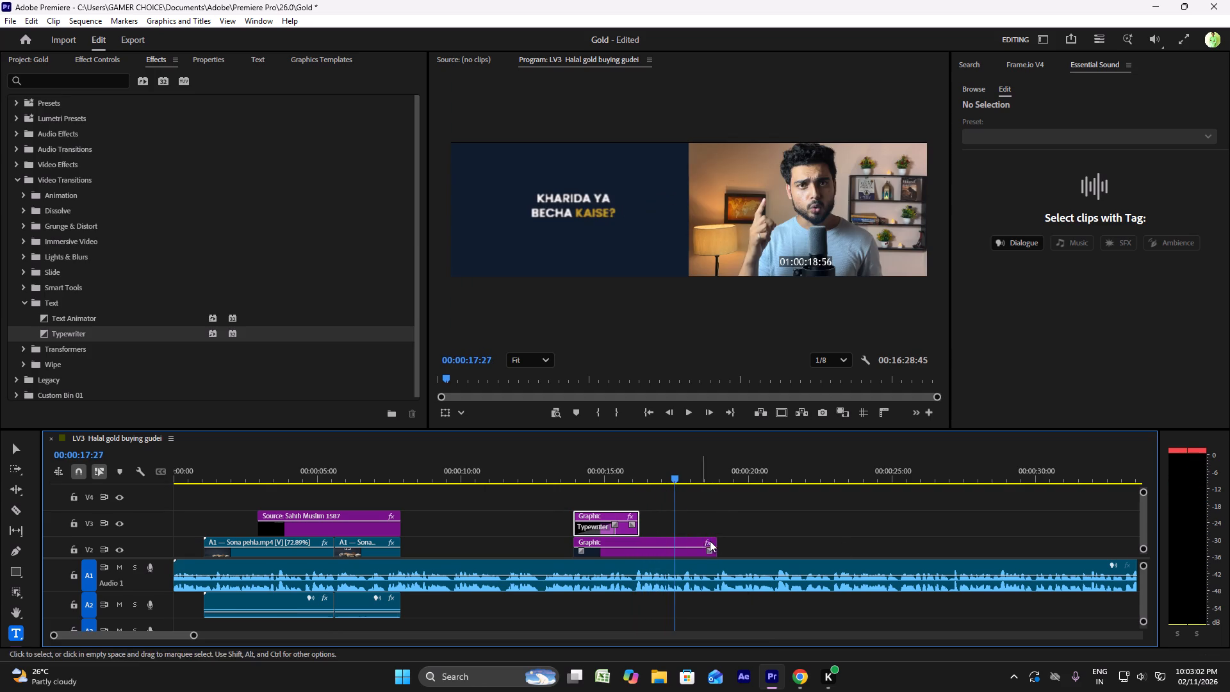
pyautogui.moveTo(720, 545); pyautogui.dragTo(641, 536)
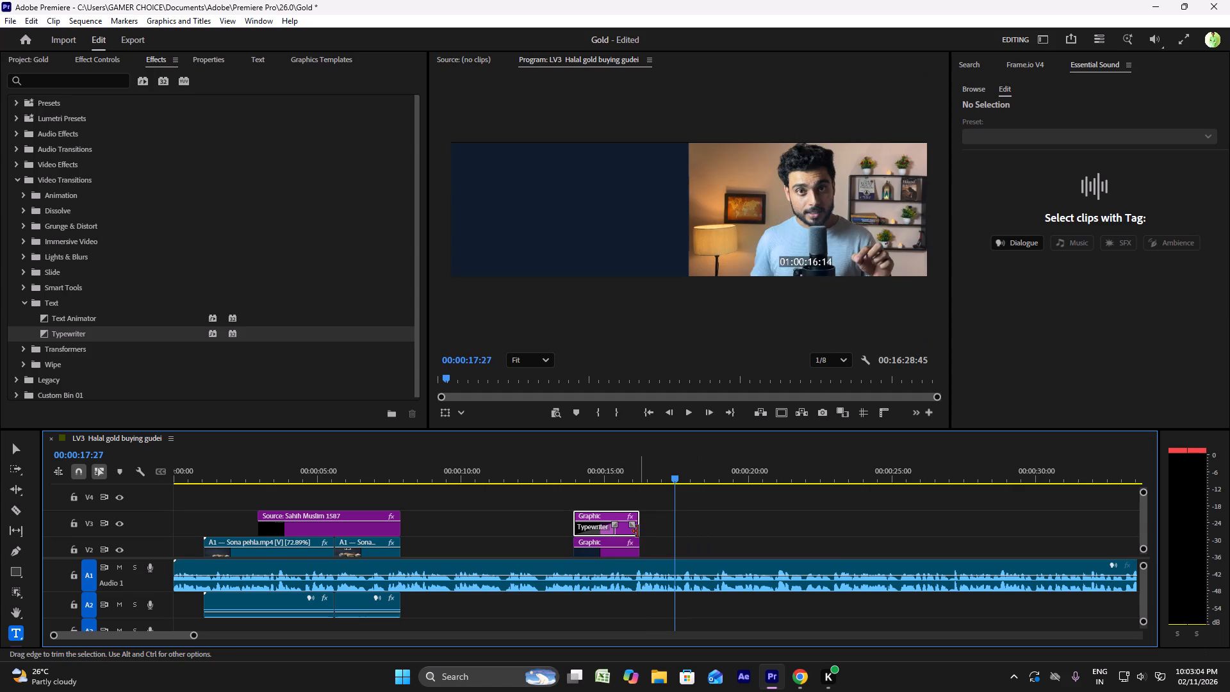
pyautogui.click(569, 476)
pyautogui.press('space')
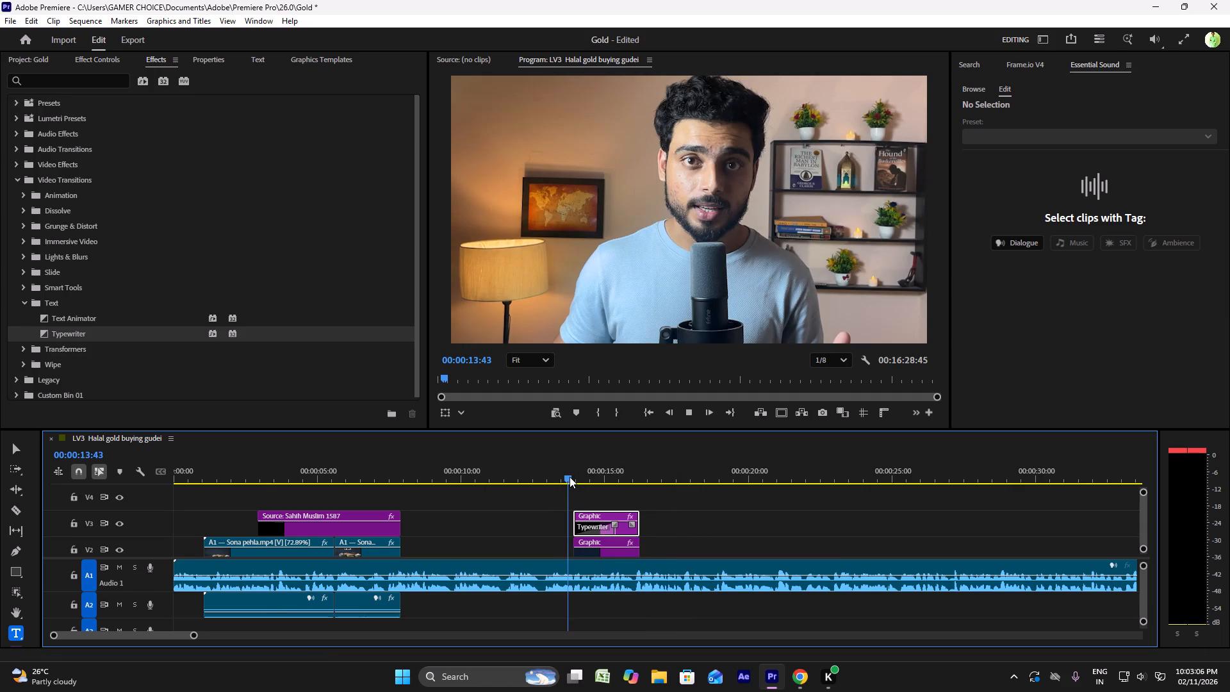
pyautogui.scroll(-4, 584, 484)
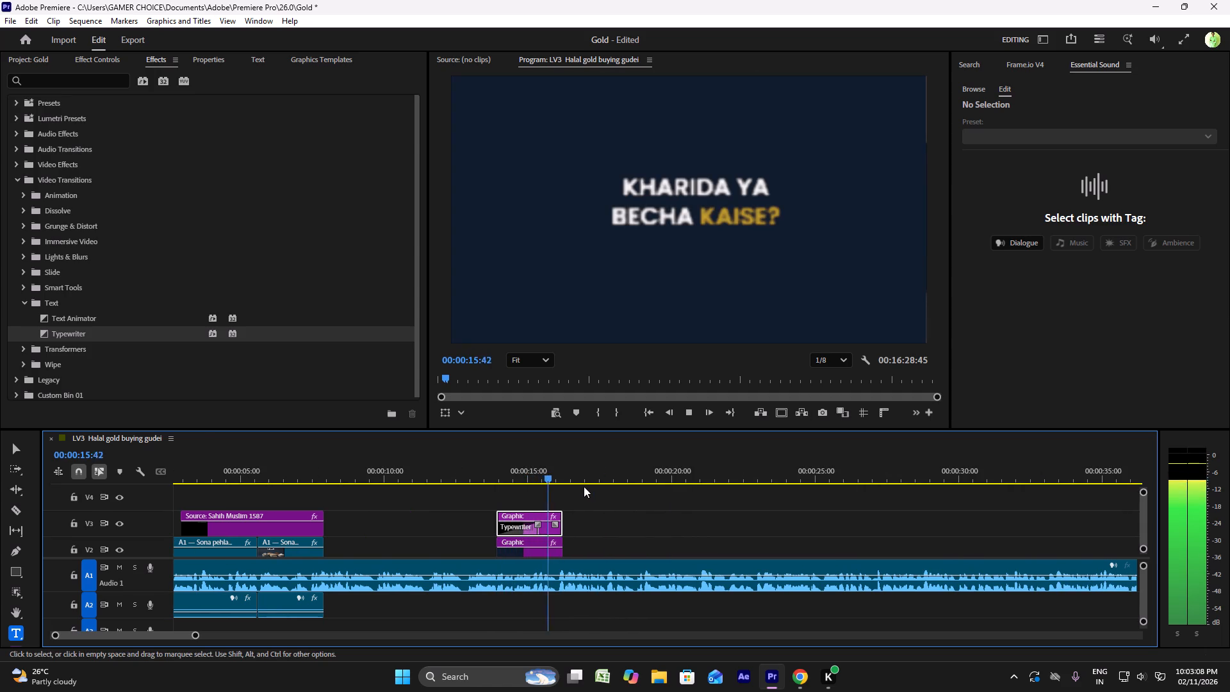
pyautogui.press('space')
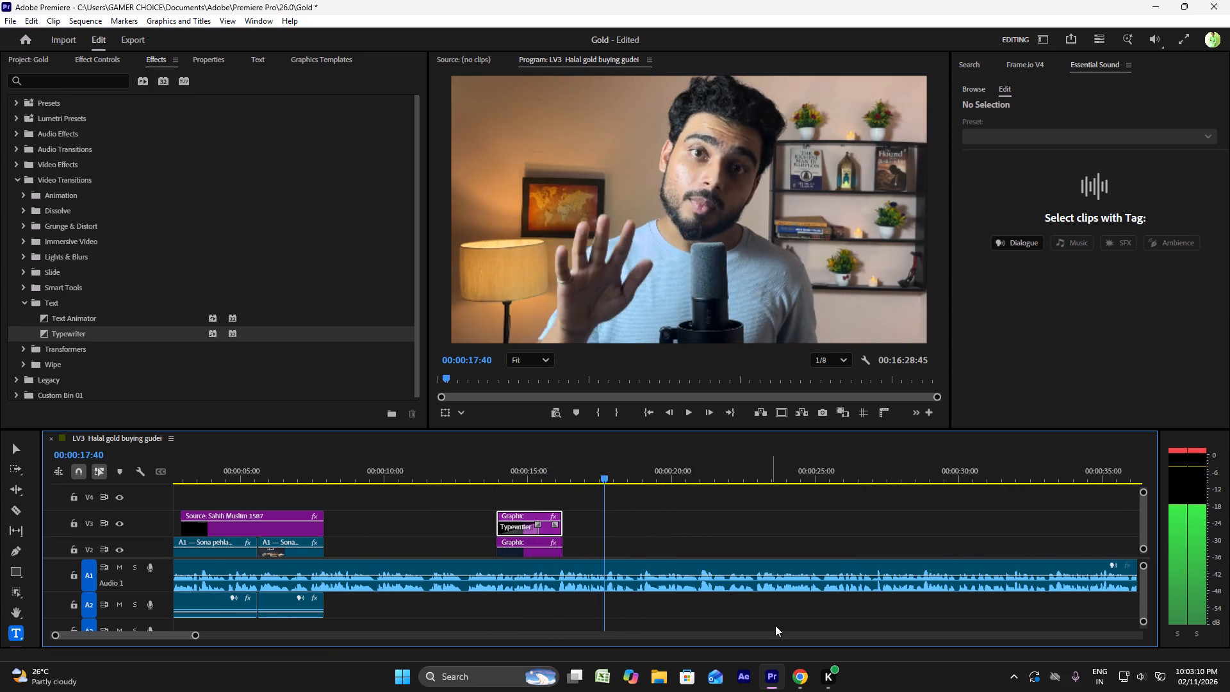
# Check the editor brief in Chrome for the hook line after KHARIDA YA BECHA KAISE?, and play that part of the video in Premiere Pro.
pyautogui.click(798, 673)
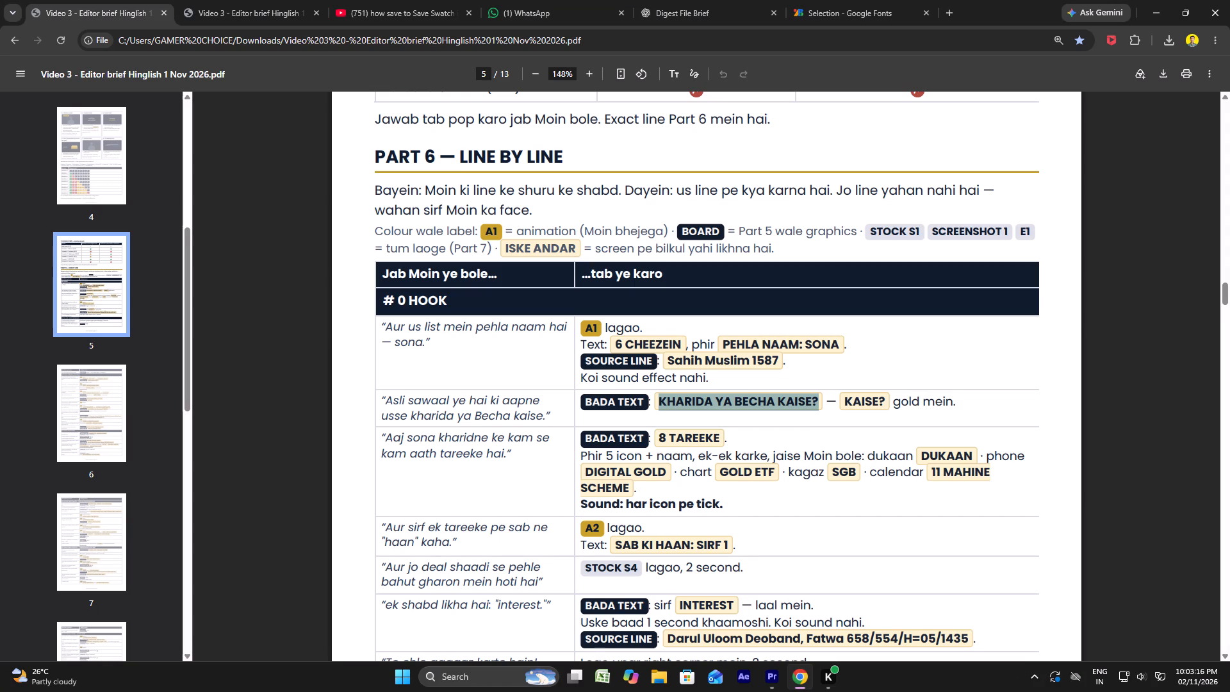
pyautogui.scroll(-1, 439, 457)
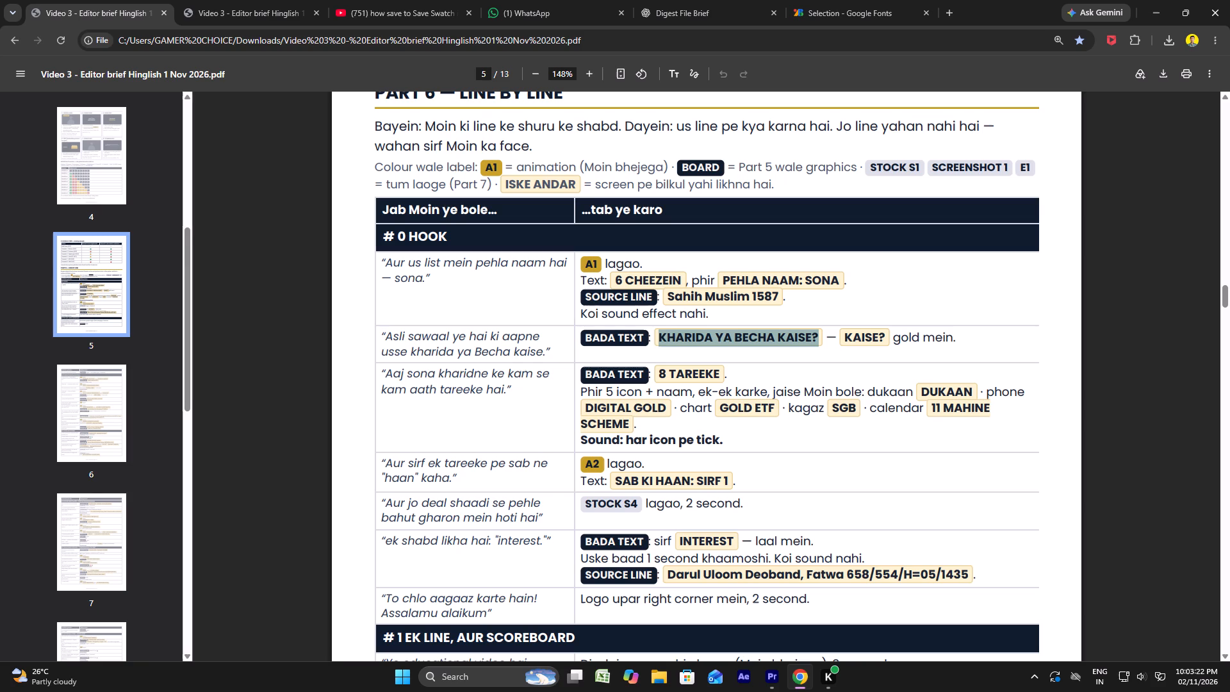
pyautogui.click(769, 680)
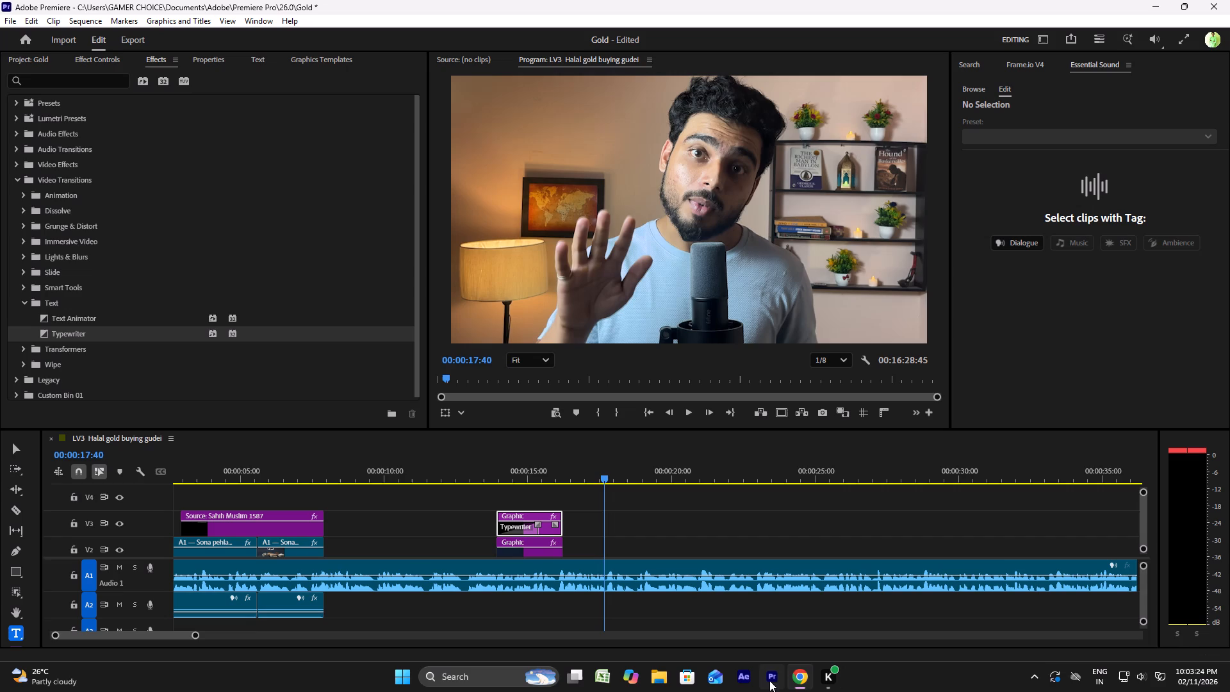
pyautogui.click(571, 476)
pyautogui.press('space')
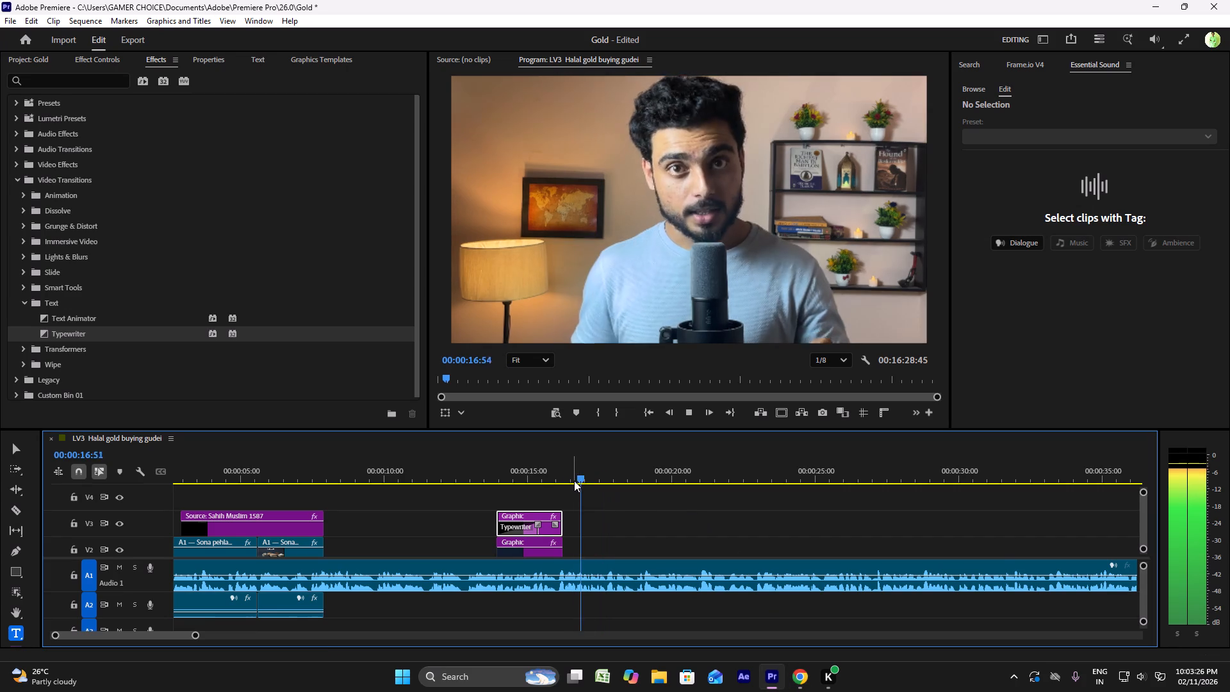
pyautogui.press('space')
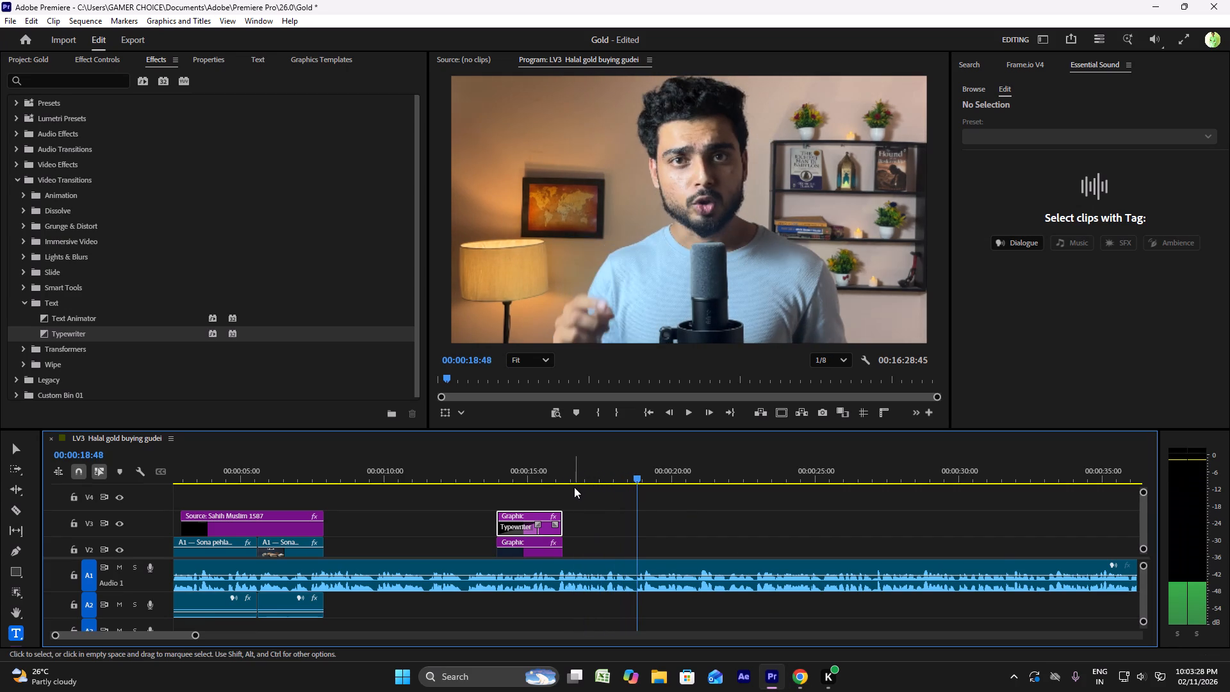
# Duplicate the KHARIDA YA BECHA KAISE? title and its background graphic to about 00:00:17:22 and play the section.
pyautogui.click(574, 547)
pyautogui.moveTo(574, 547); pyautogui.dragTo(524, 532)
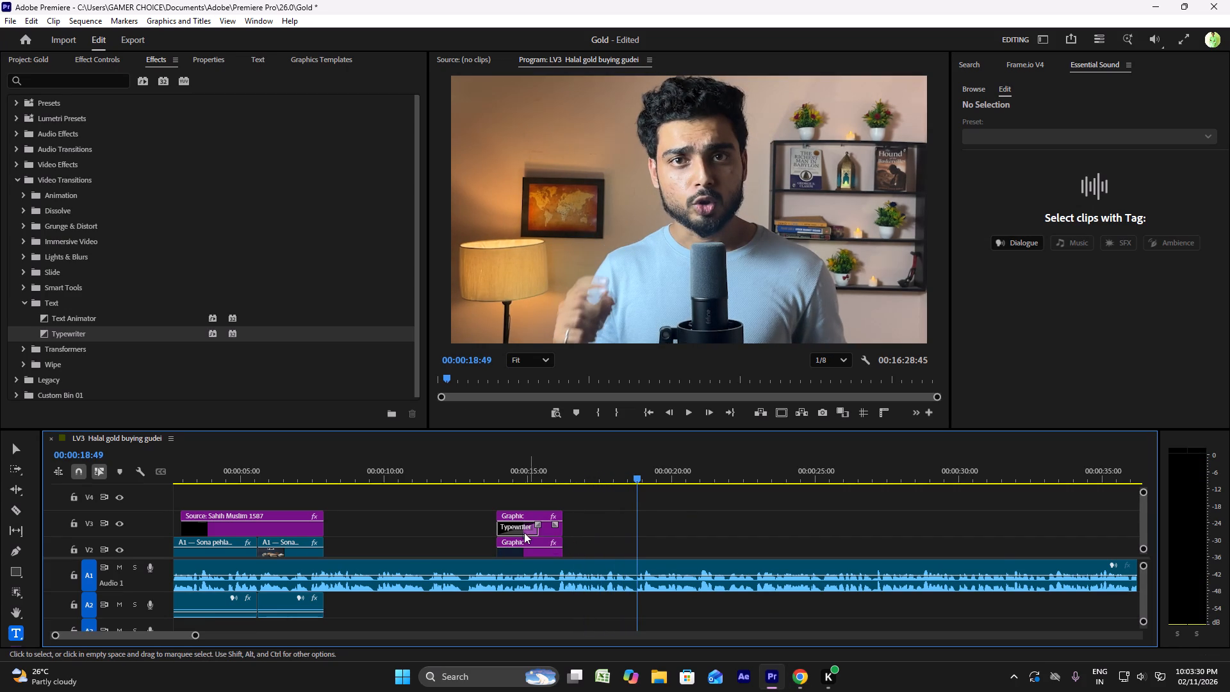
pyautogui.moveTo(524, 532); pyautogui.dragTo(524, 529)
pyautogui.moveTo(577, 547); pyautogui.dragTo(562, 536)
pyautogui.moveTo(562, 536); pyautogui.dragTo(556, 532)
pyautogui.hotkey('ctrl', 'c')
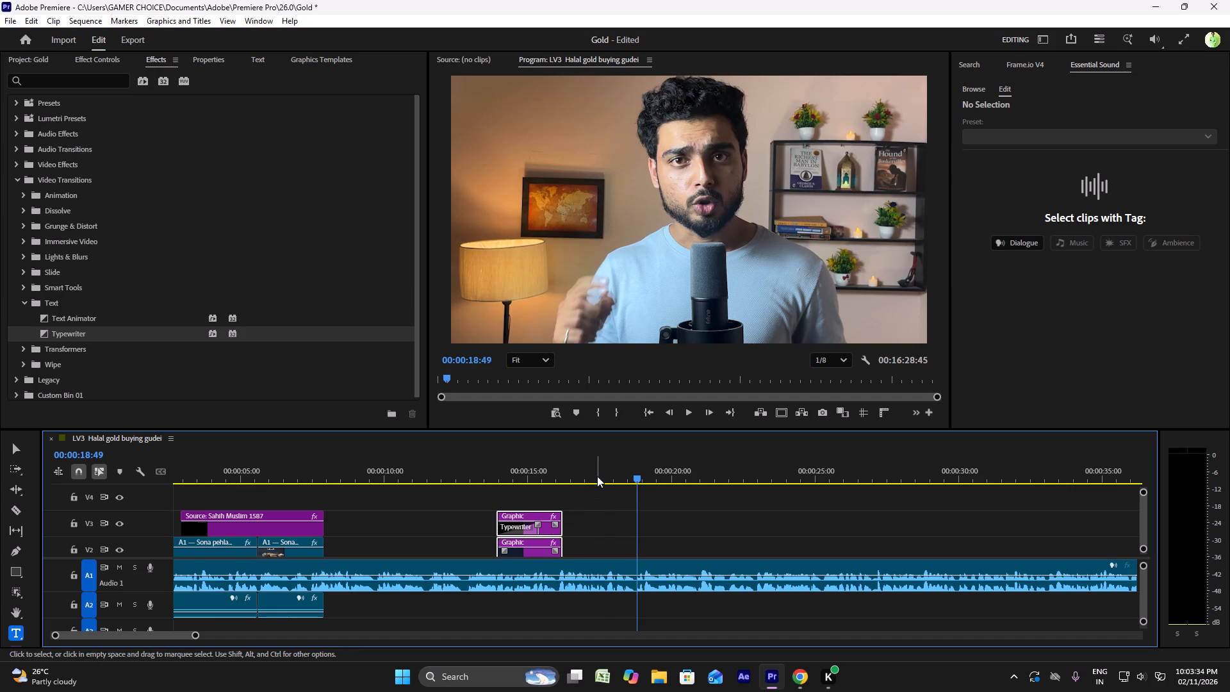
pyautogui.keyDown('ctrl'); pyautogui.click(597, 476); pyautogui.keyUp('ctrl')
pyautogui.hotkey('ctrl', 'v')
pyautogui.click(591, 489)
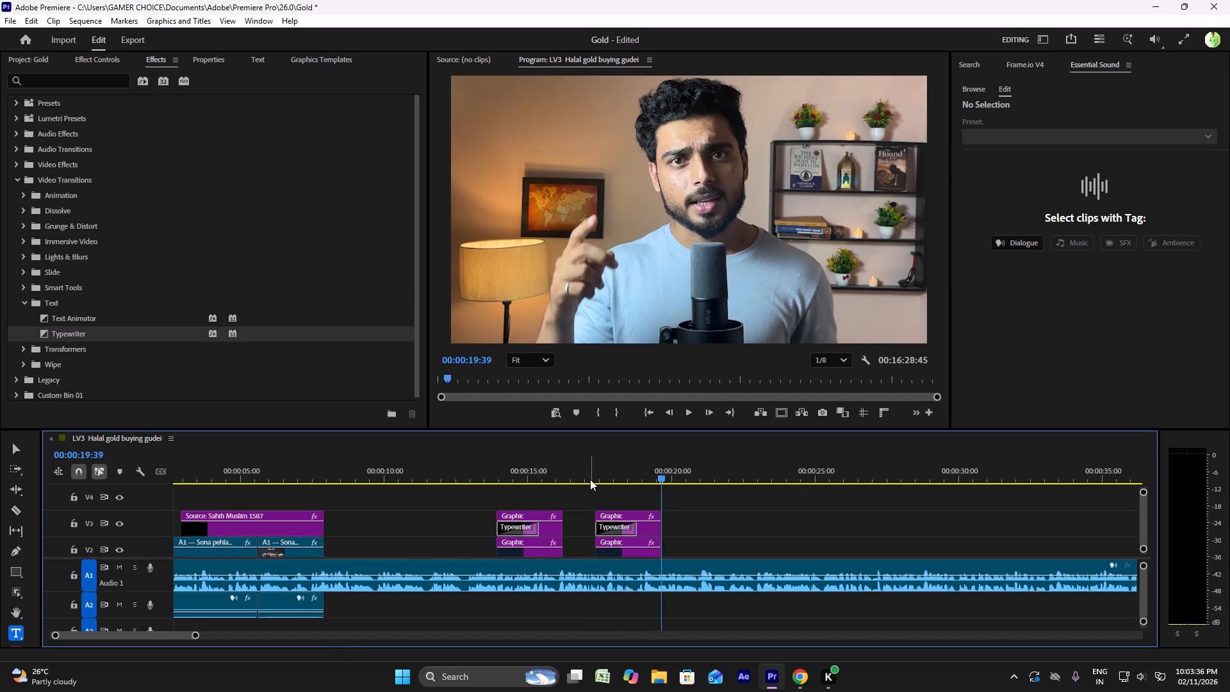
pyautogui.click(590, 479)
pyautogui.press('space')
pyautogui.press('space')
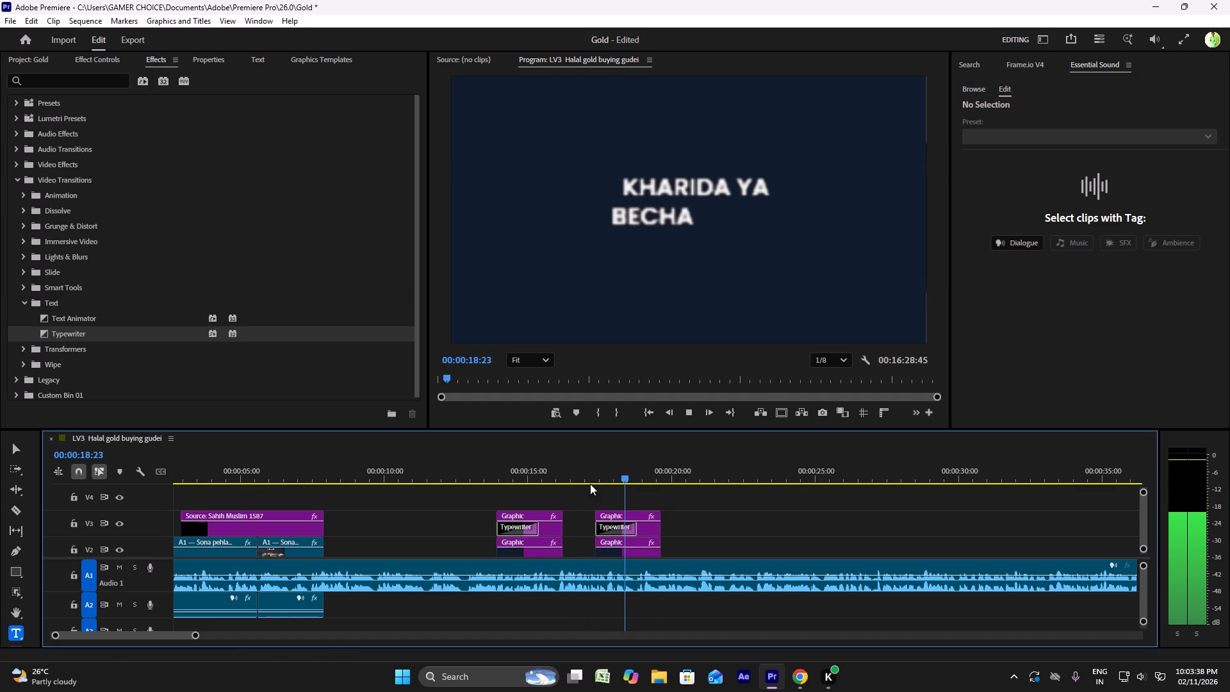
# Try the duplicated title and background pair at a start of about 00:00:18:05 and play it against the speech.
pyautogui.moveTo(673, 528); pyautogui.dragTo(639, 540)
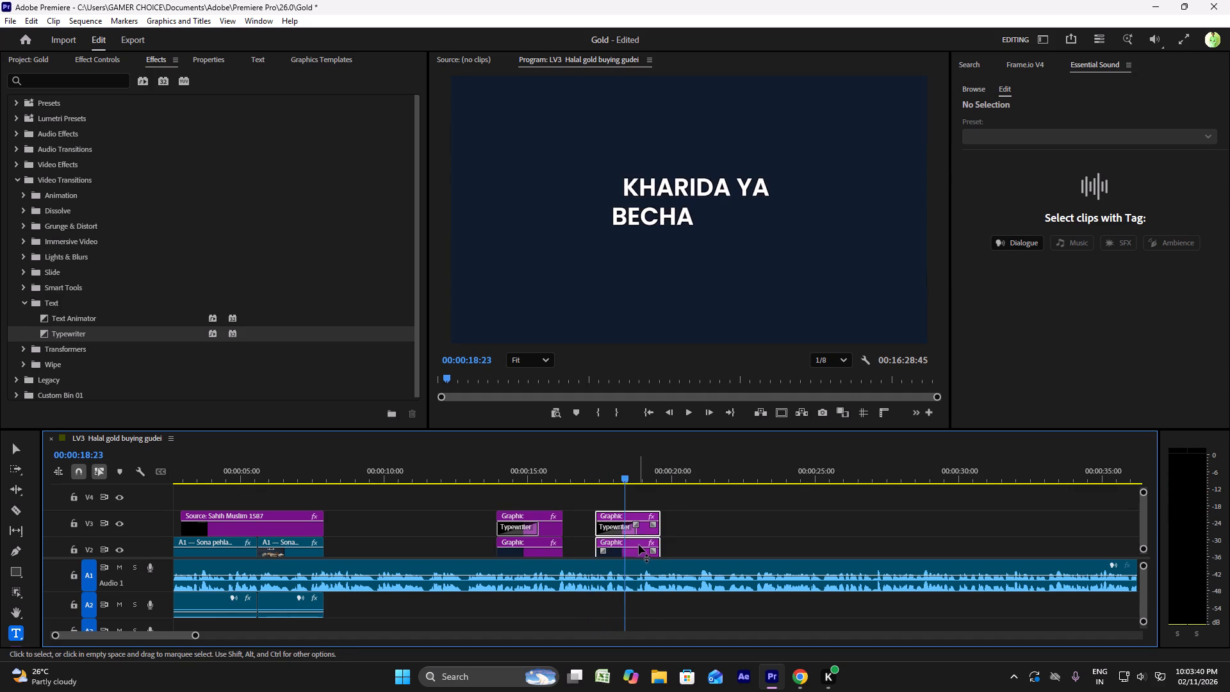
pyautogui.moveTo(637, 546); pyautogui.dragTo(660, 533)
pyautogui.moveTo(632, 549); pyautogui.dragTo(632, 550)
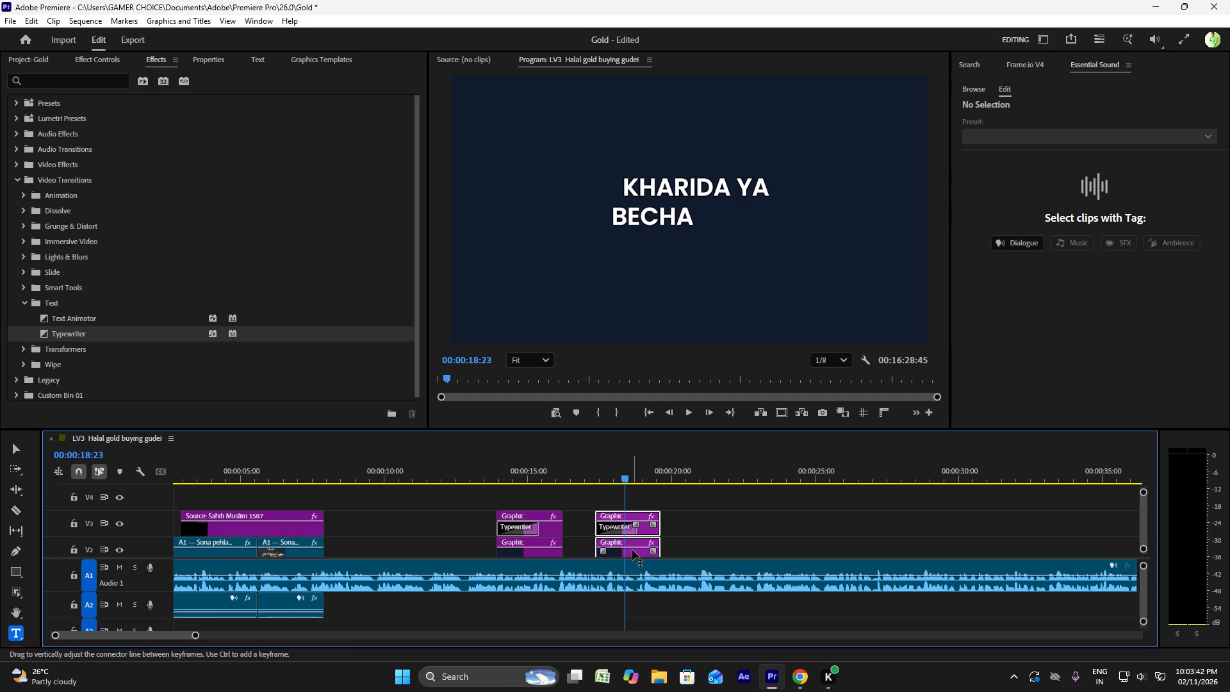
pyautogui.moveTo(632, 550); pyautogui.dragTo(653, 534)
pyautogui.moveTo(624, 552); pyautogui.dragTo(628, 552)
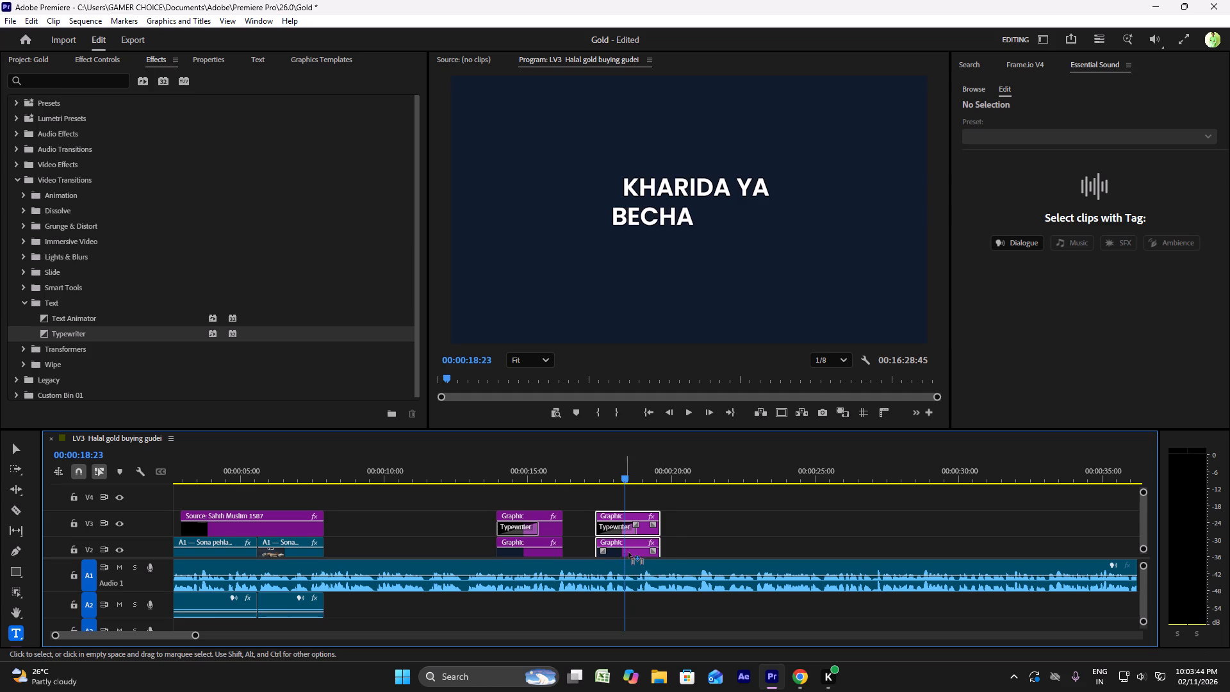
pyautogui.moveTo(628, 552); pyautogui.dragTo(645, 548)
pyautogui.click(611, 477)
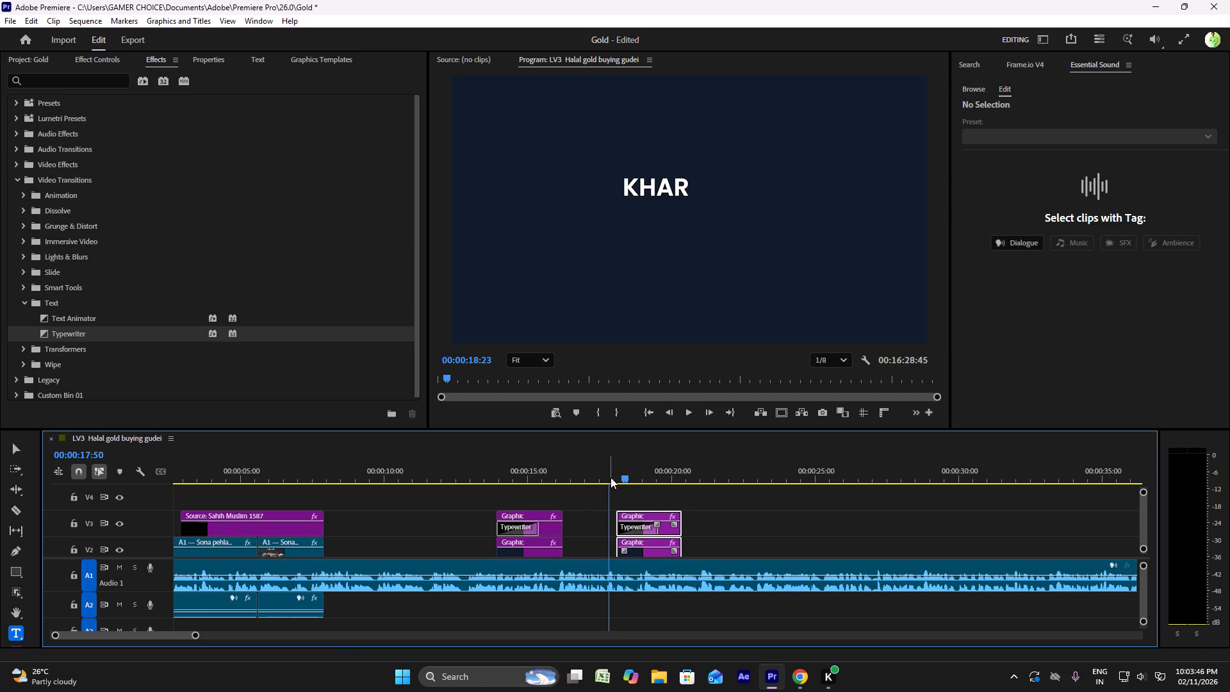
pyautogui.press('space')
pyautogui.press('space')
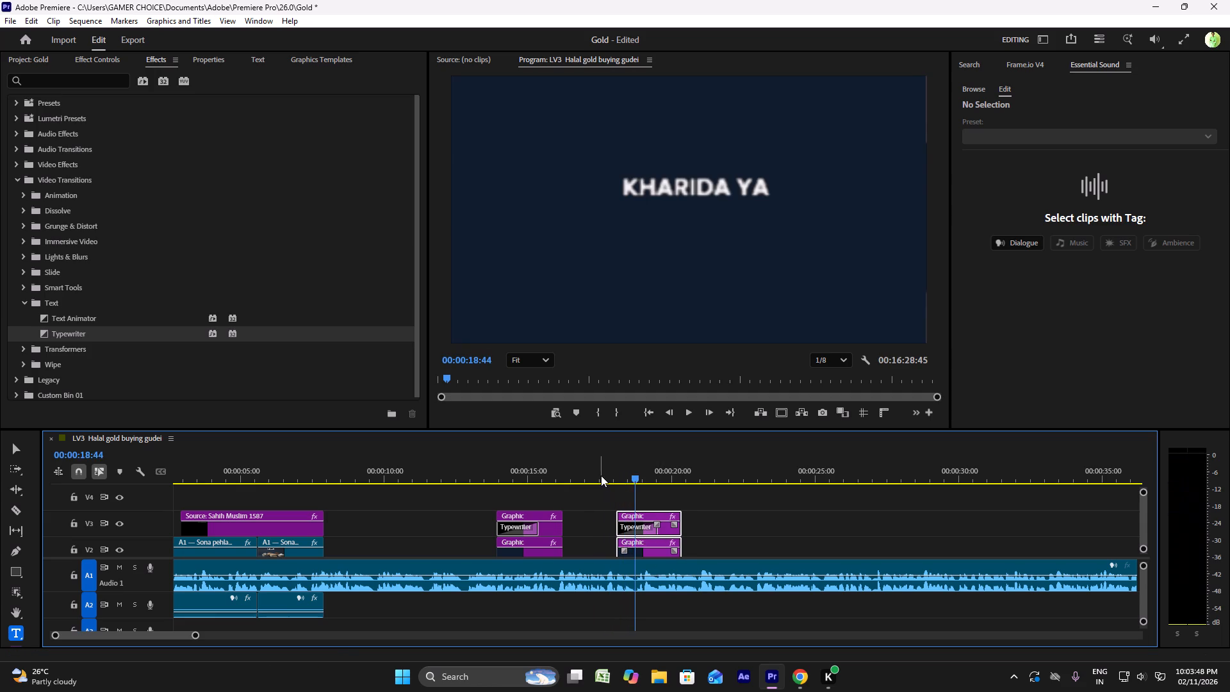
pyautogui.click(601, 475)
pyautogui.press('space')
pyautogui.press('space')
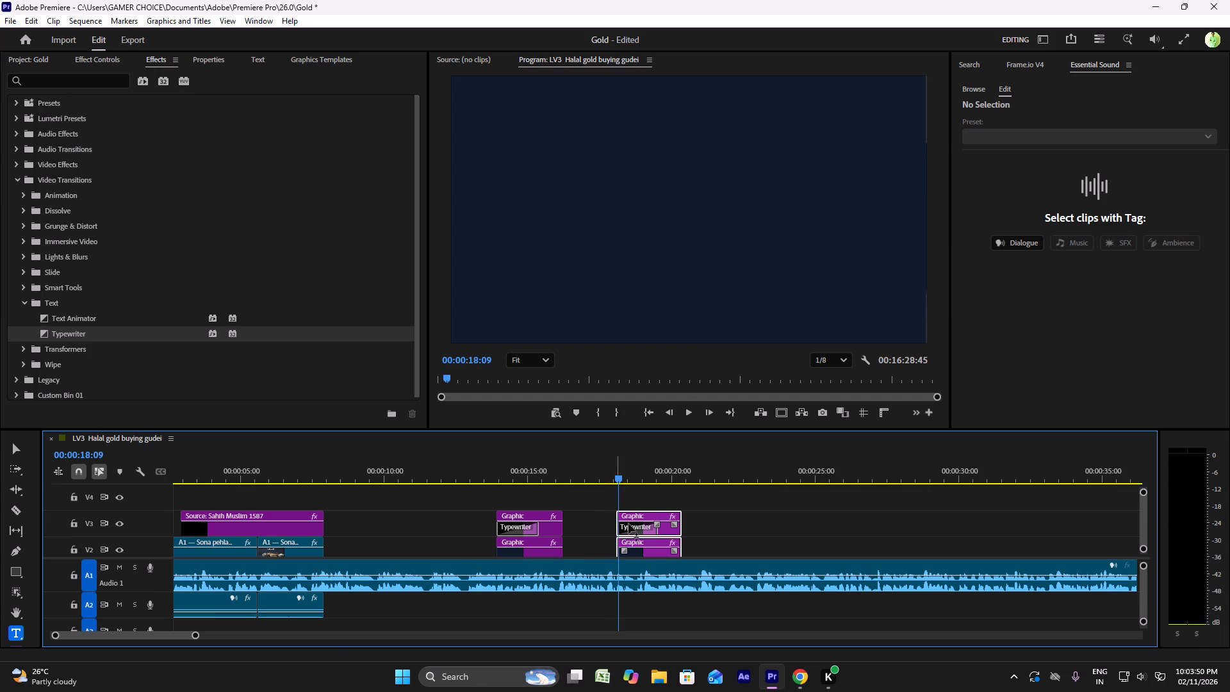
# Move the duplicated title and background earlier to start at about 00:00:17:22, replaying to check the timing.
pyautogui.moveTo(649, 552); pyautogui.dragTo(637, 550)
pyautogui.click(592, 482)
pyautogui.press('space')
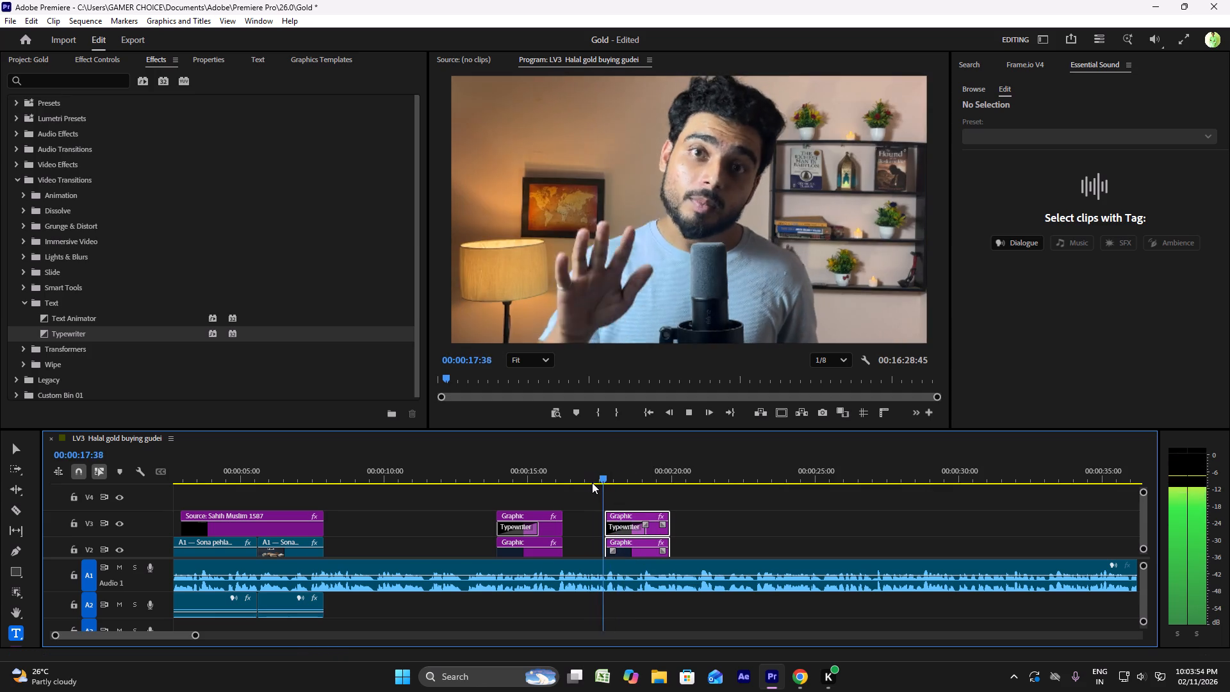
pyautogui.press('space')
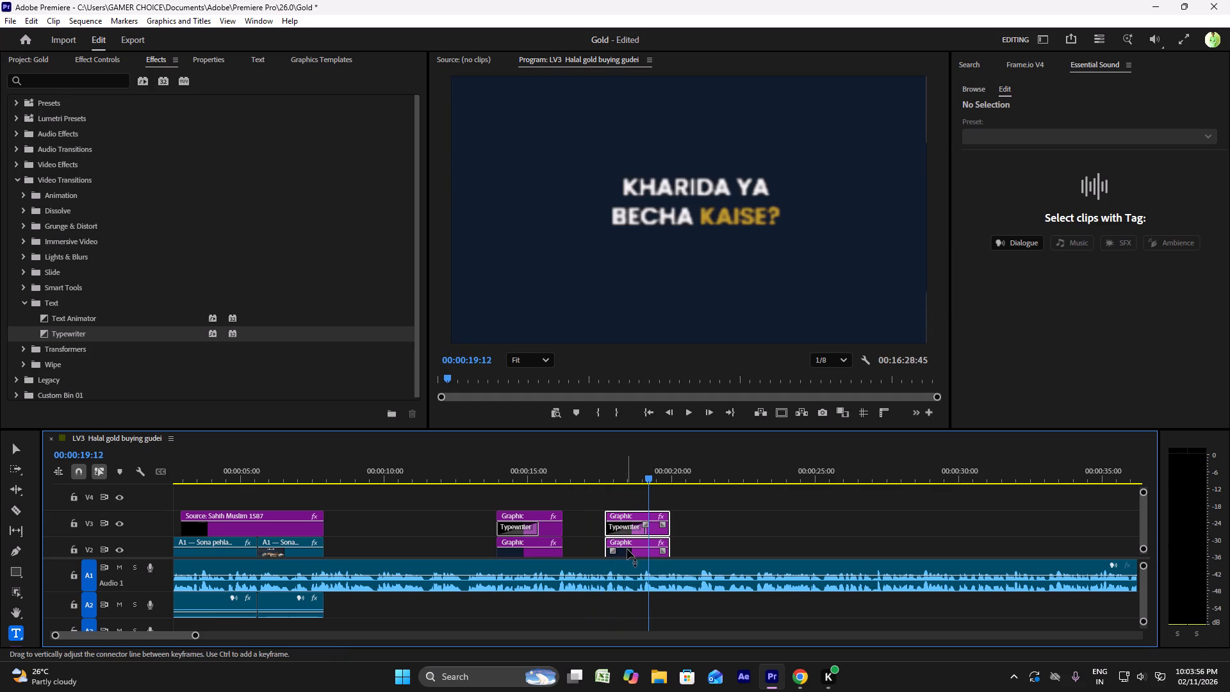
pyautogui.moveTo(630, 553); pyautogui.dragTo(623, 549)
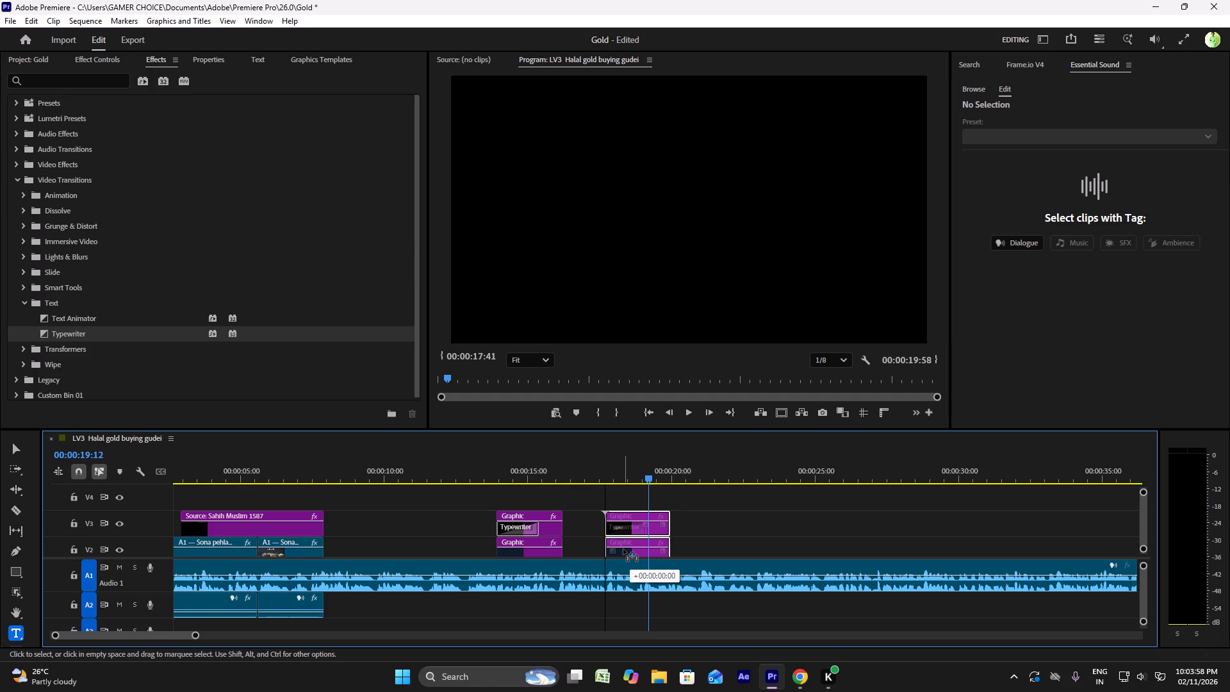
pyautogui.moveTo(623, 549); pyautogui.dragTo(621, 549)
pyautogui.click(578, 474)
pyautogui.press('space')
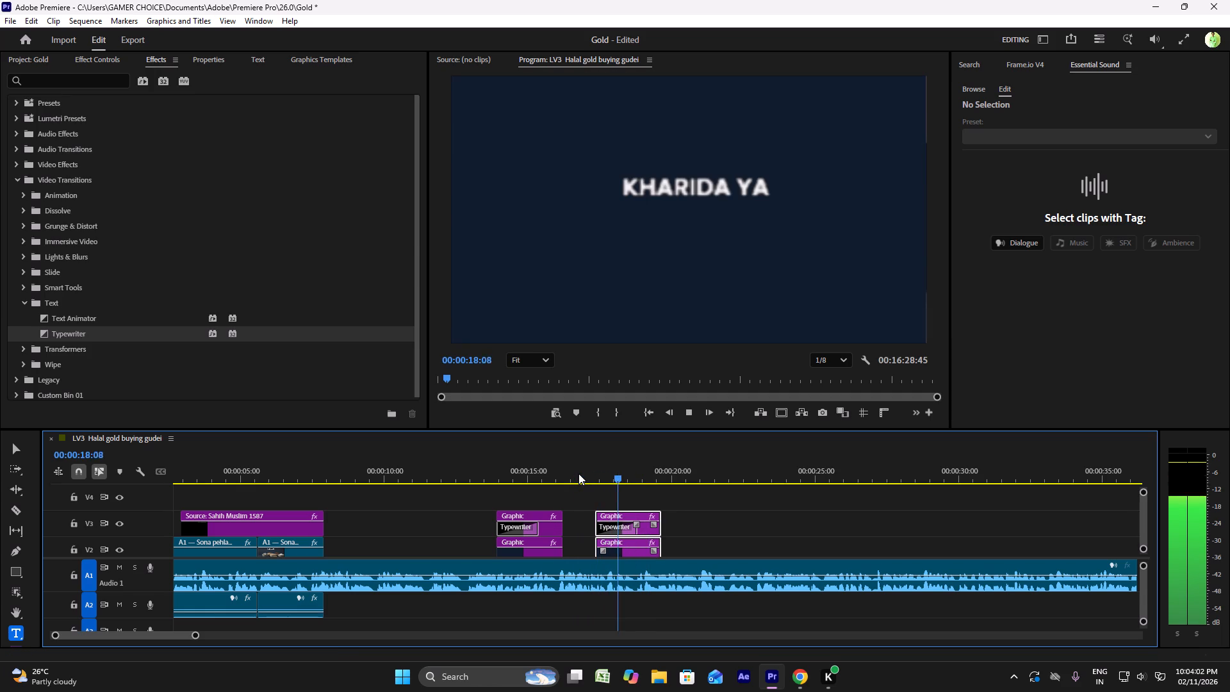
pyautogui.press('space')
# Copy 8 TAREEKE from the editor brief in Chrome, replace the duplicated title's text with it in Premiere Pro, and play it.
pyautogui.click(791, 673)
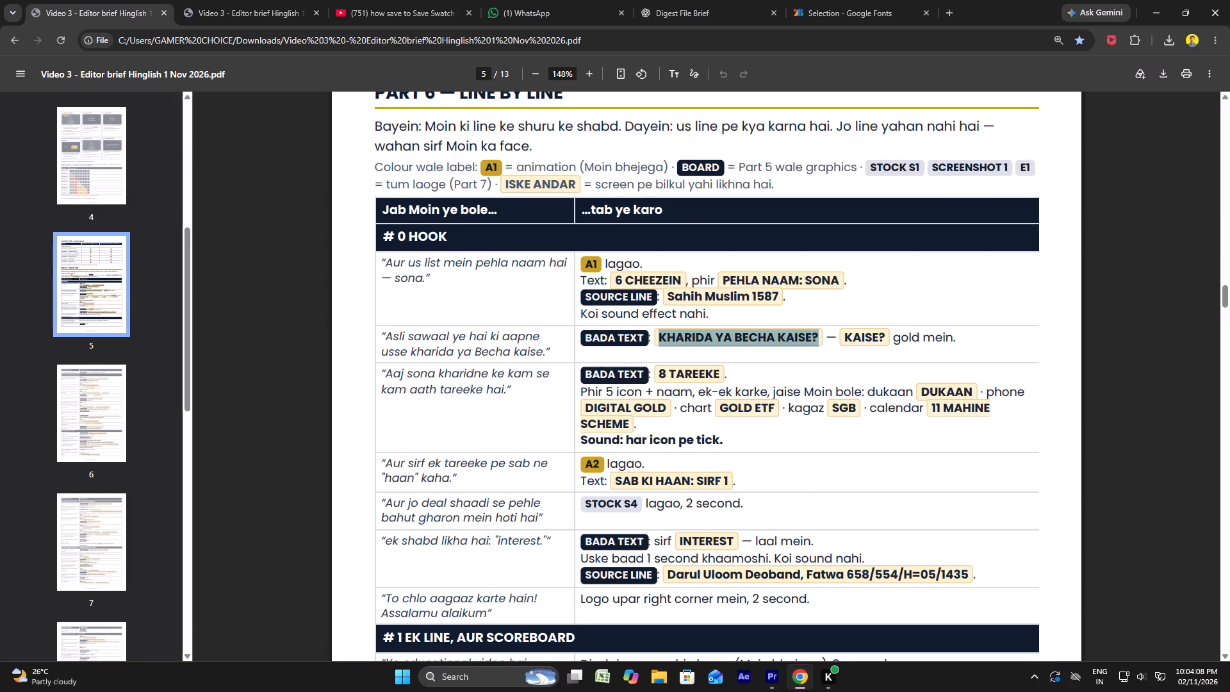
pyautogui.moveTo(720, 375); pyautogui.dragTo(660, 372)
pyautogui.hotkey('ctrl', 'c')
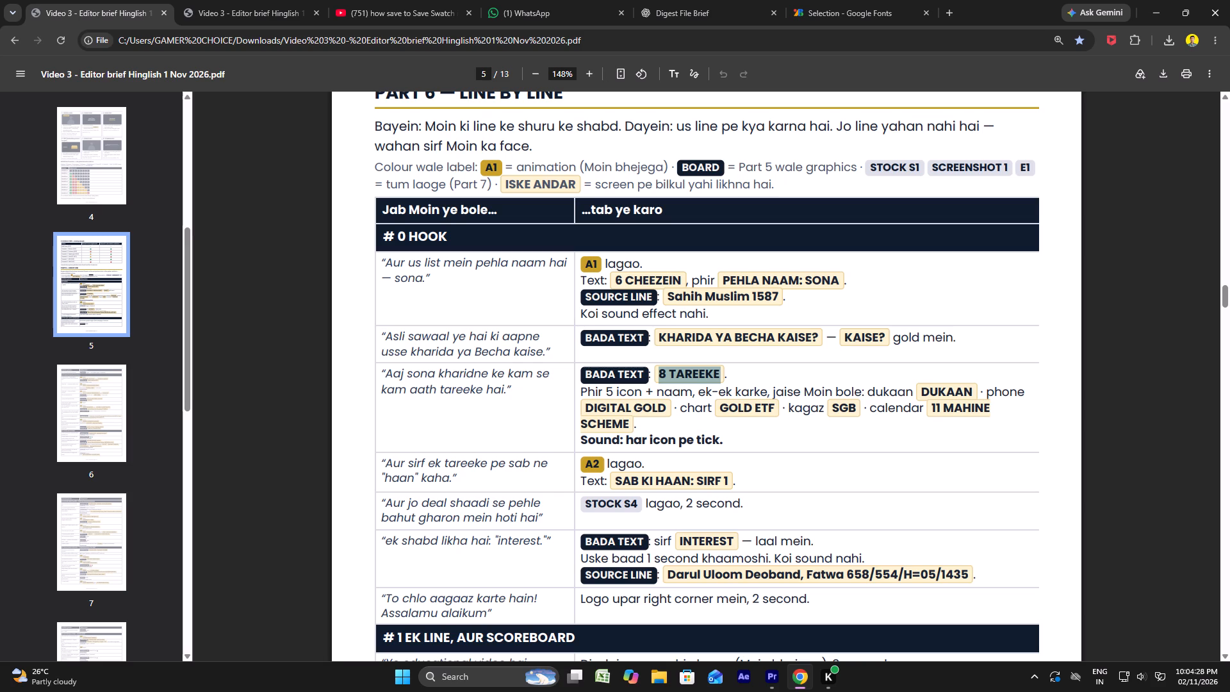
pyautogui.scroll(-1, 664, 375)
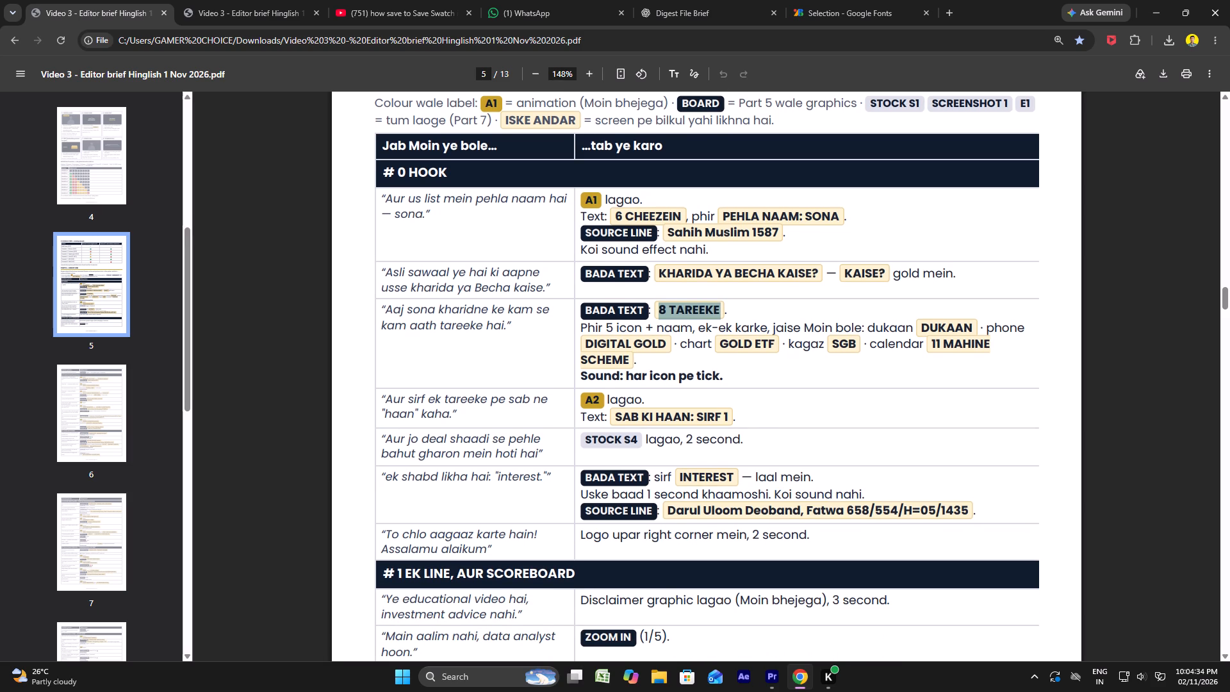
pyautogui.click(767, 684)
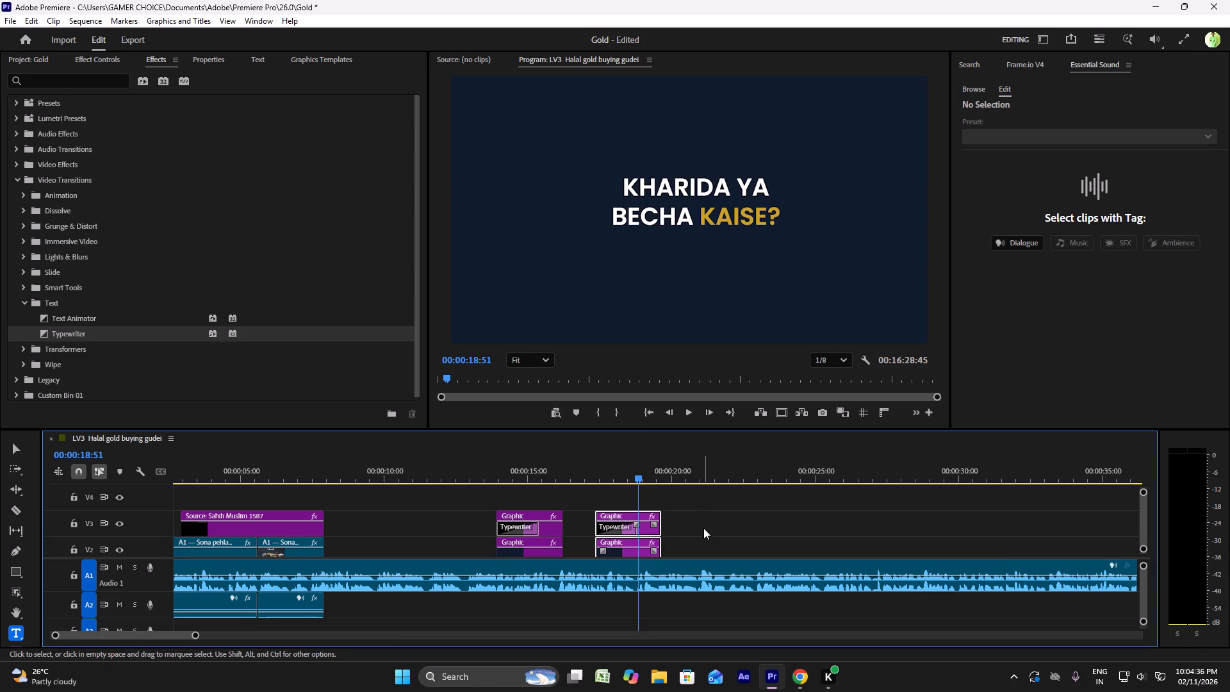
pyautogui.click(650, 486)
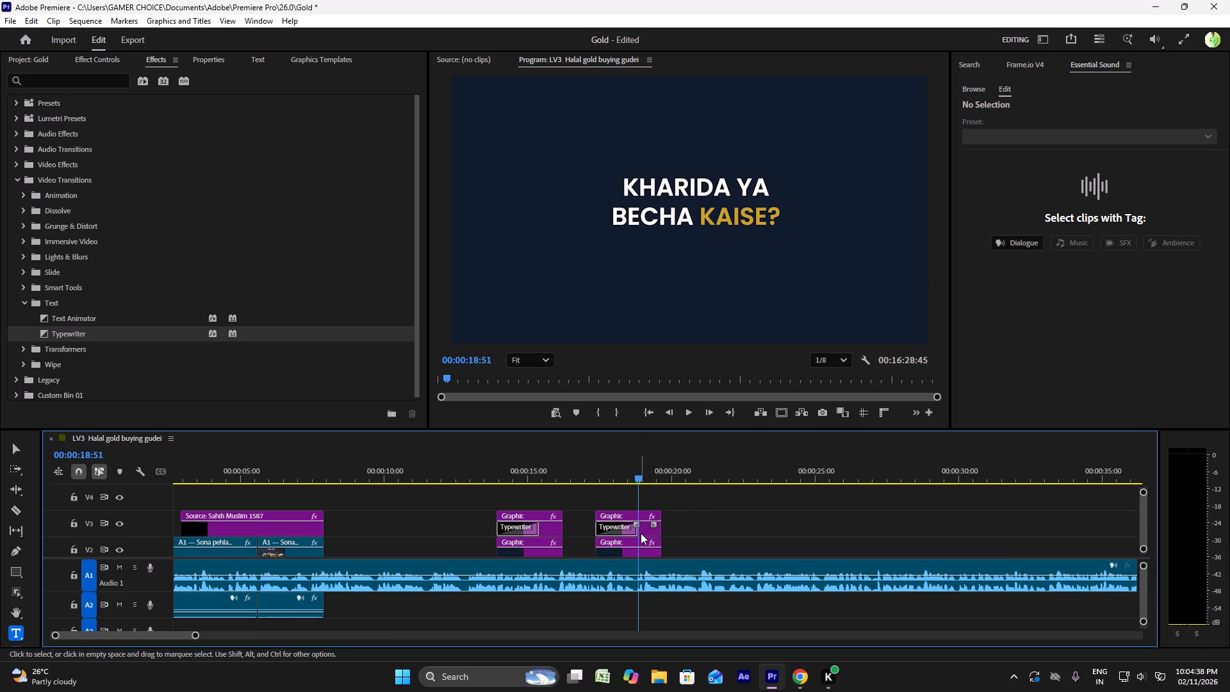
pyautogui.click(641, 533)
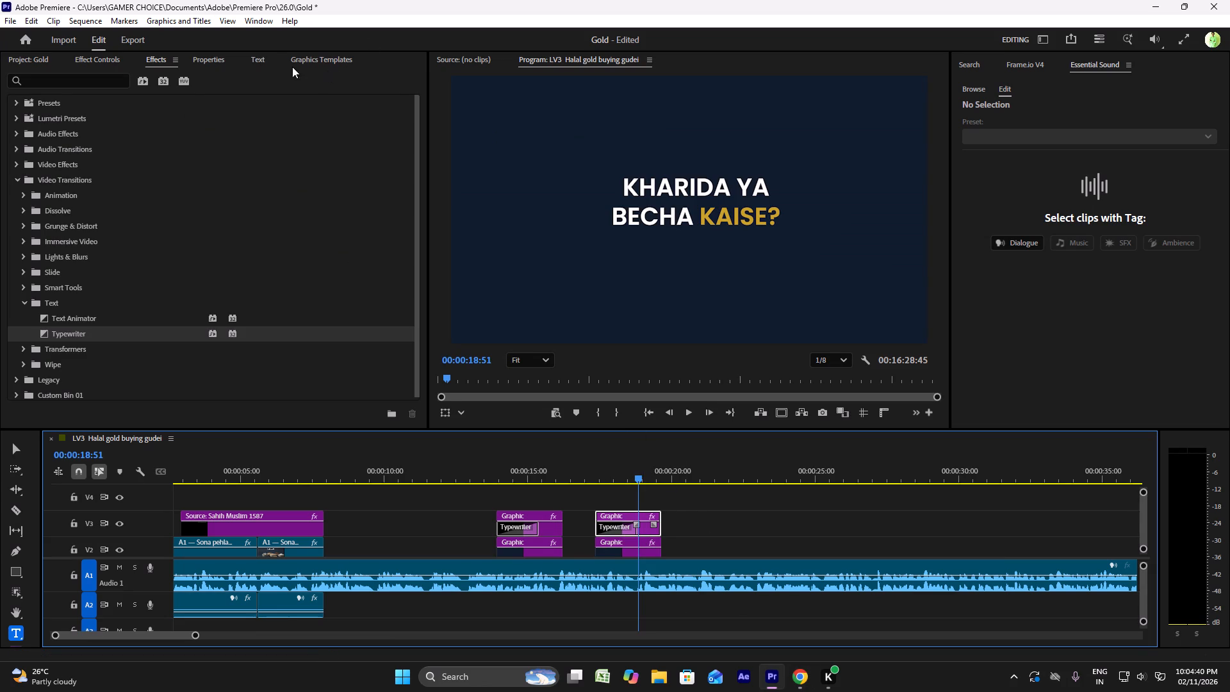
pyautogui.click(261, 63)
pyautogui.tripleClick(192, 271)
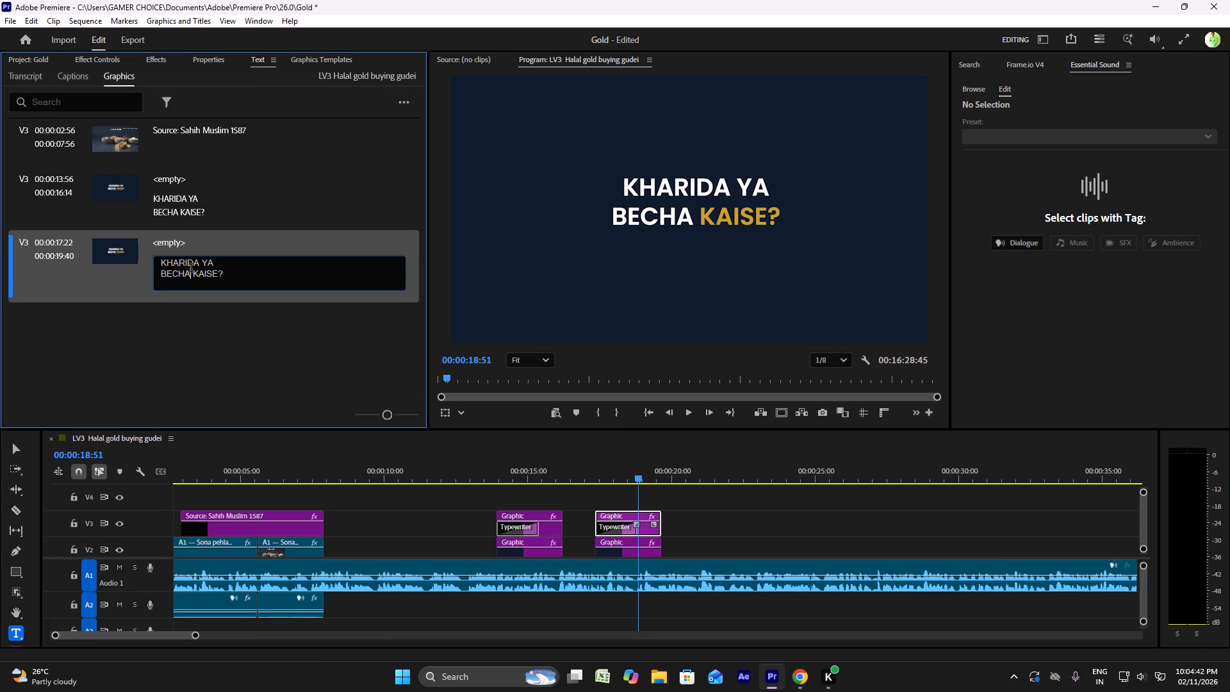
pyautogui.doubleClick(192, 269)
pyautogui.hotkey('ctrl', 'v')
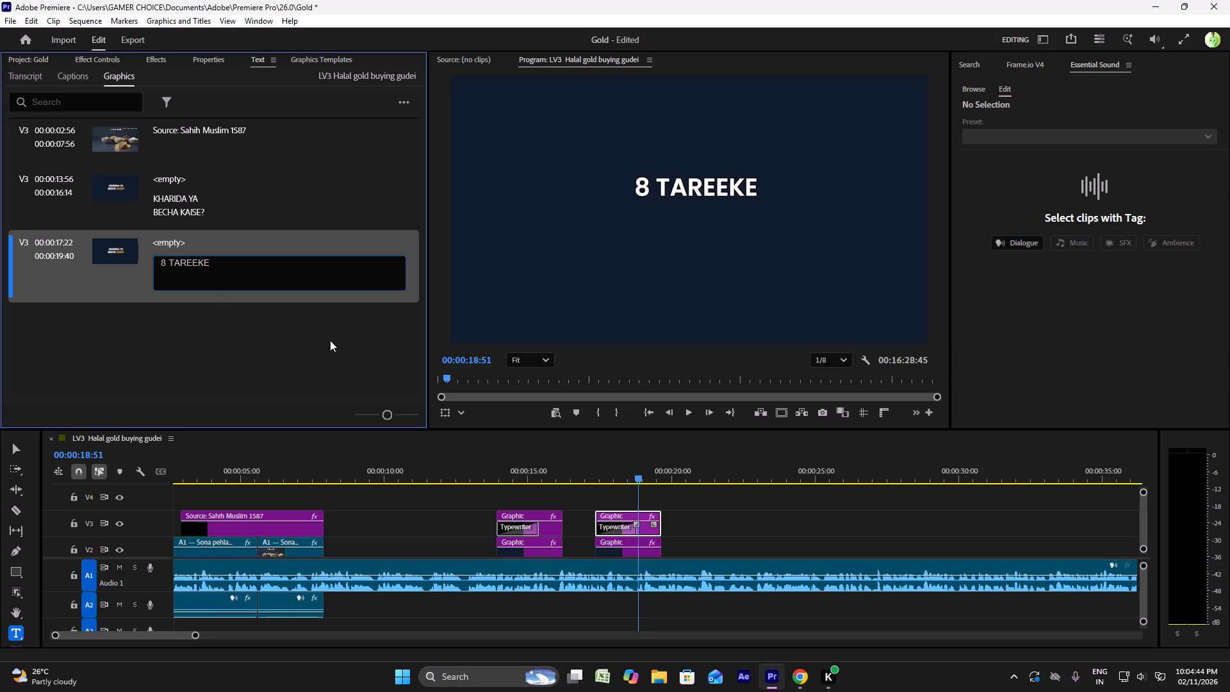
pyautogui.click(590, 471)
pyautogui.press('space')
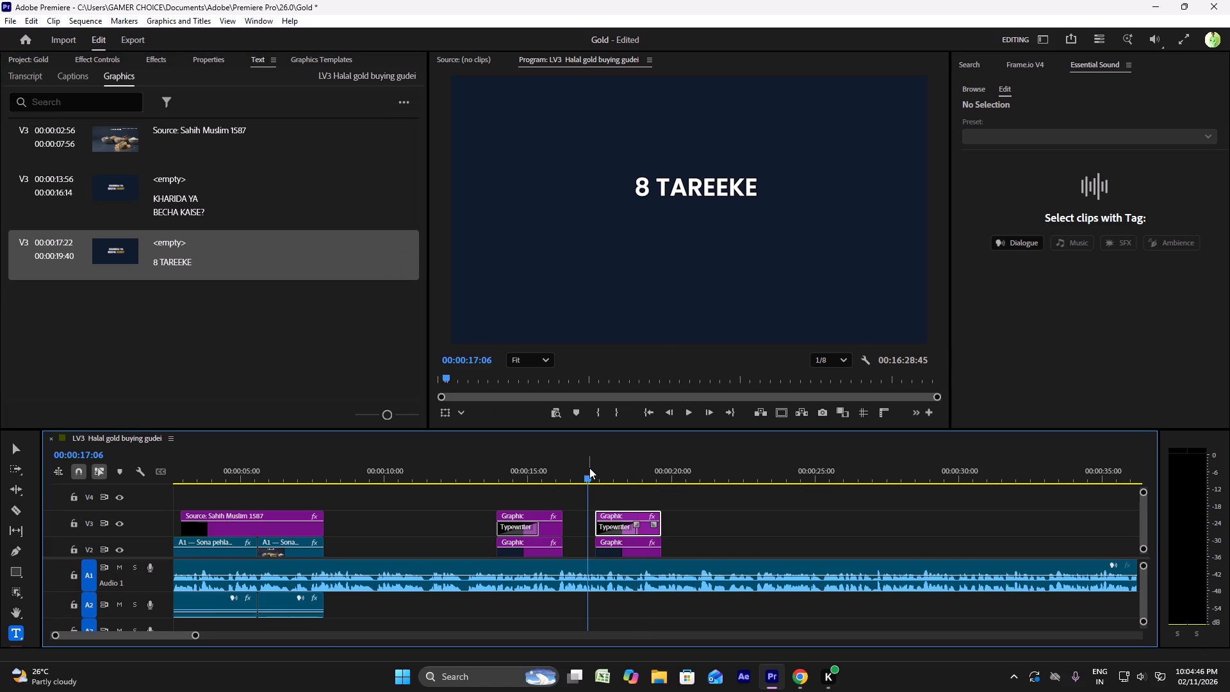
pyautogui.press('space')
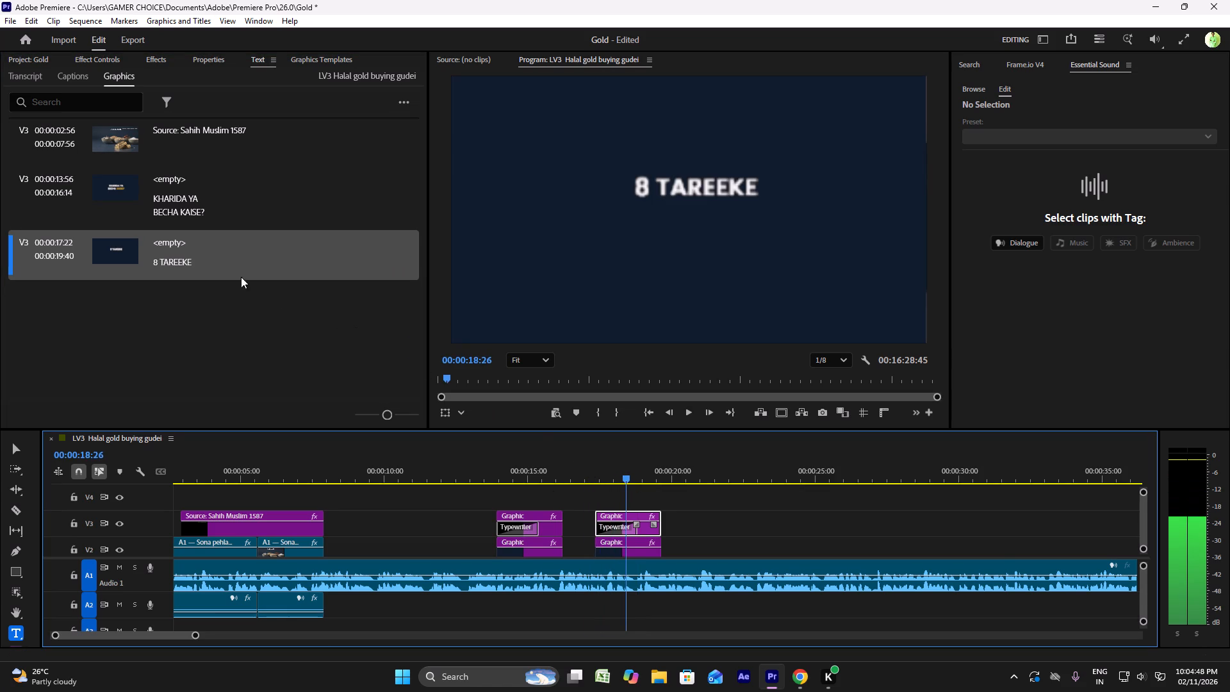
# Split the 8 TAREEKE title into two lines, with 8 above TAREEKE.
pyautogui.doubleClick(167, 263)
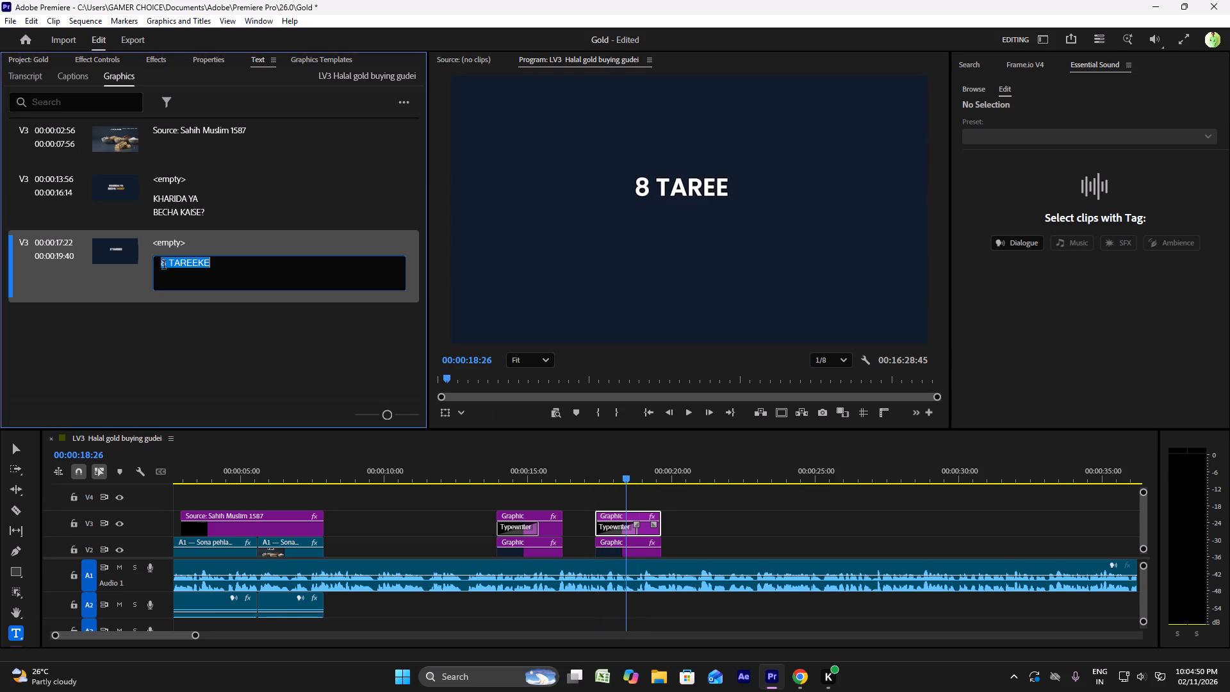
pyautogui.click(170, 267)
pyautogui.press('BackSpace')
pyautogui.press('Return')
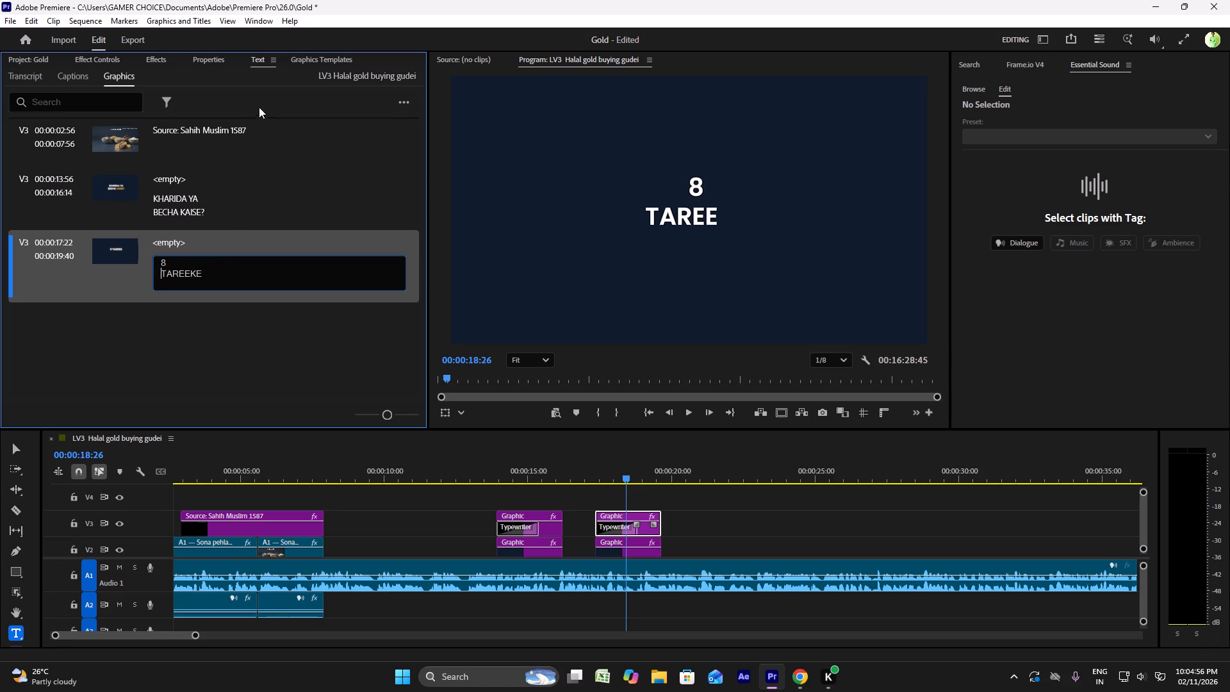
# Apply centre alignment to the two-line 8 TAREEKE text.
pyautogui.click(217, 62)
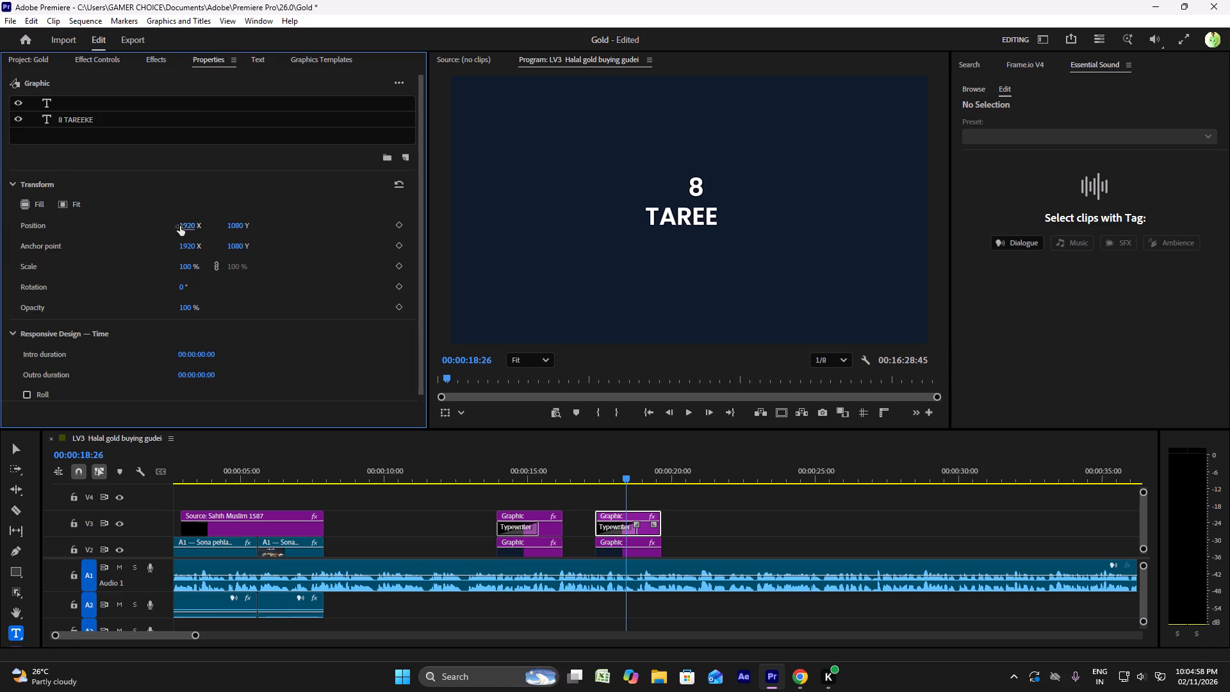
pyautogui.scroll(4, 123, 183)
pyautogui.tripleClick(680, 214)
pyautogui.click(680, 214)
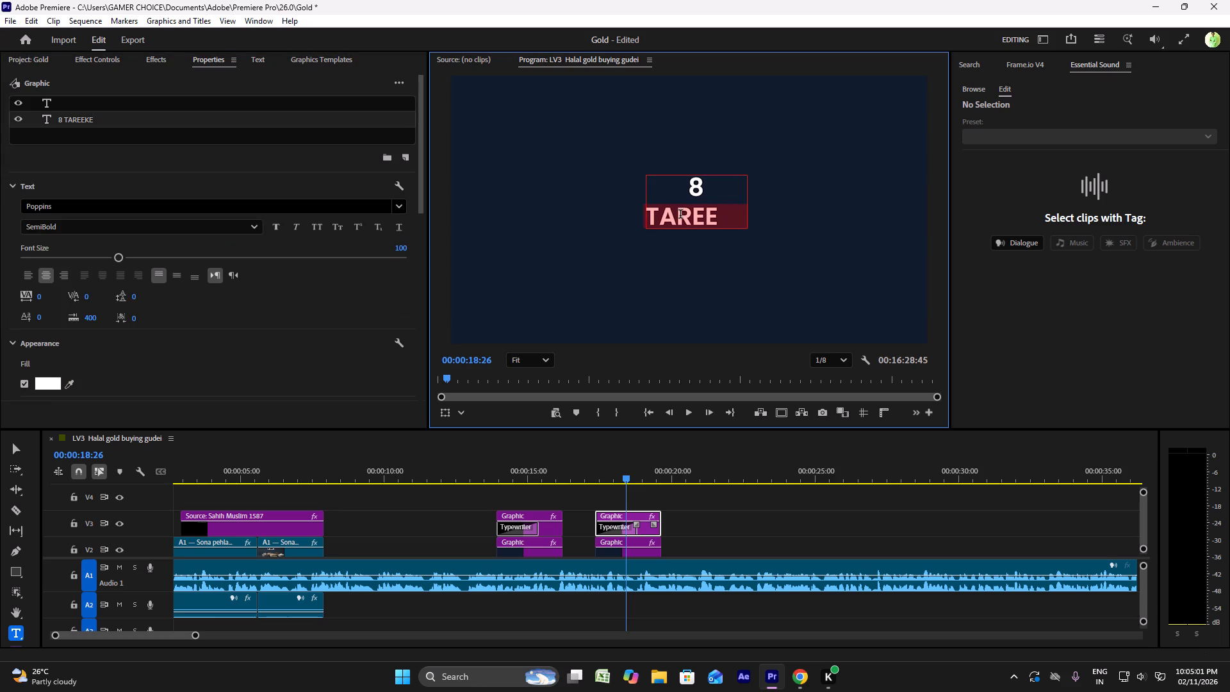
pyautogui.click(681, 206)
pyautogui.tripleClick(688, 195)
pyautogui.click(688, 195)
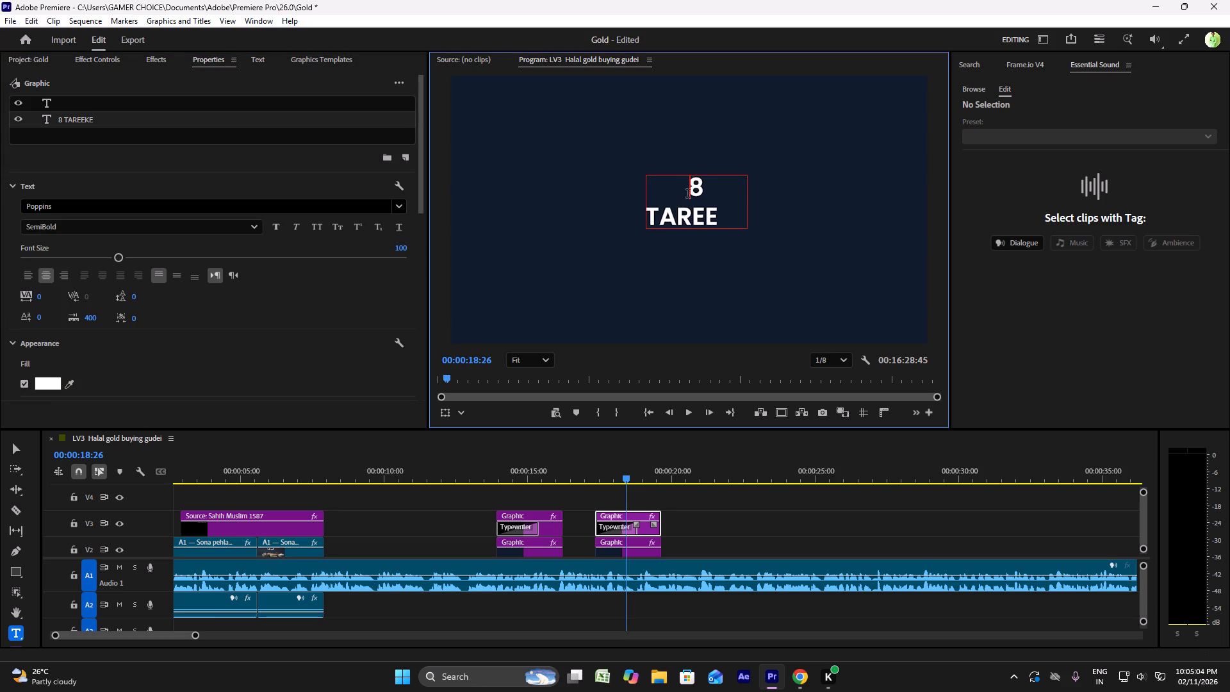
pyautogui.moveTo(727, 219); pyautogui.dragTo(674, 192)
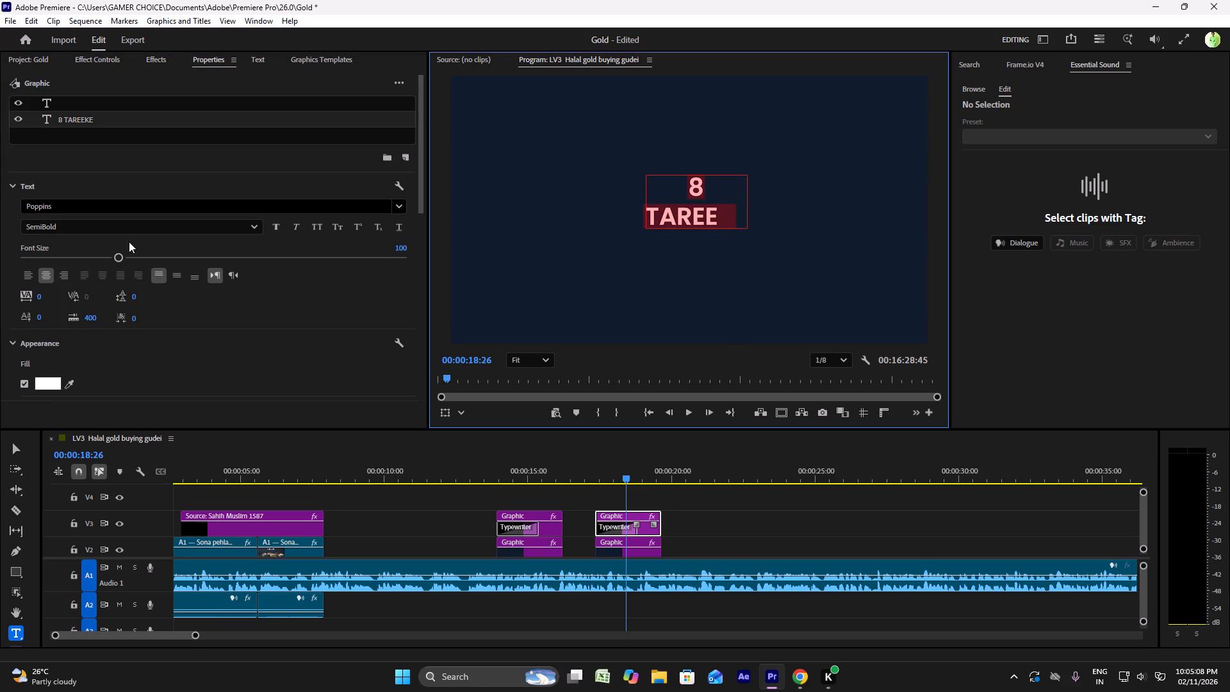
pyautogui.click(49, 274)
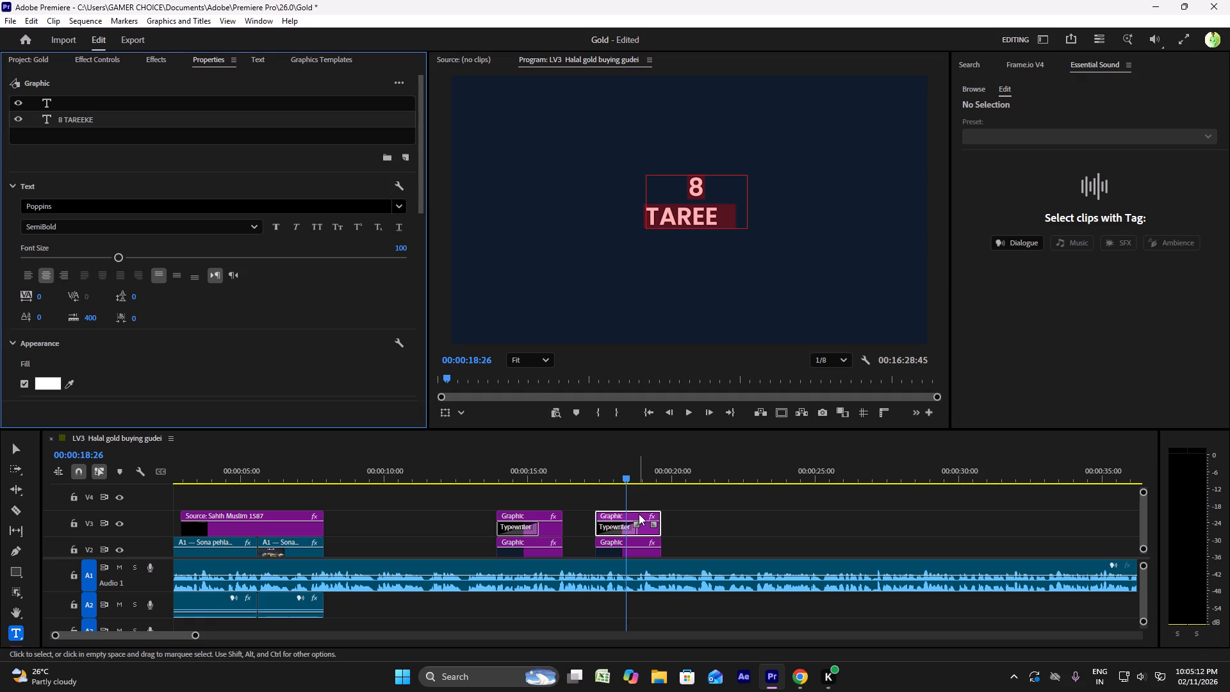
# Shorten the Typewriter transition on the 8 TAREEKE title to about 0.5 seconds.
pyautogui.moveTo(638, 523); pyautogui.dragTo(612, 525)
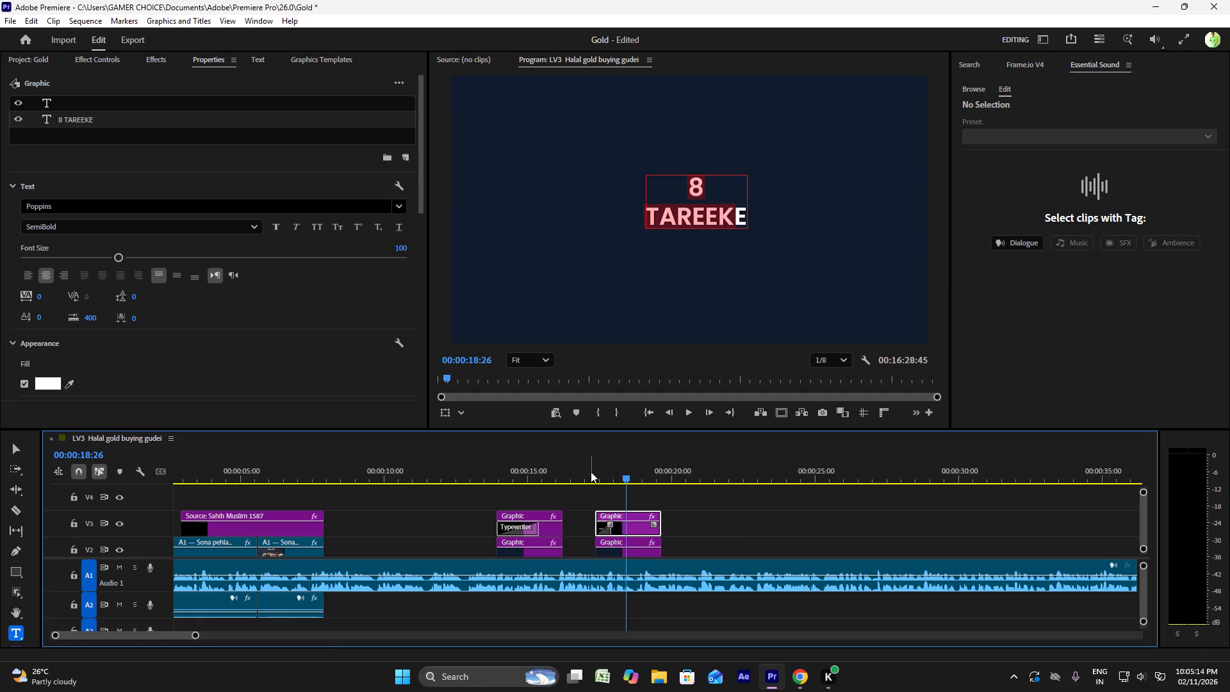
# Shorten the Typewriter transition on the 8 TAREEKE title further, to roughly half its length, and play the title back.
pyautogui.click(591, 472)
pyautogui.press('space')
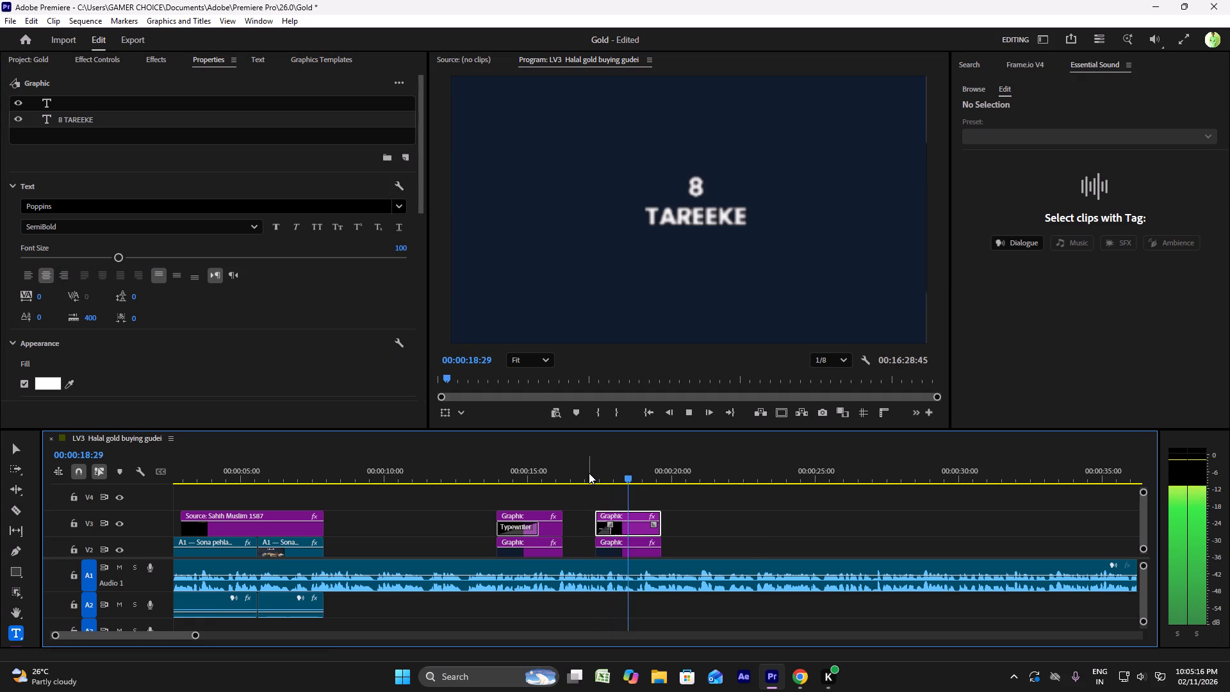
pyautogui.press('space')
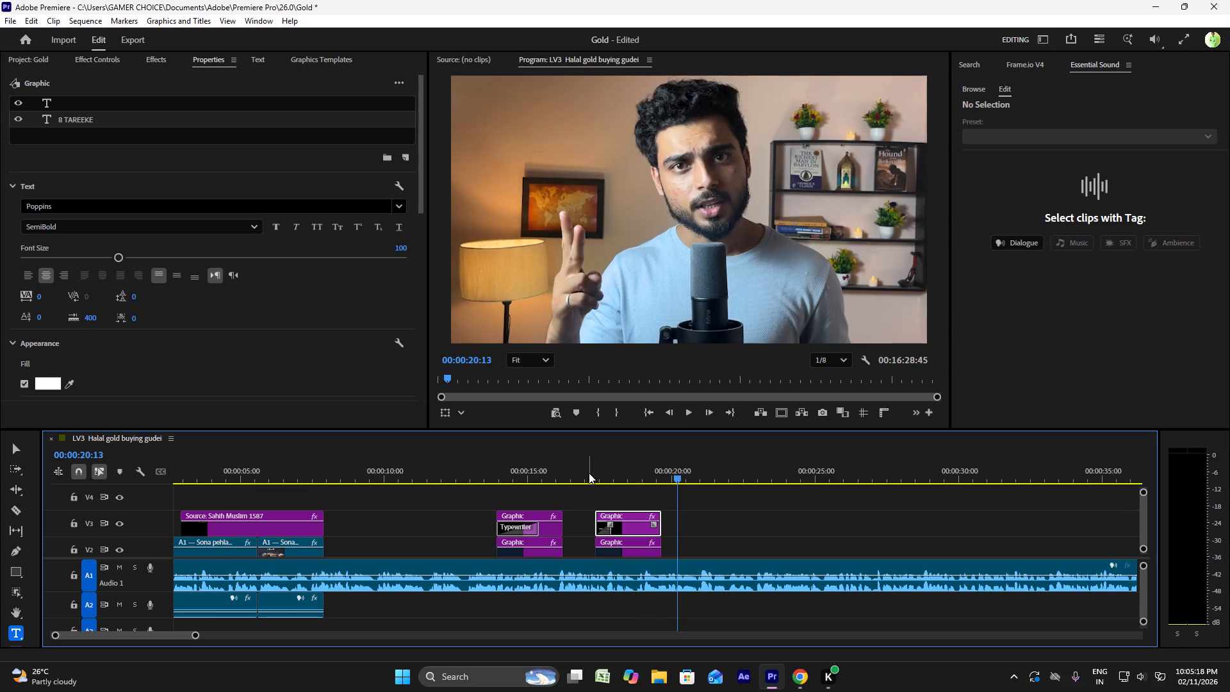
pyautogui.click(621, 477)
pyautogui.press('space')
pyautogui.press('space')
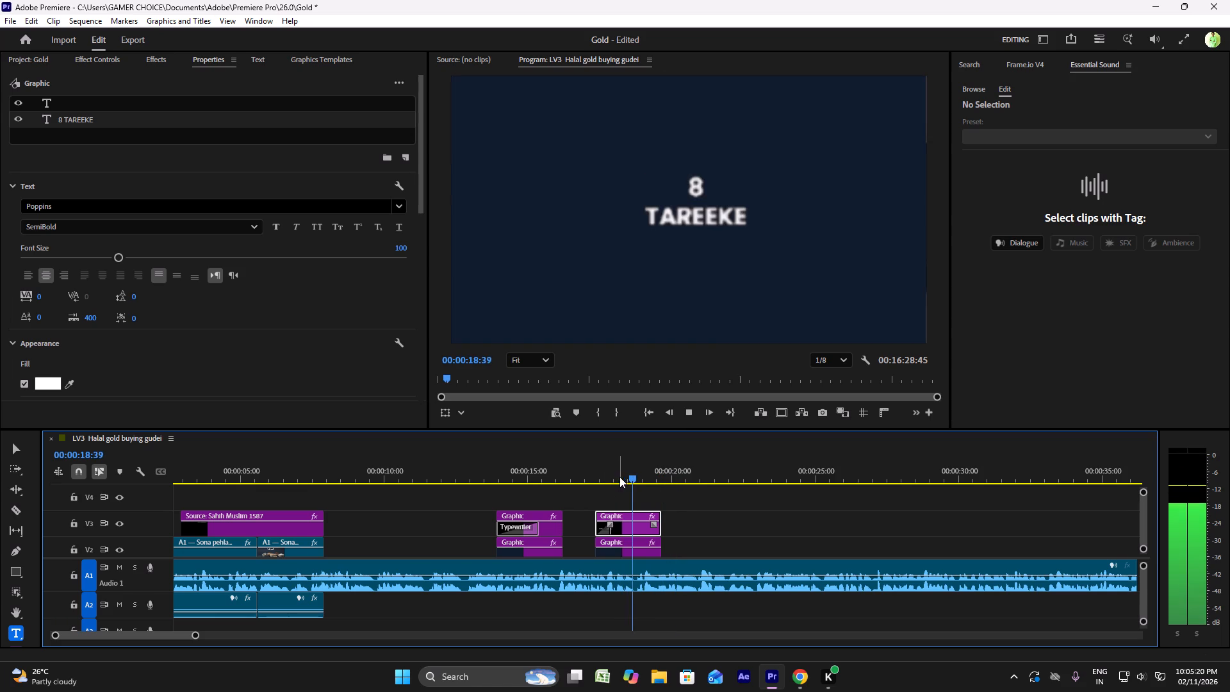
pyautogui.moveTo(611, 523); pyautogui.dragTo(603, 527)
pyautogui.click(592, 474)
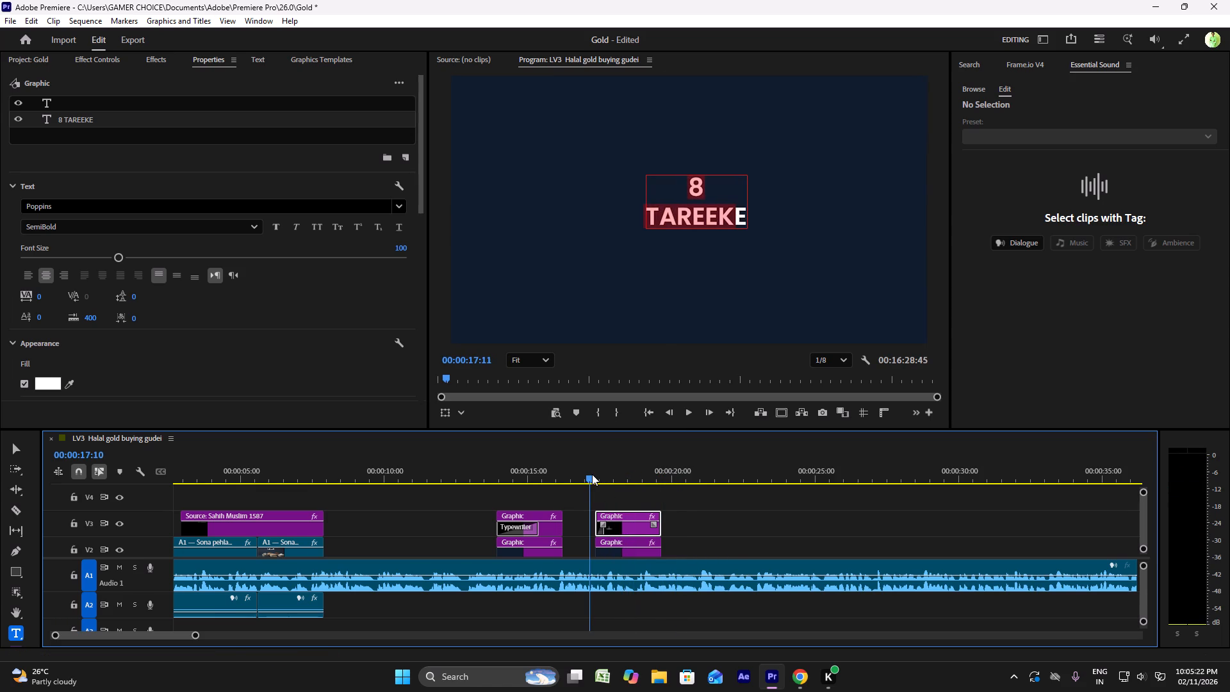
pyautogui.press('space')
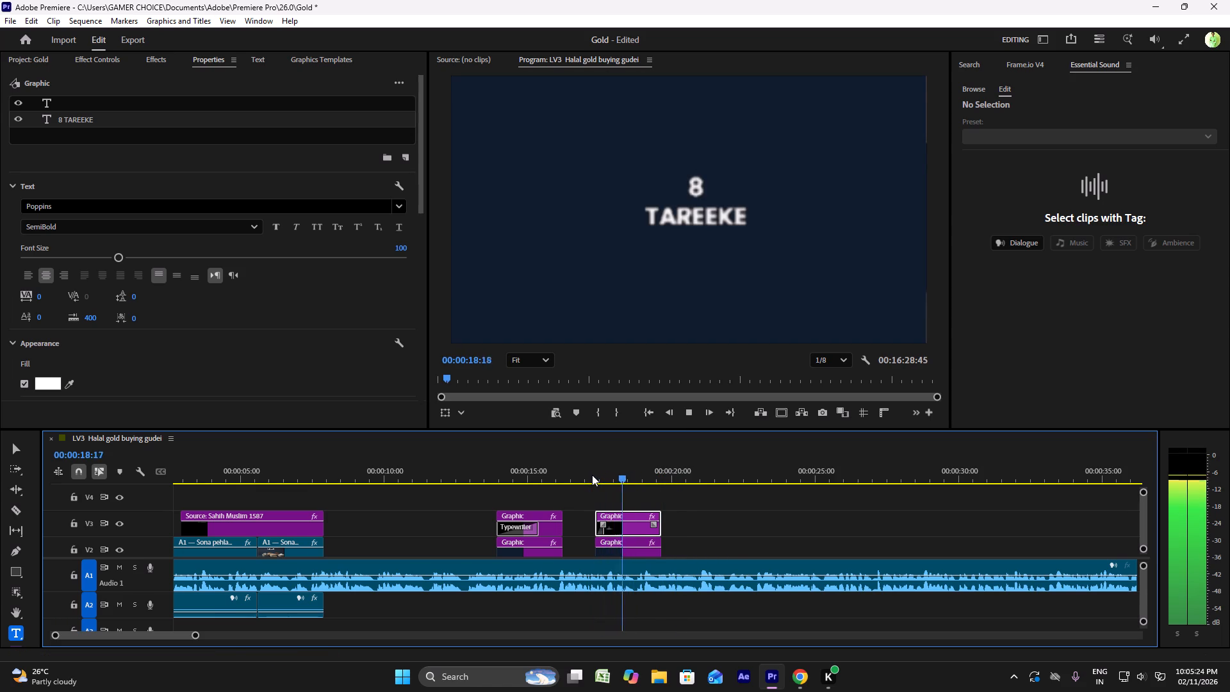
pyautogui.press('space')
# Trim the ends of the 8 TAREEKE title and its background graphic to about 00:00:18:48, and play the section that follows.
pyautogui.moveTo(664, 527); pyautogui.dragTo(656, 524)
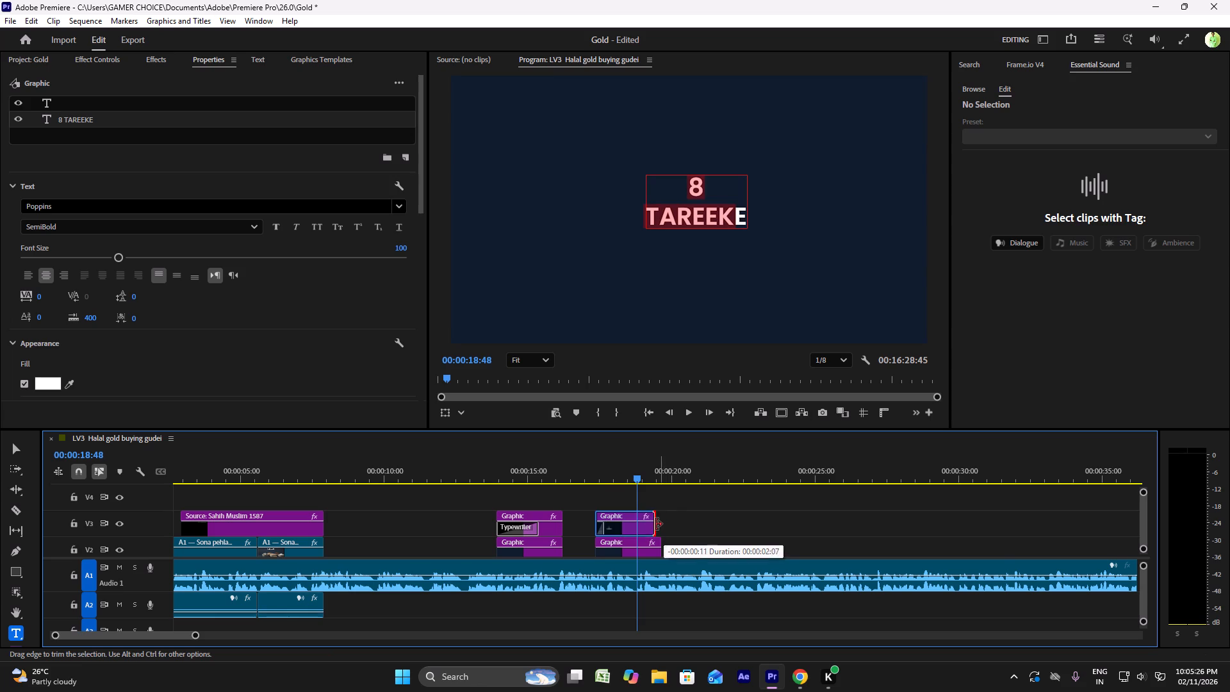
pyautogui.moveTo(656, 524); pyautogui.dragTo(642, 523)
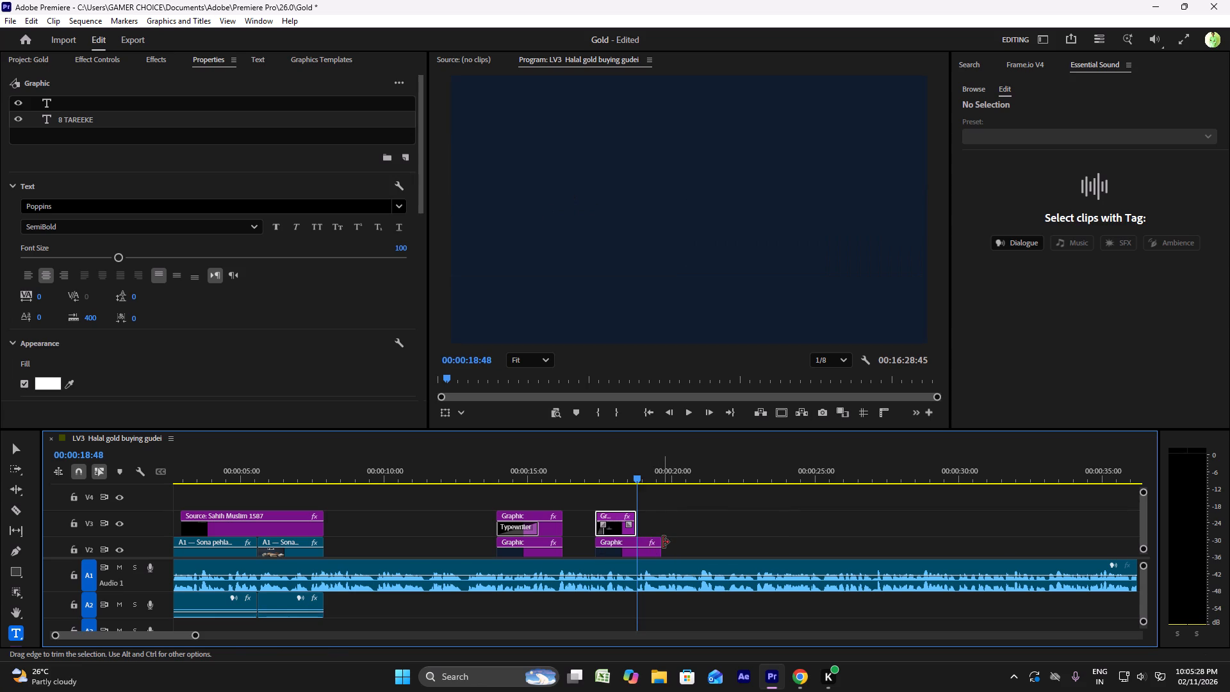
pyautogui.moveTo(663, 541); pyautogui.dragTo(639, 536)
pyautogui.click(615, 479)
pyautogui.press('space')
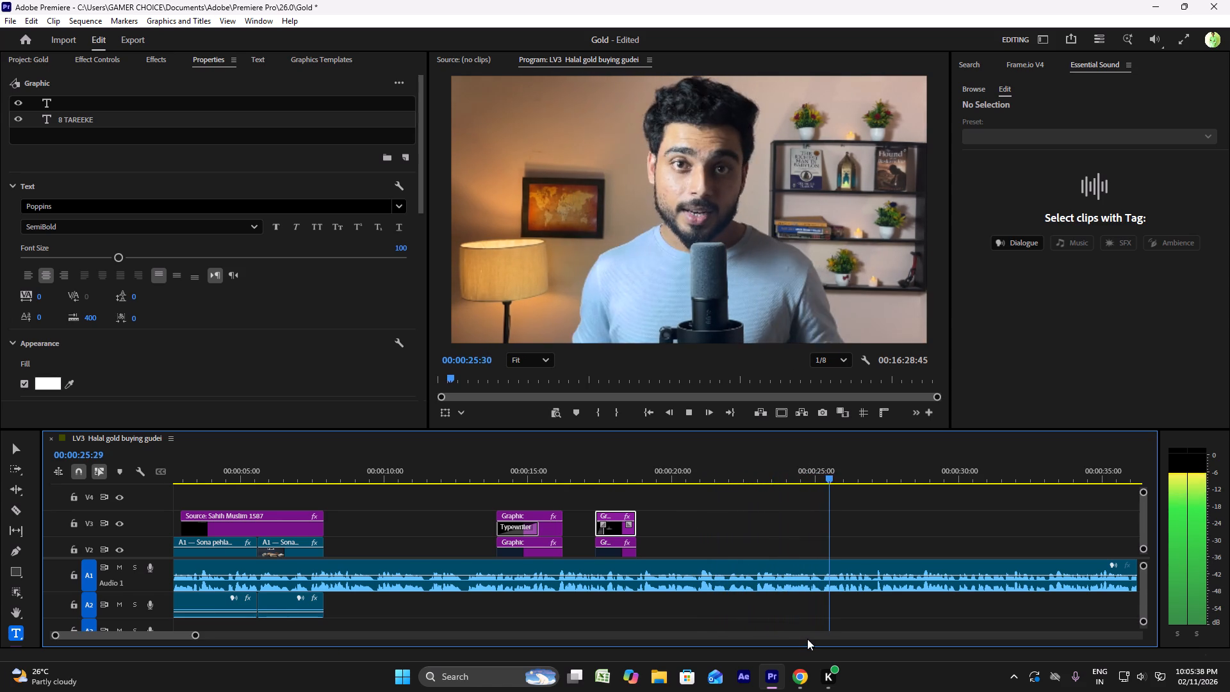
pyautogui.press('space')
# Copy DUKAAN from the editor brief in Chrome, open Flaticon in a new tab via a flipicon search, and search its icons for DUKAAN.
pyautogui.click(797, 678)
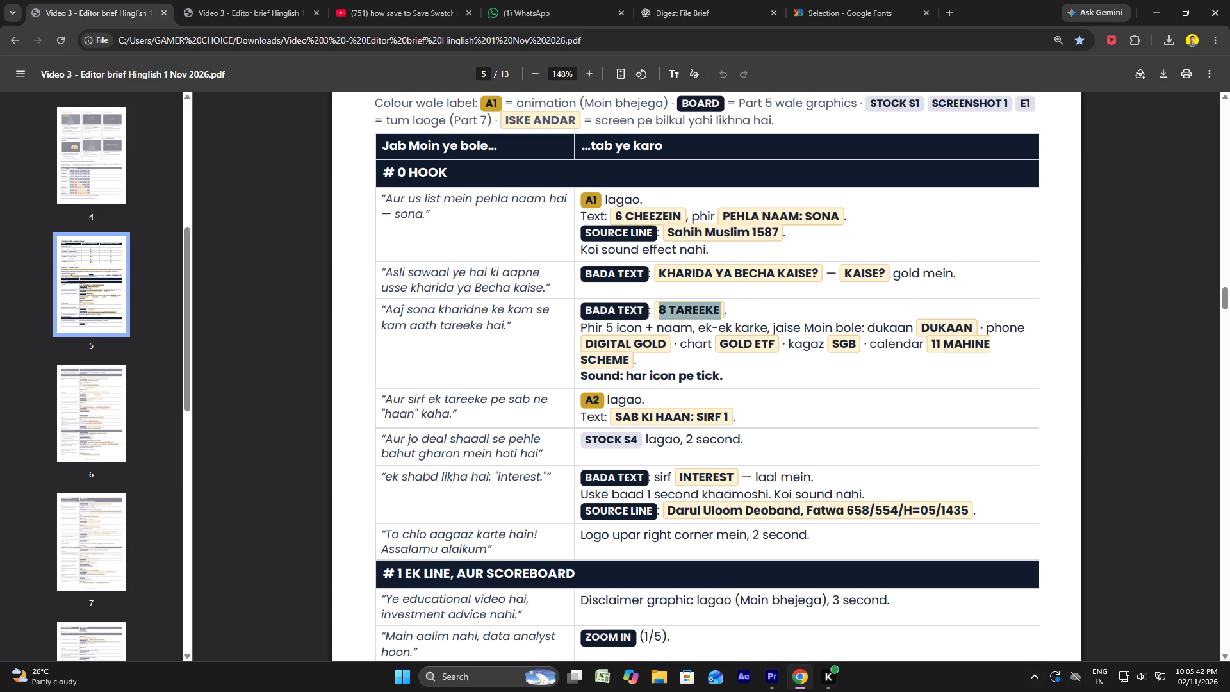
pyautogui.moveTo(923, 328); pyautogui.dragTo(970, 327)
pyautogui.rightClick(969, 327)
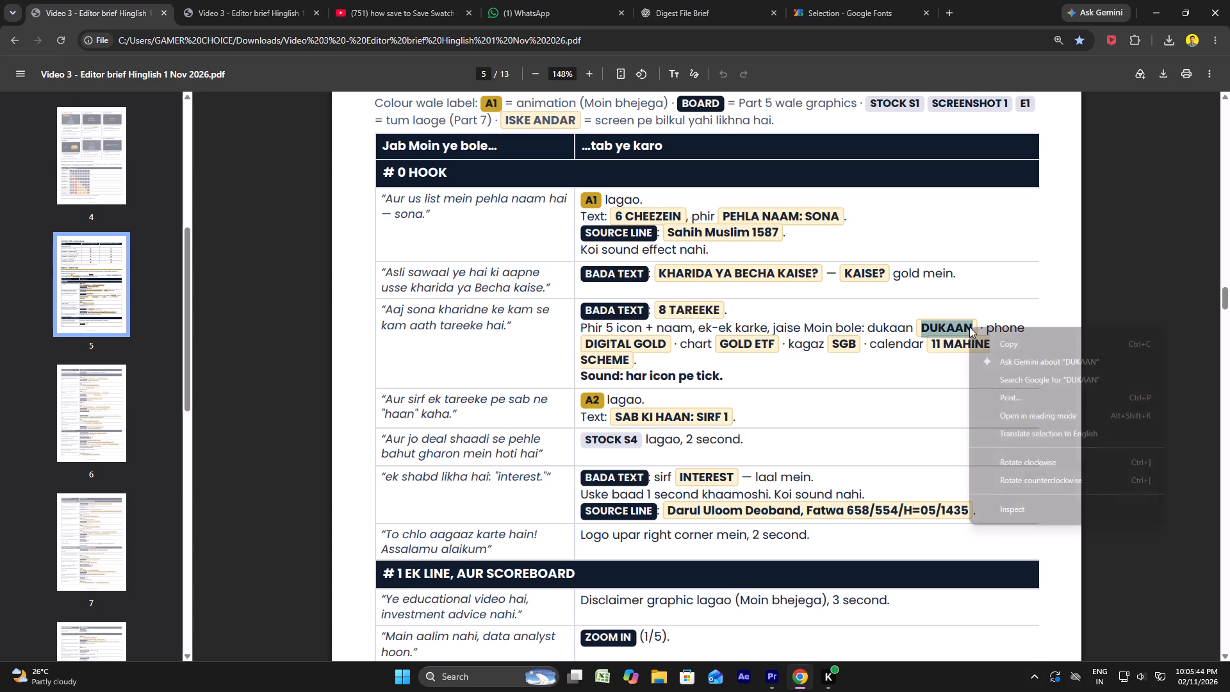
pyautogui.click(992, 345)
pyautogui.click(944, 8)
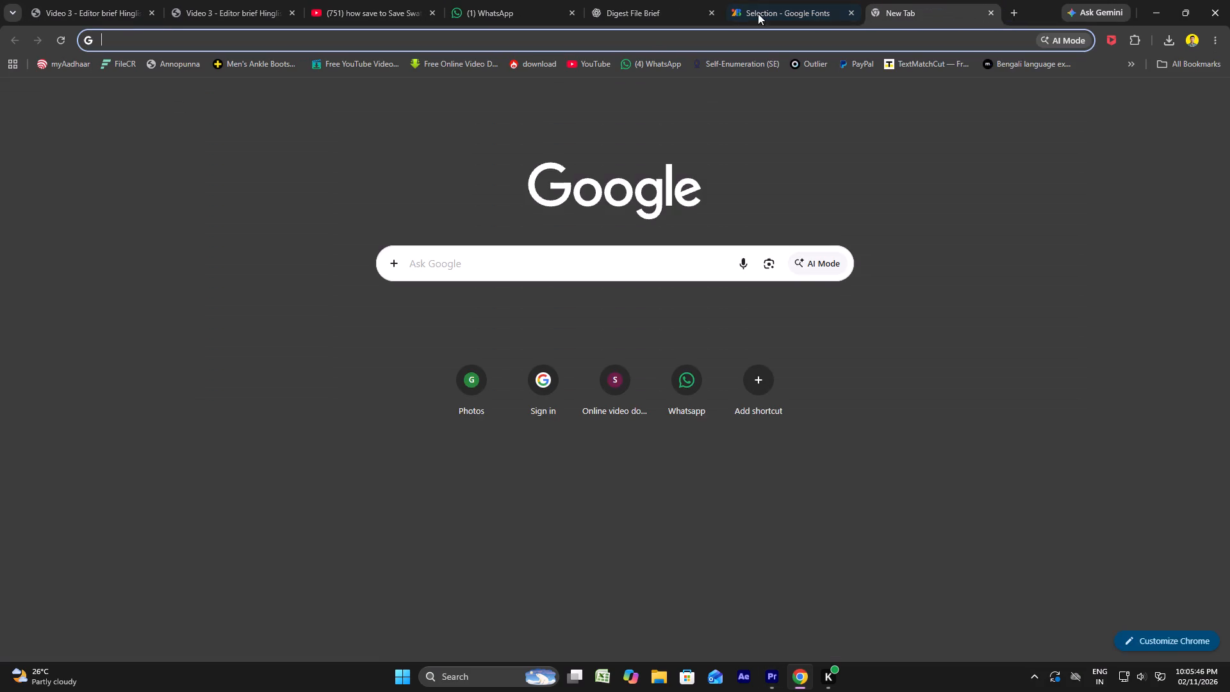
pyautogui.click(645, 33)
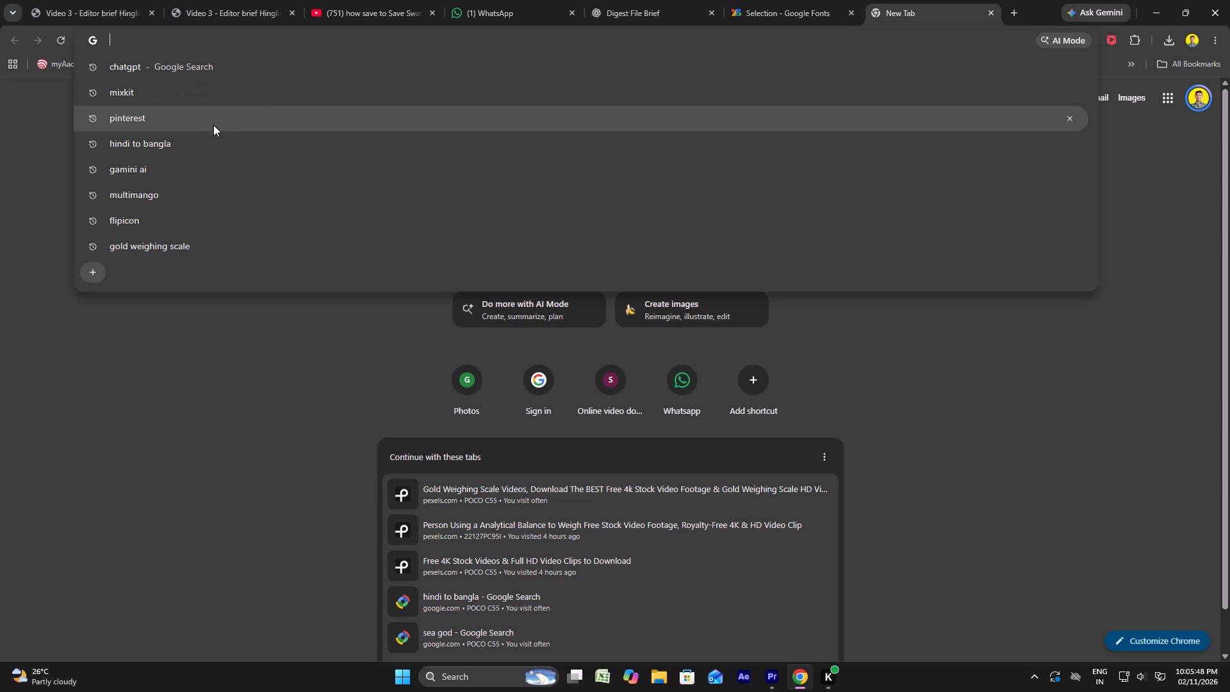
pyautogui.click(140, 224)
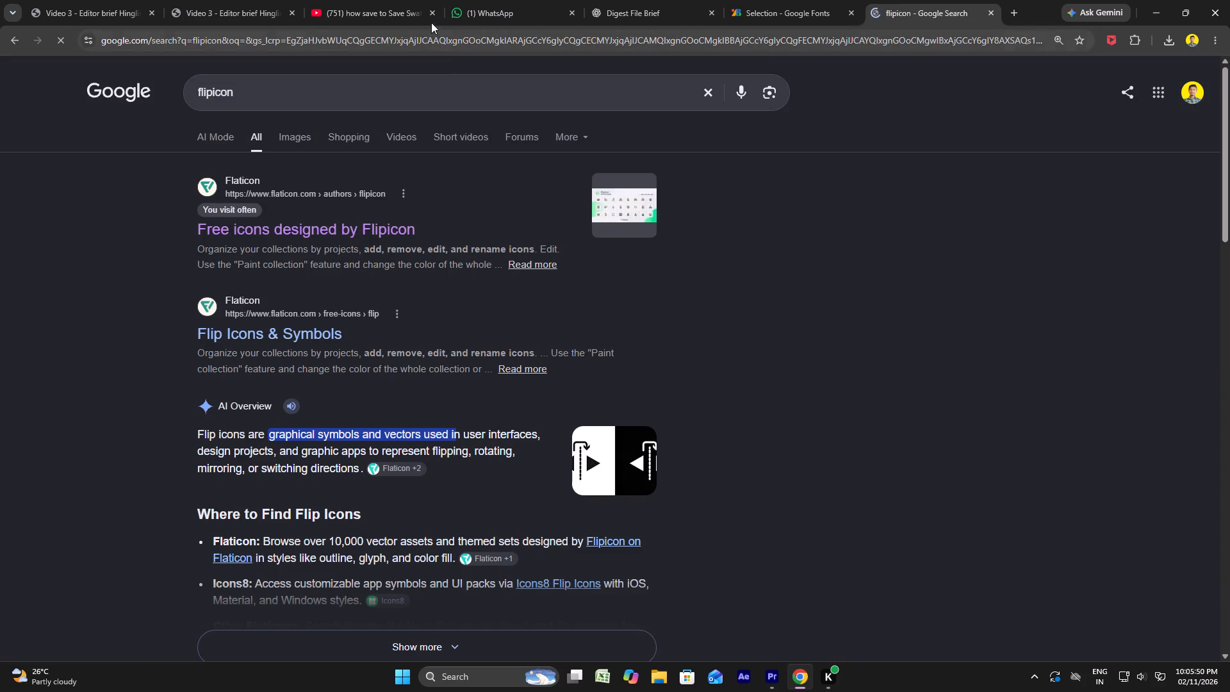
pyautogui.click(312, 210)
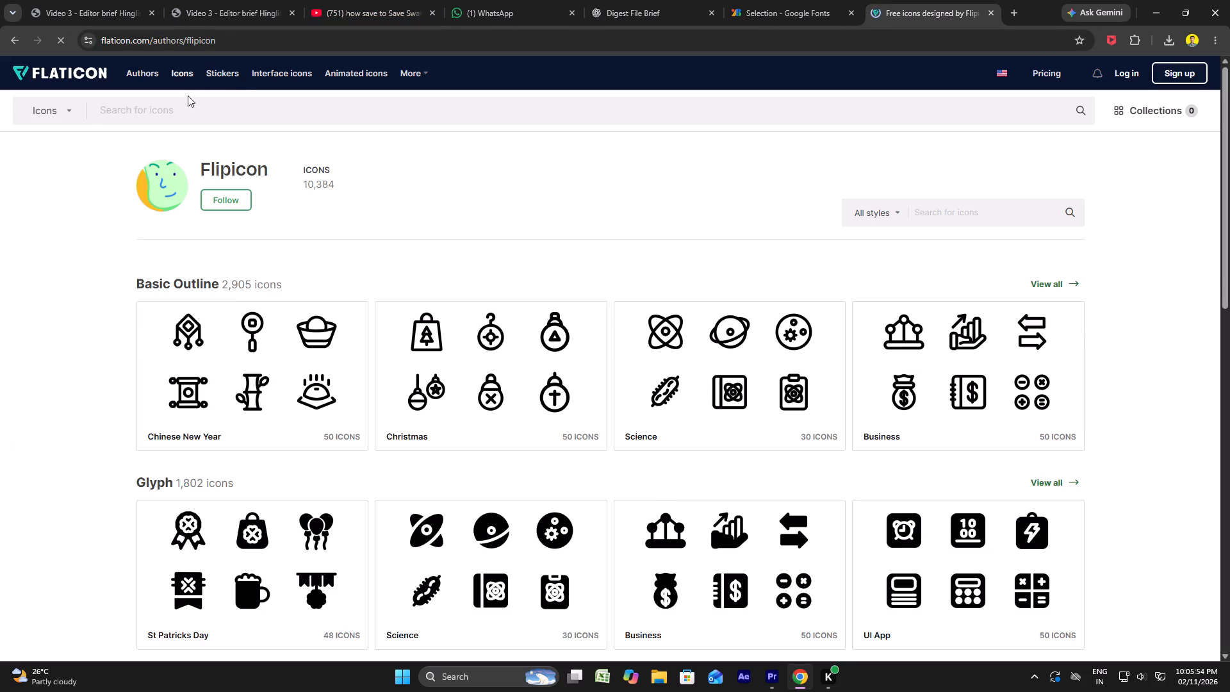
pyautogui.click(182, 111)
pyautogui.hotkey('ctrl', 'v')
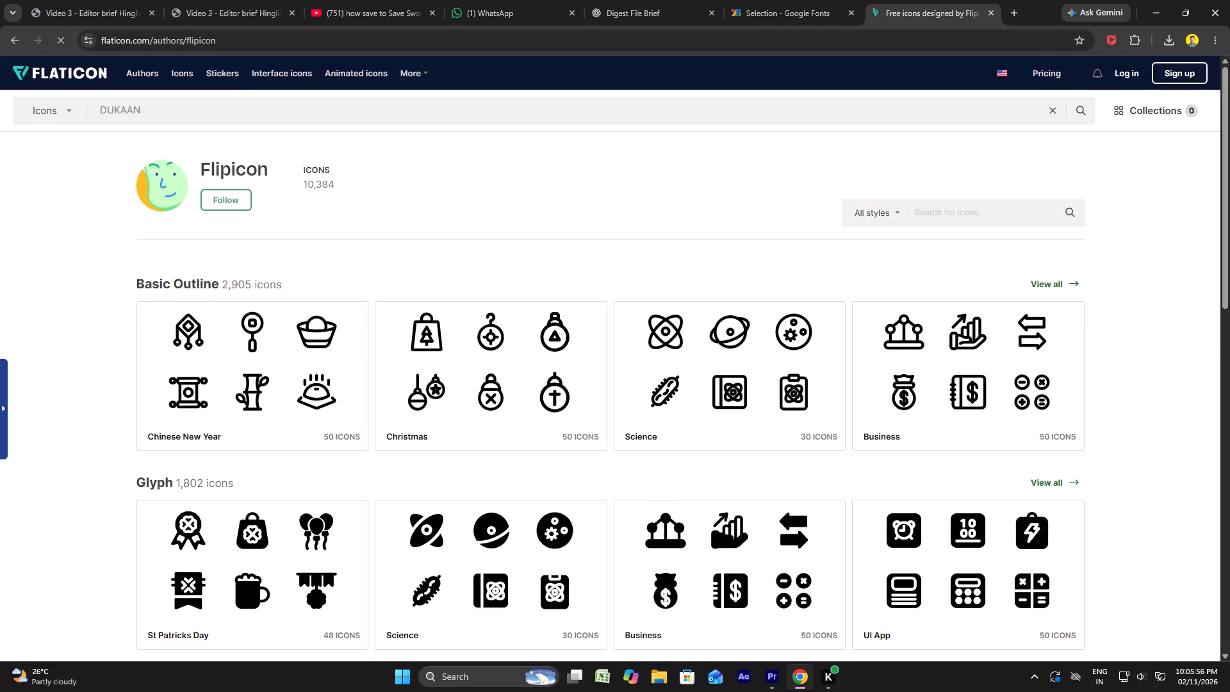
pyautogui.press('Return')
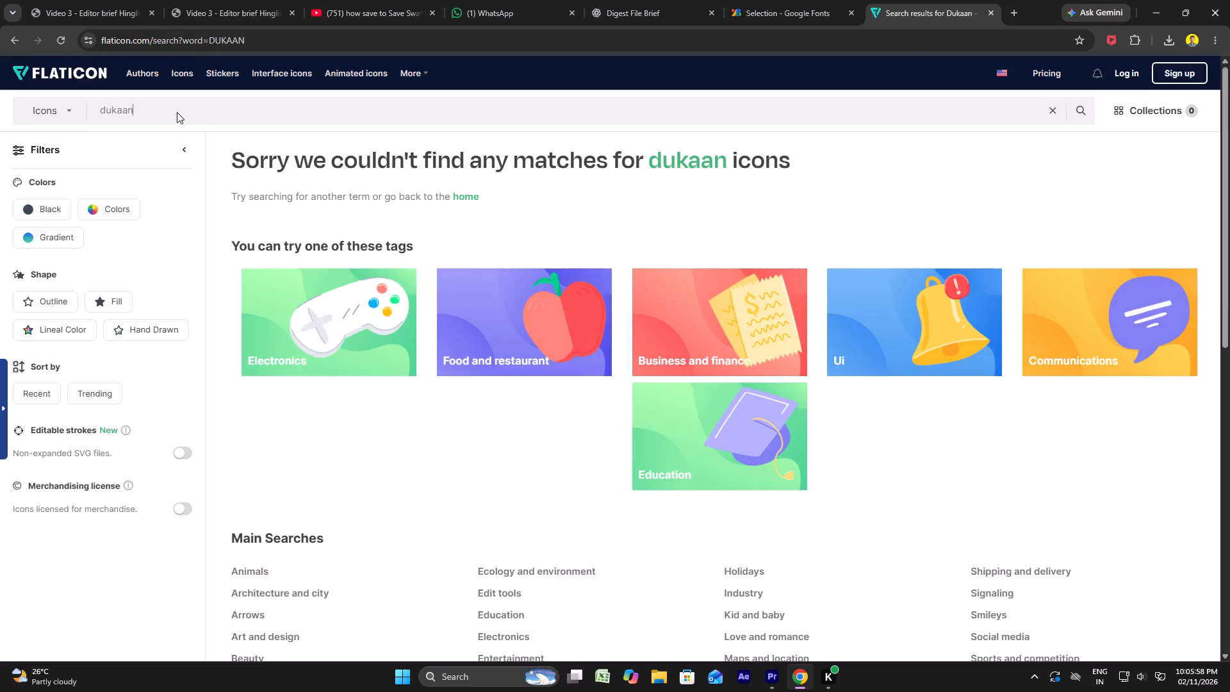
pyautogui.tripleClick(136, 107)
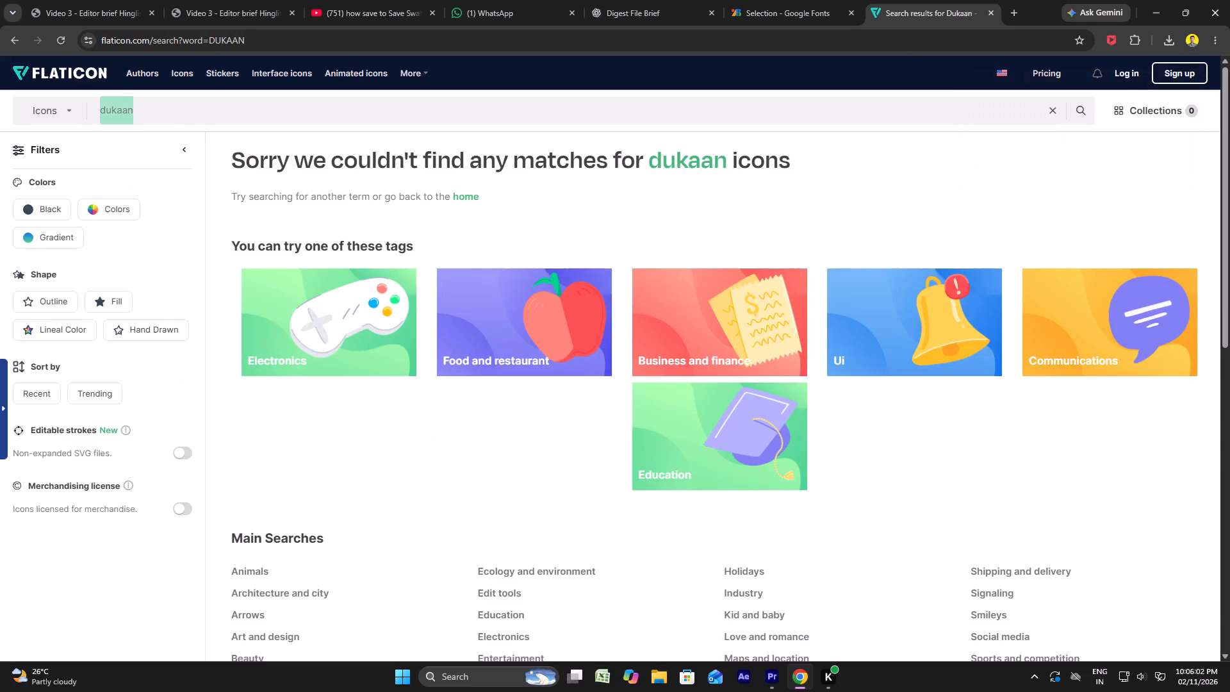
pyautogui.hotkey('ctrl', 'v')
pyautogui.press('Return')
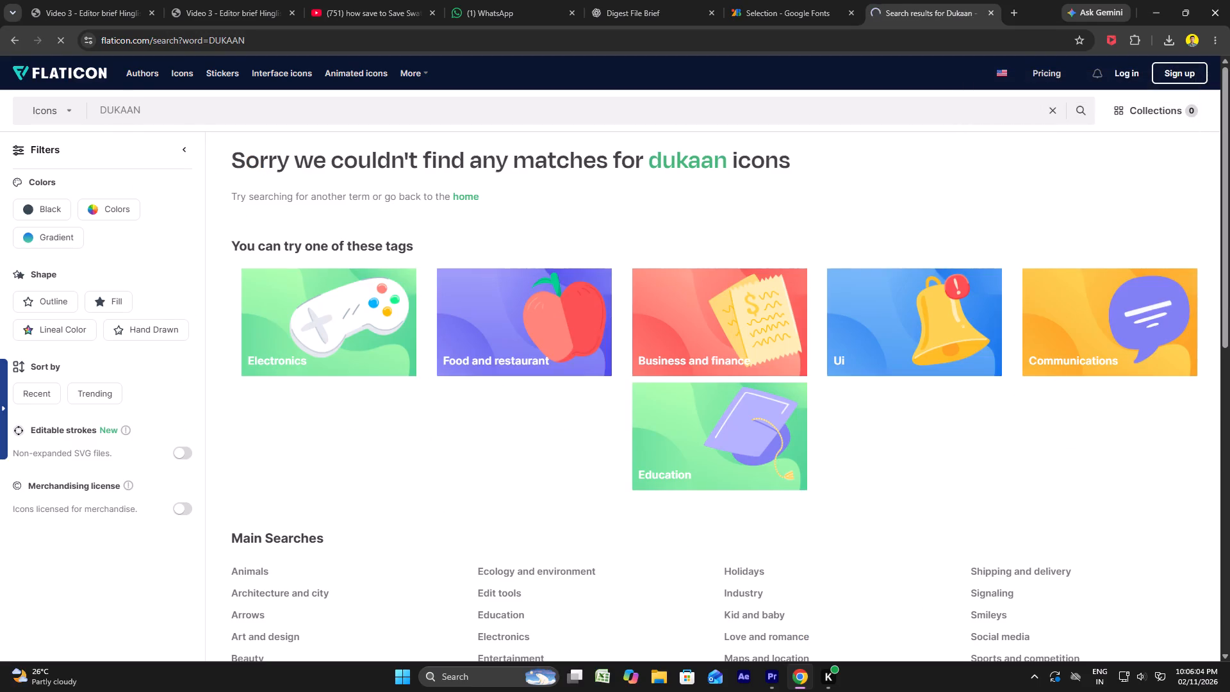
# Replace the Flaticon search term with shop and run the icon search.
pyautogui.click(135, 107)
pyautogui.doubleClick(135, 107)
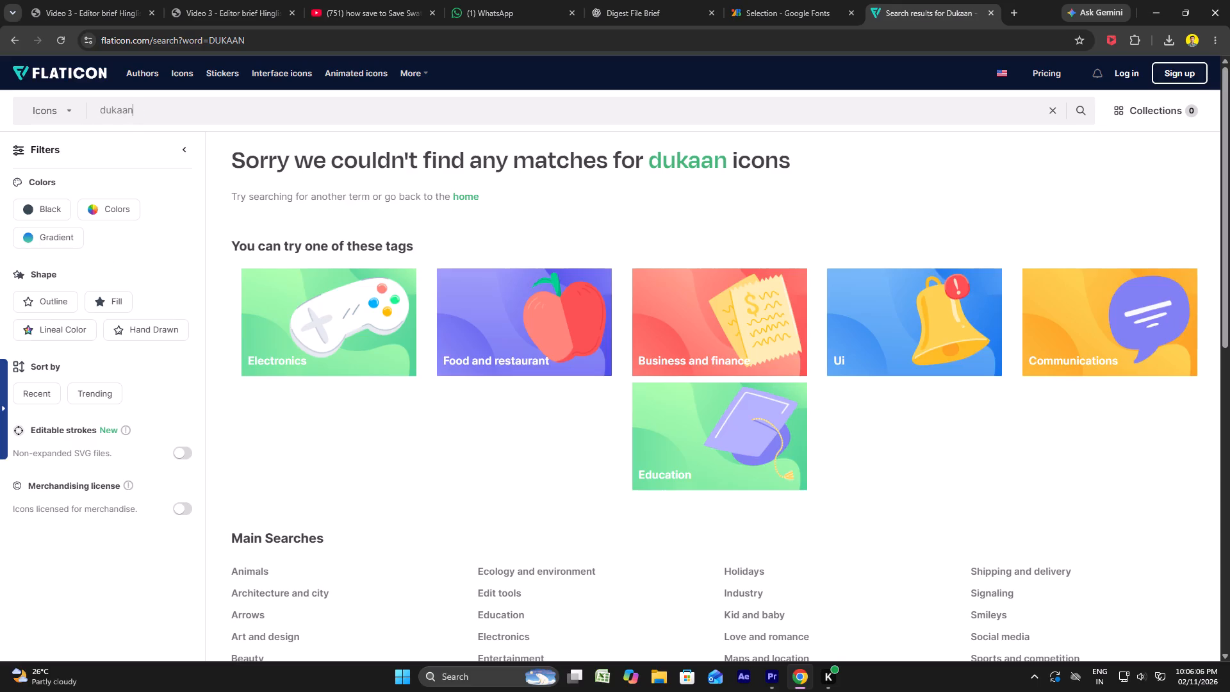
pyautogui.doubleClick(135, 106)
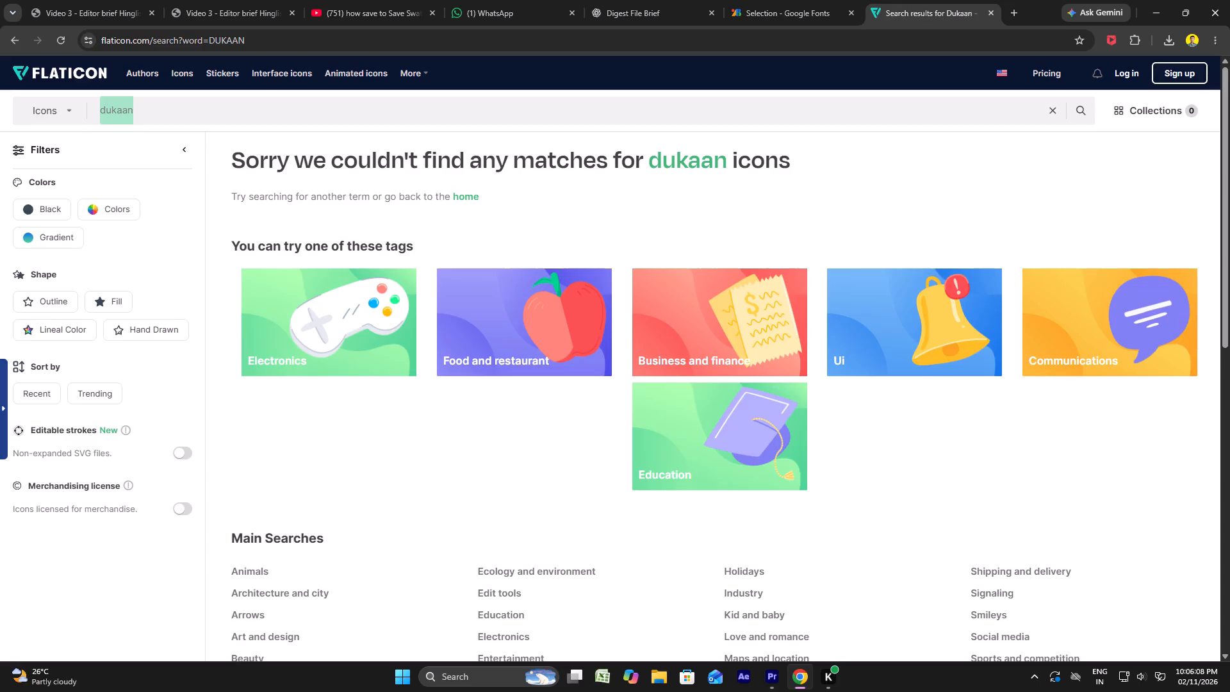
pyautogui.press('s')
pyautogui.press('h')
pyautogui.press('p')
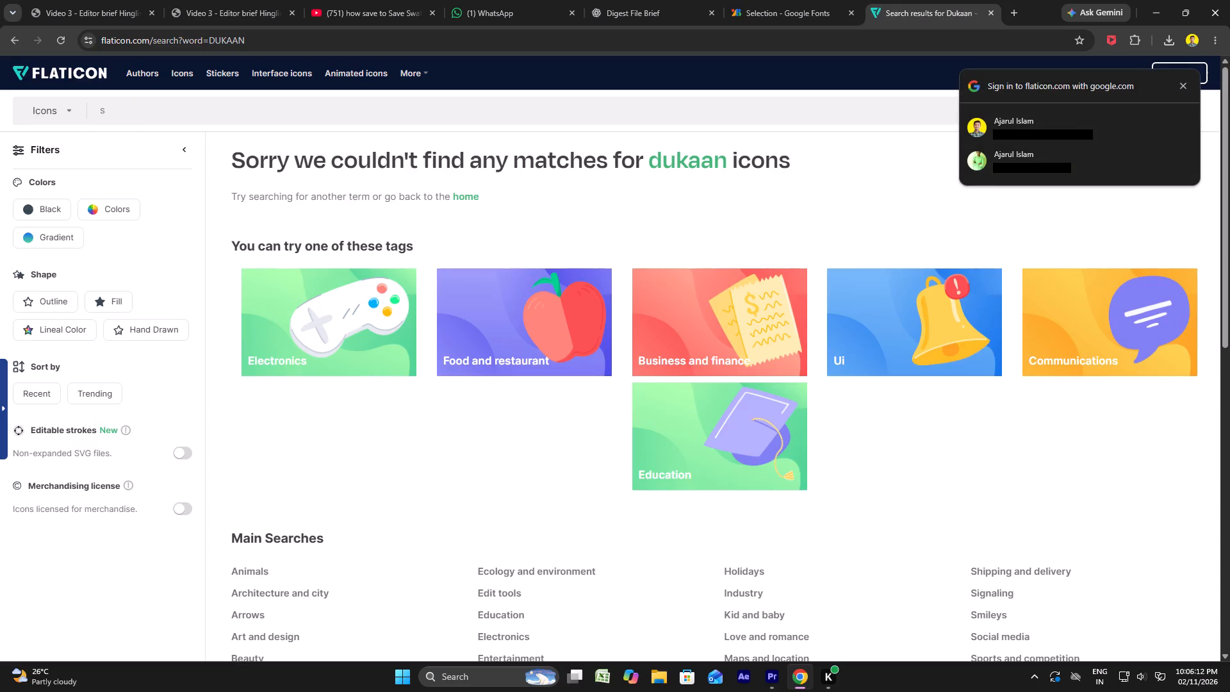
pyautogui.press('h')
pyautogui.click(310, 118)
pyautogui.write('hp')
pyautogui.press('BackSpace')
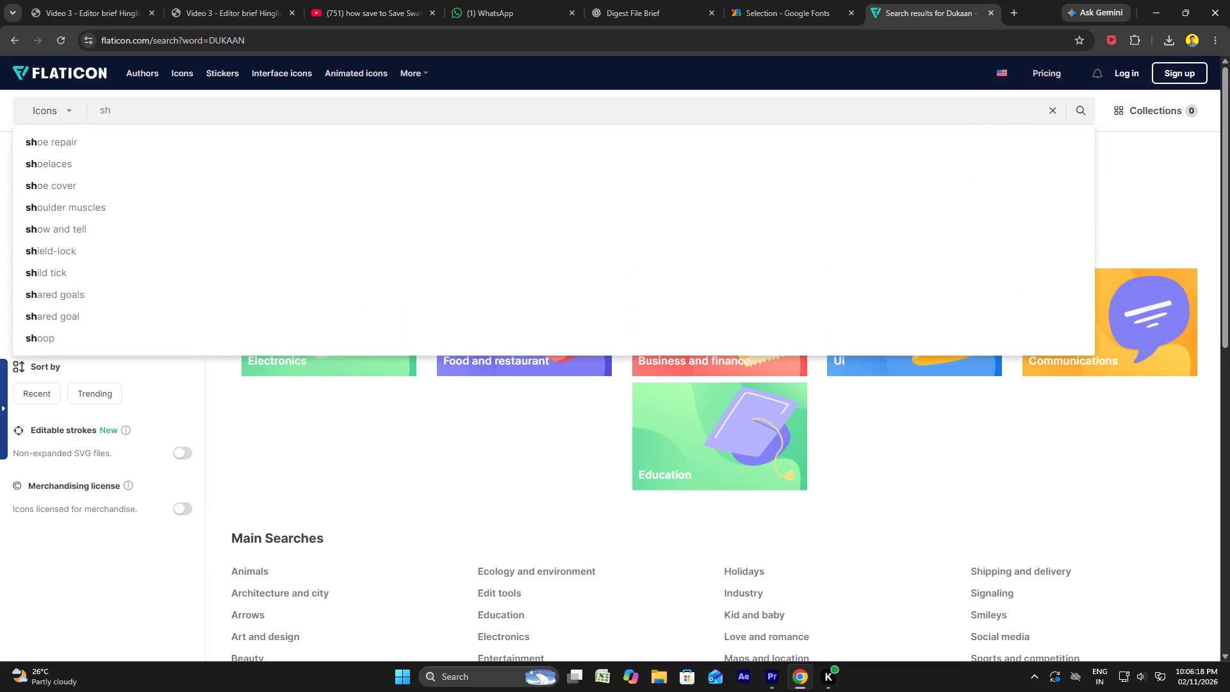
pyautogui.press('o')
pyautogui.press('p')
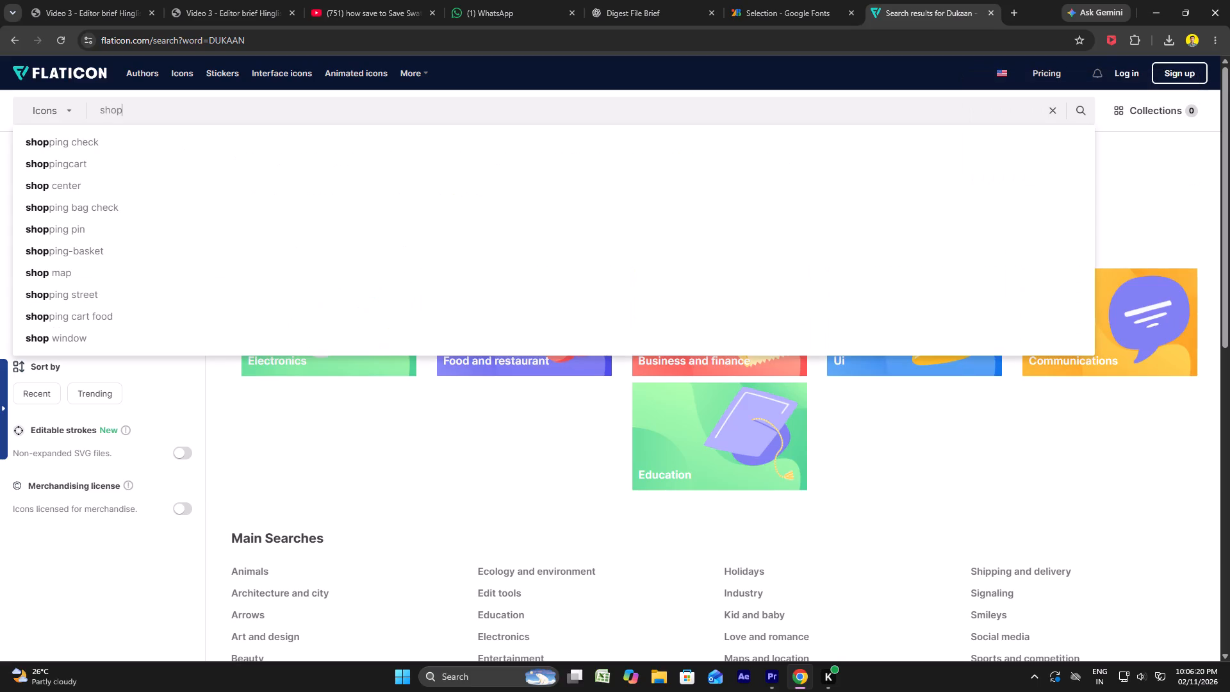
pyautogui.press('Return')
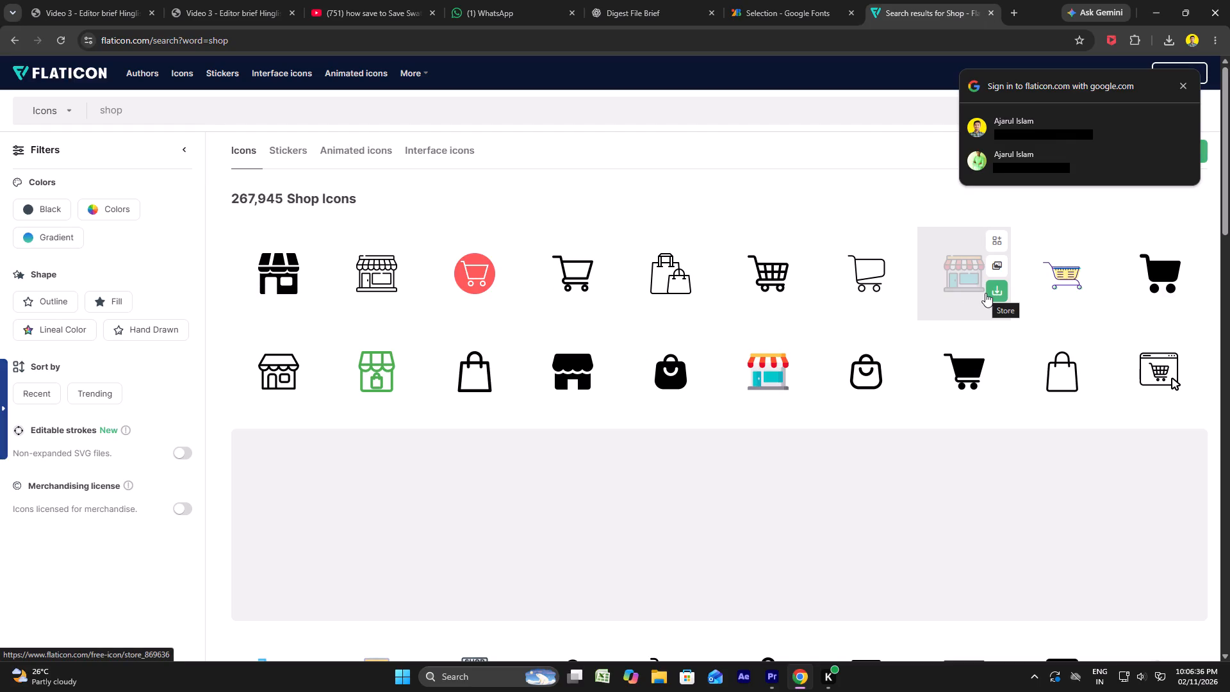
# Browse the shop icons and download the coloured Store icon with the striped awning using the free download.
pyautogui.scroll(-5, 821, 322)
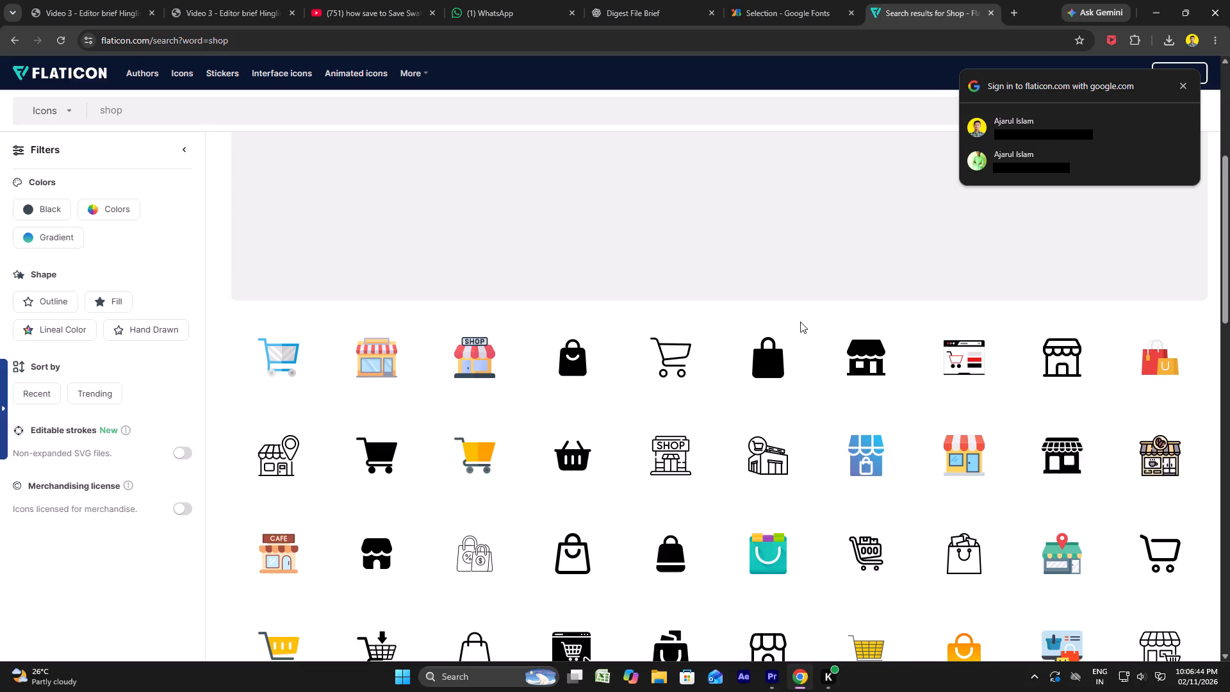
pyautogui.scroll(4, 308, 261)
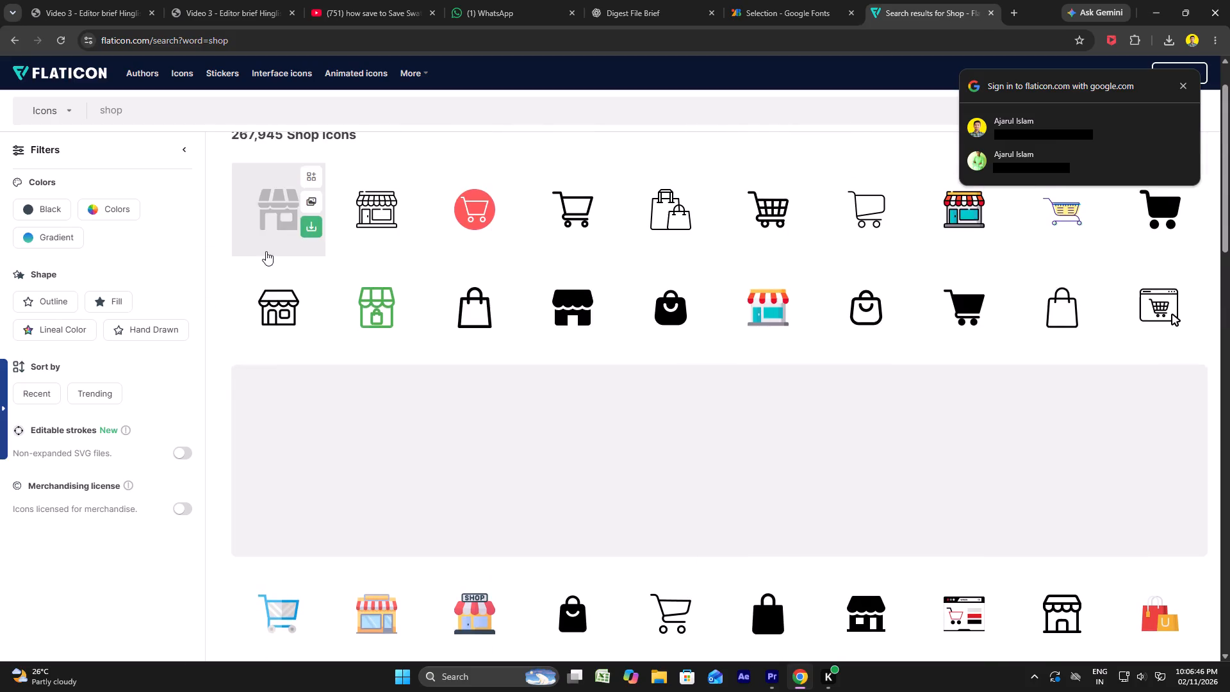
pyautogui.scroll(4, 266, 251)
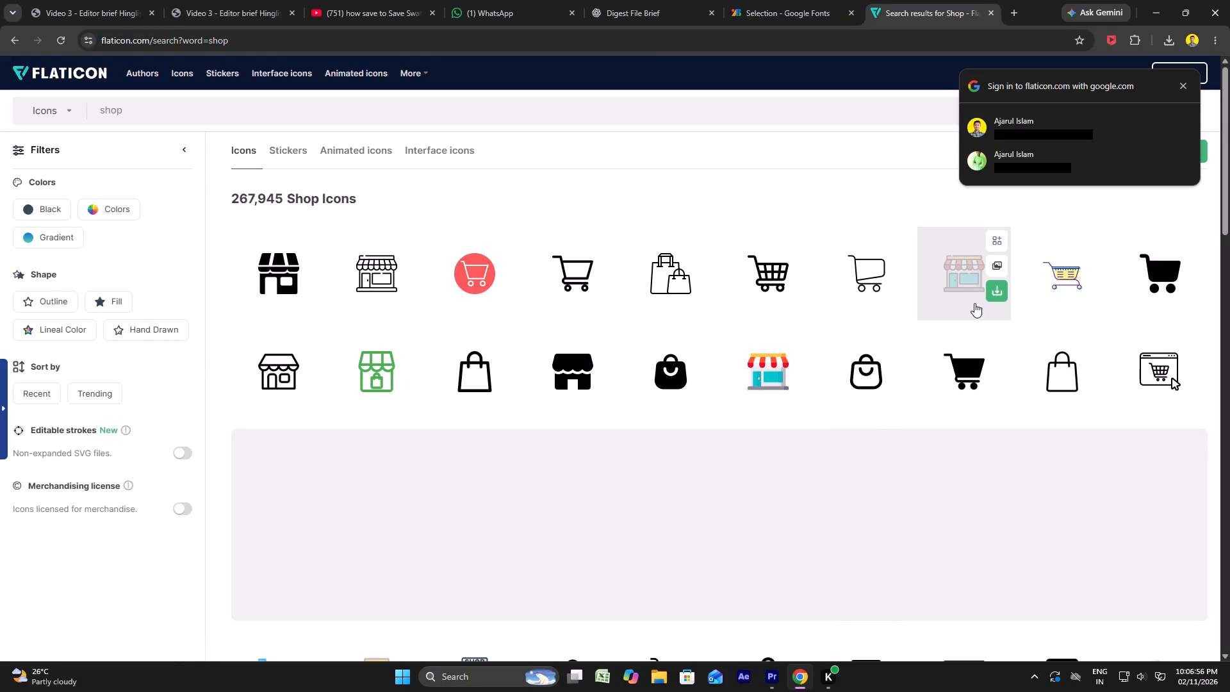
pyautogui.click(1001, 292)
pyautogui.click(963, 367)
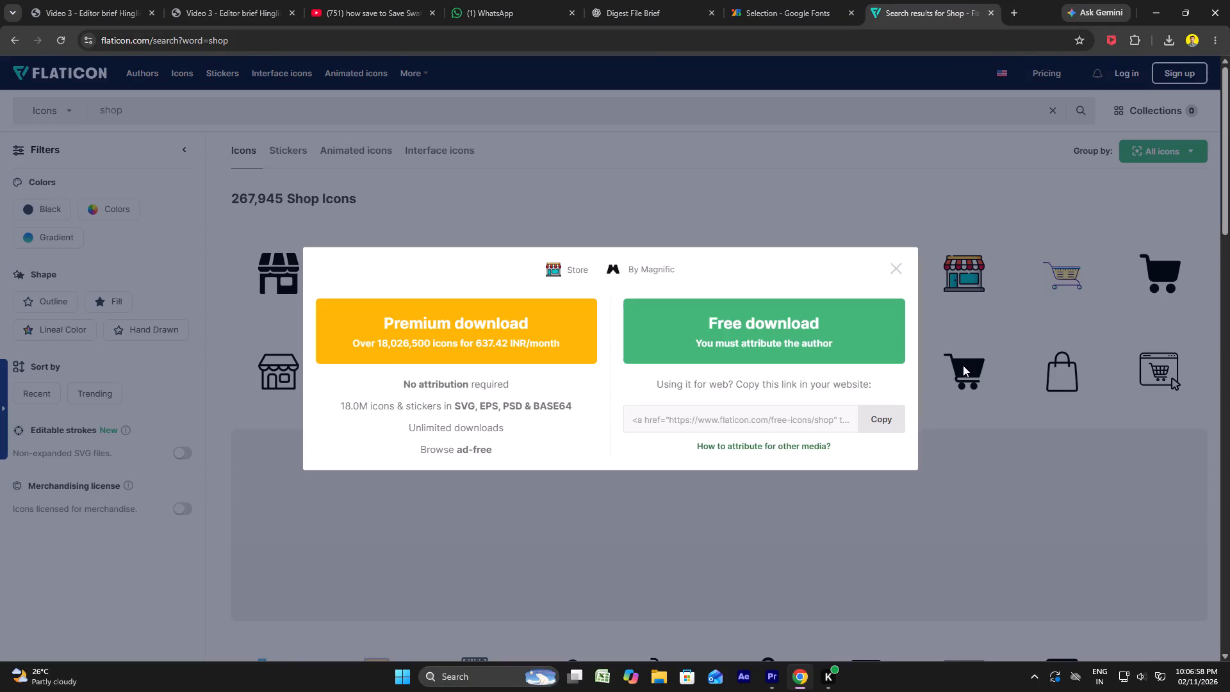
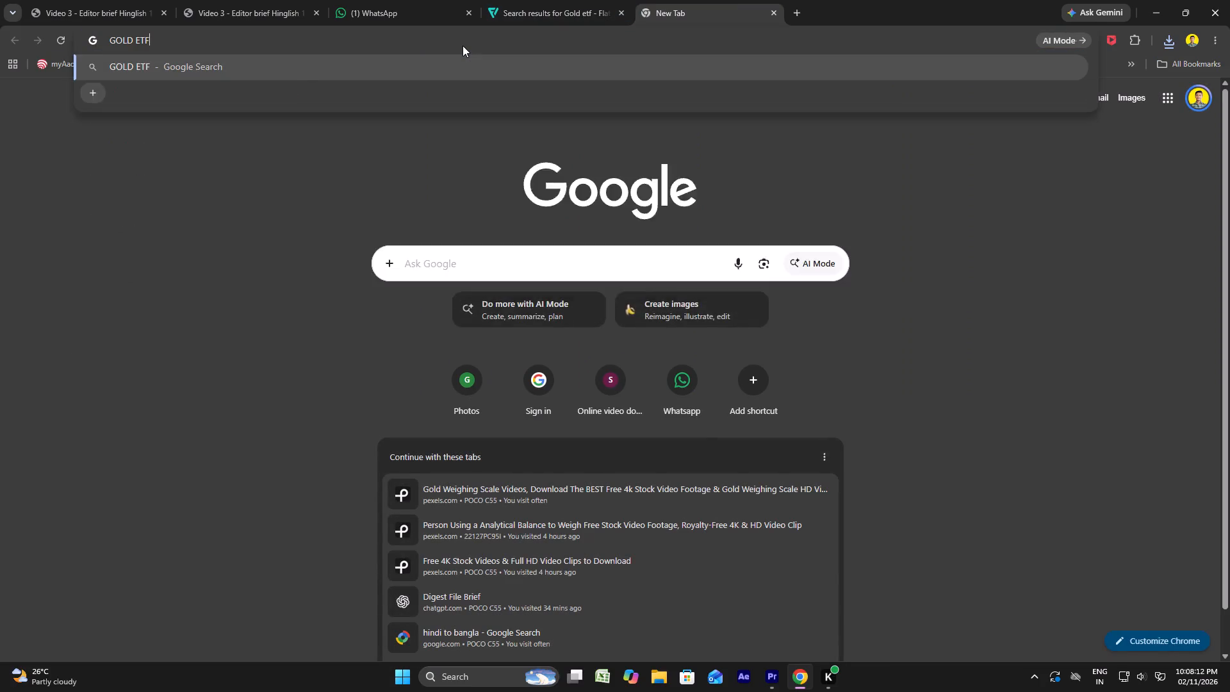
pyautogui.press('space')
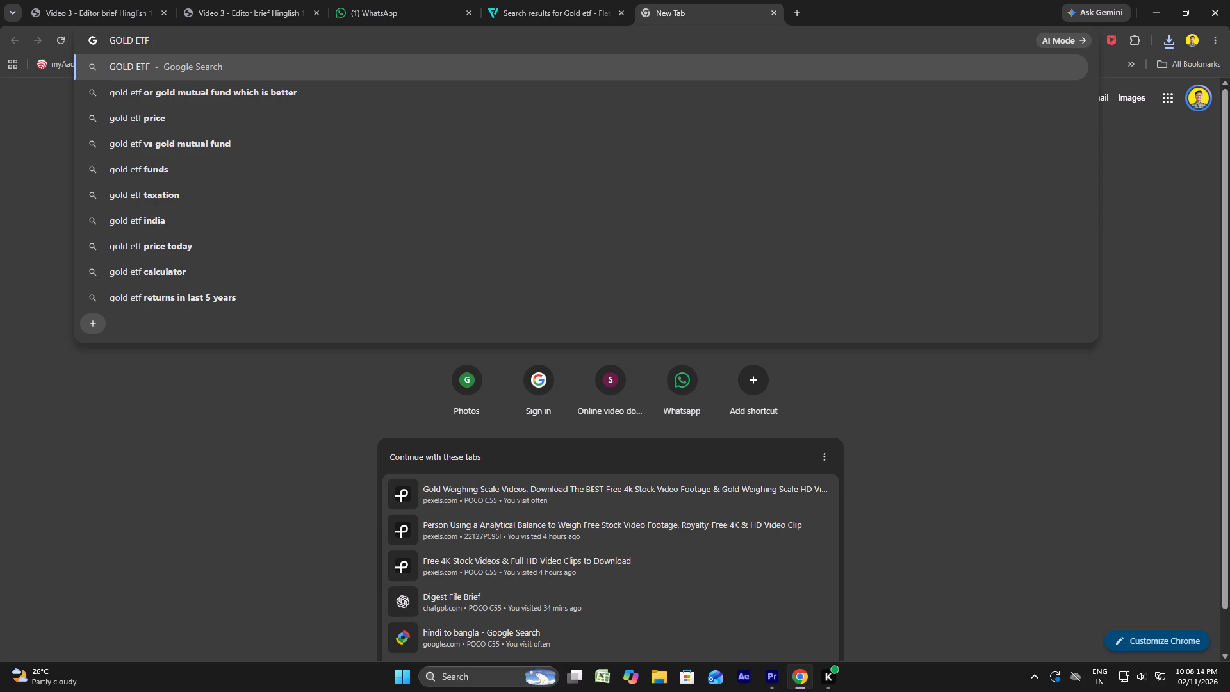
pyautogui.press('i')
pyautogui.write('con')
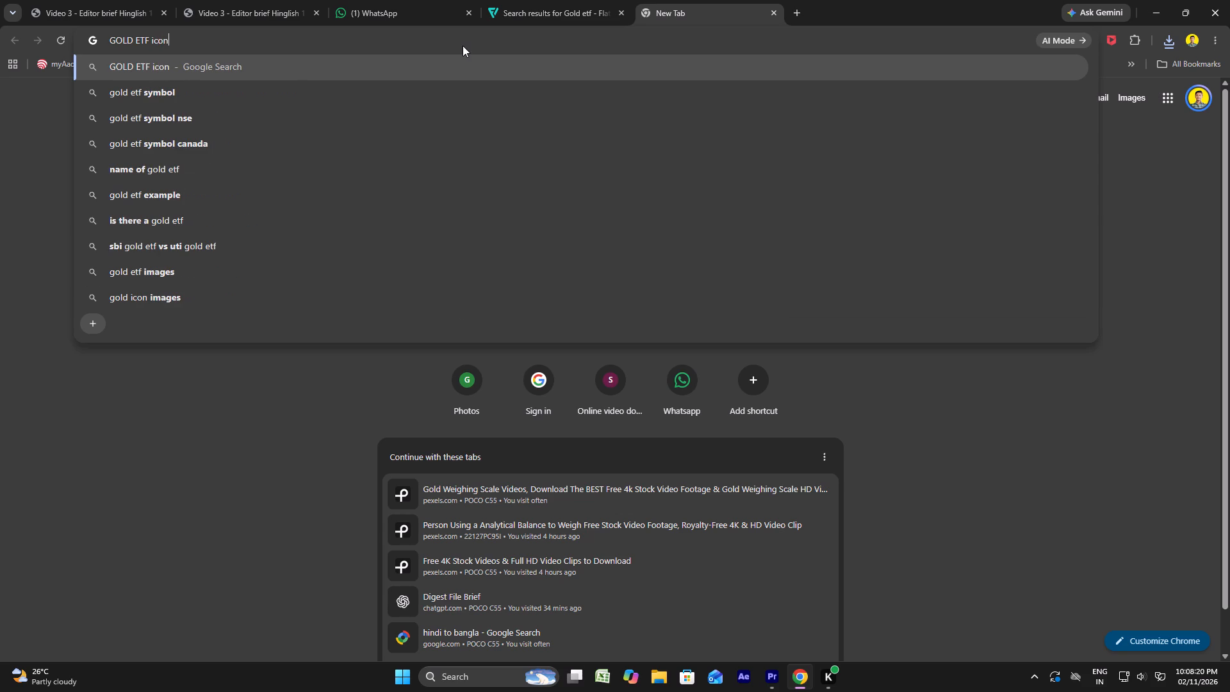
pyautogui.press('Return')
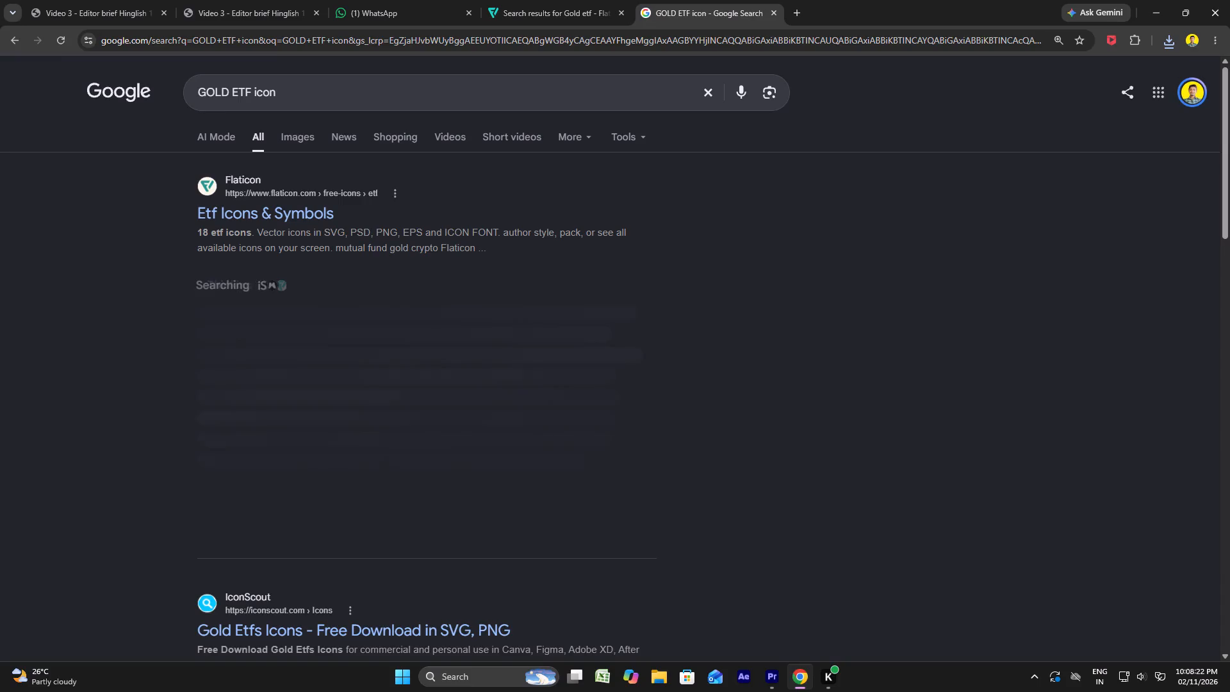
pyautogui.click(297, 211)
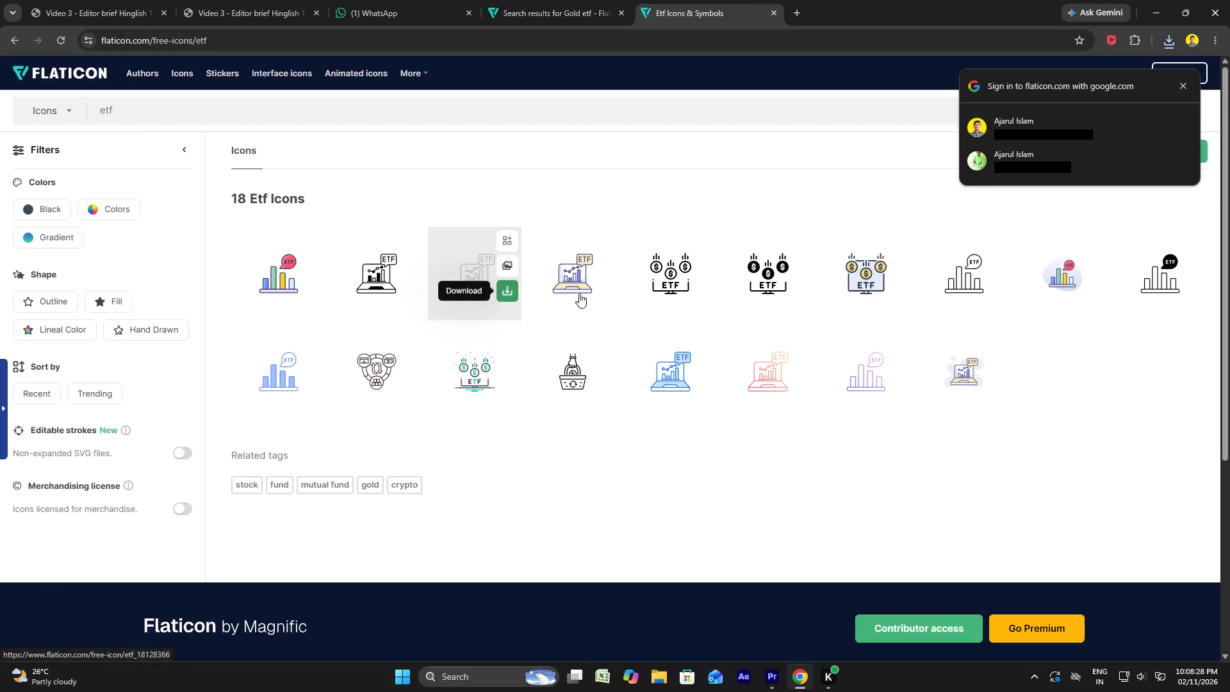
# Download the coloured laptop icon with a chart and yellow ETF label, fourth in the first row, as a PNG.
pyautogui.click(611, 293)
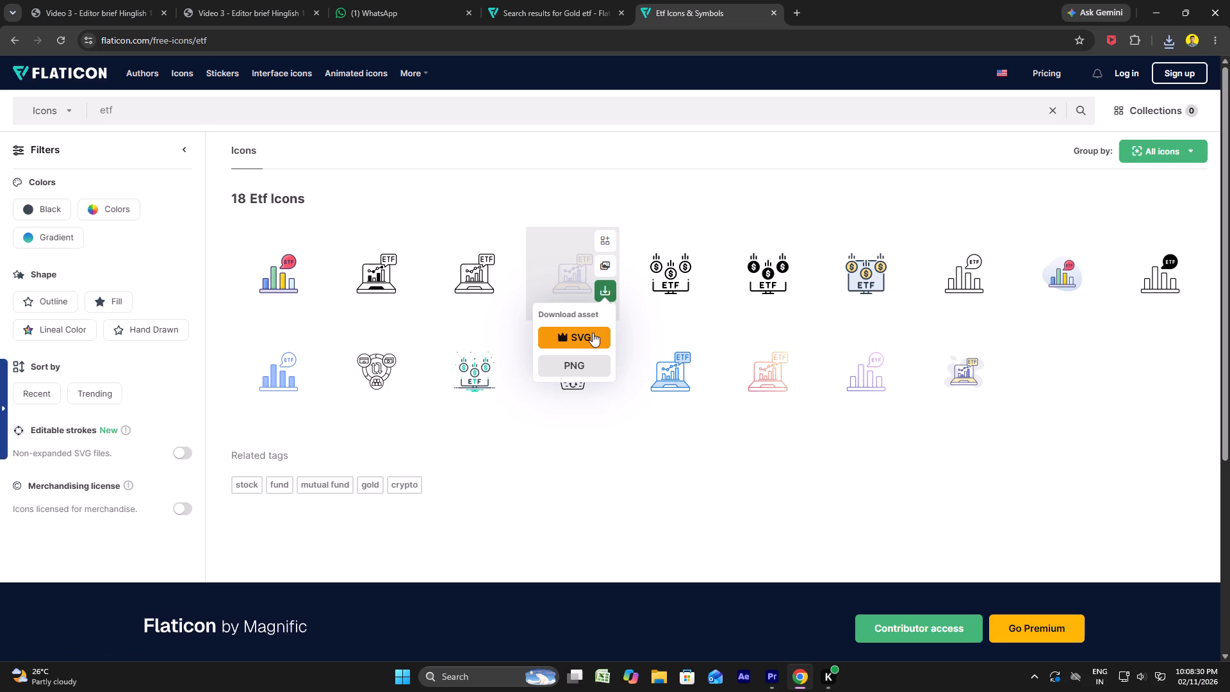
pyautogui.click(582, 363)
pyautogui.click(698, 342)
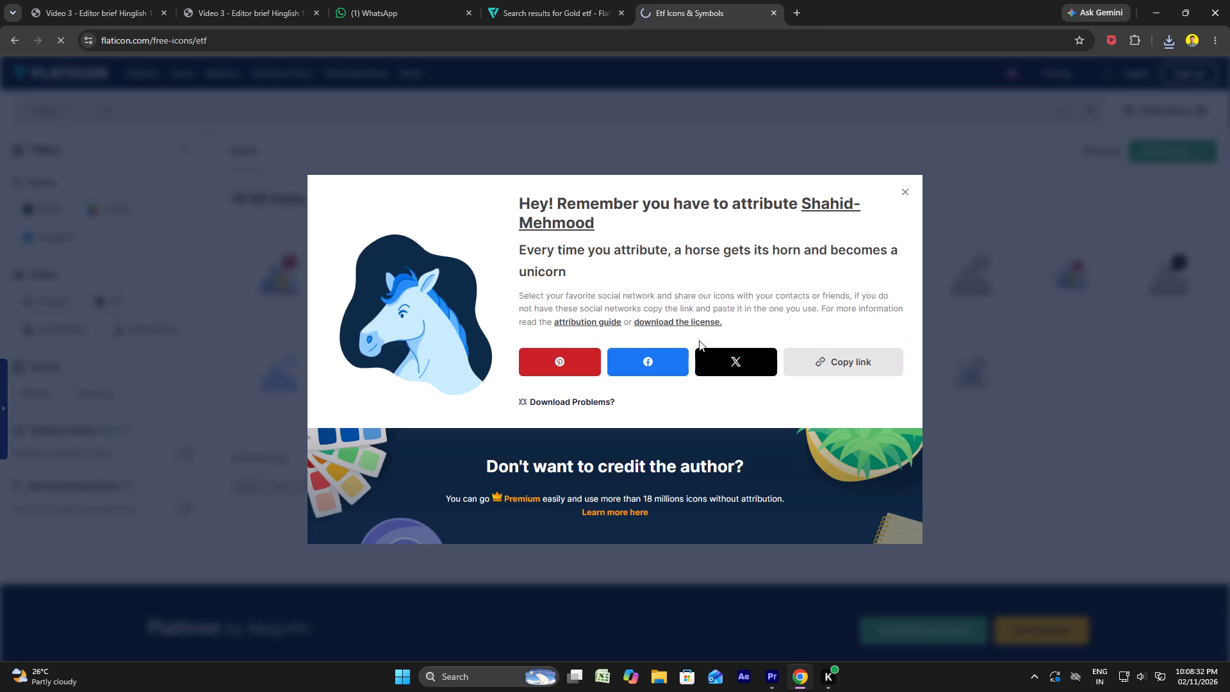
pyautogui.click(903, 196)
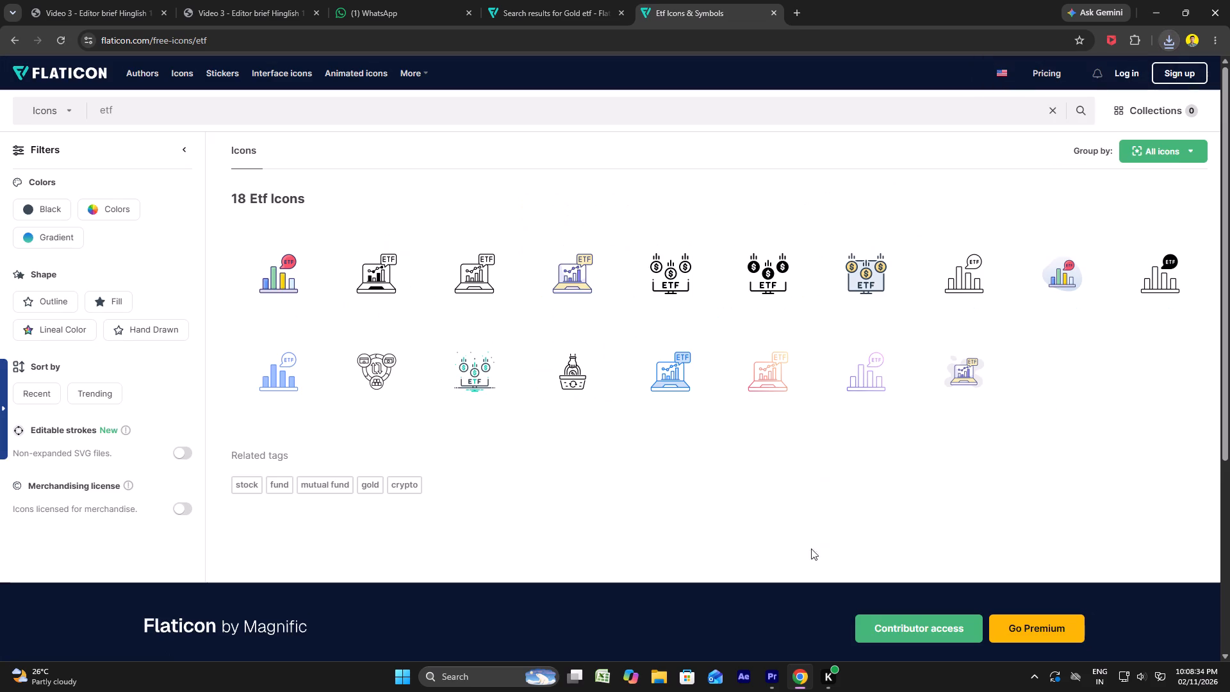
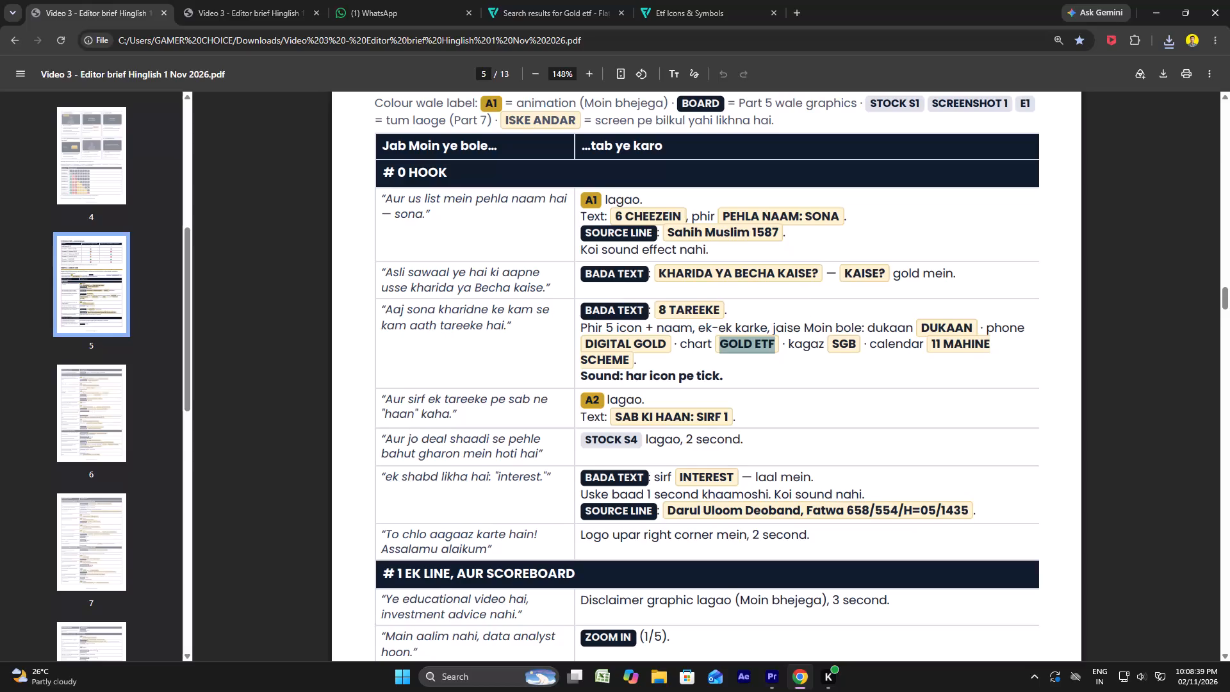
# Copy "SGB" from the brief's 8 TAREEKE row and search Flaticon for it in place of gold etf.
pyautogui.moveTo(834, 342); pyautogui.dragTo(849, 342)
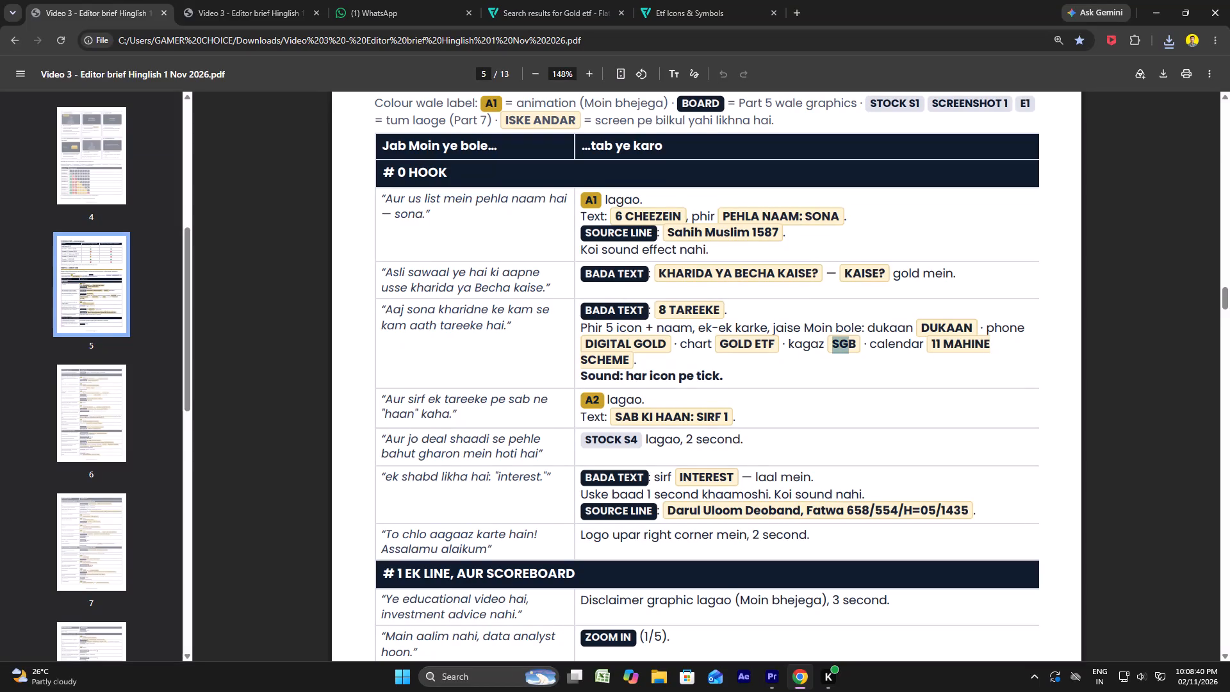
pyautogui.moveTo(849, 342); pyautogui.dragTo(855, 342)
pyautogui.rightClick(848, 338)
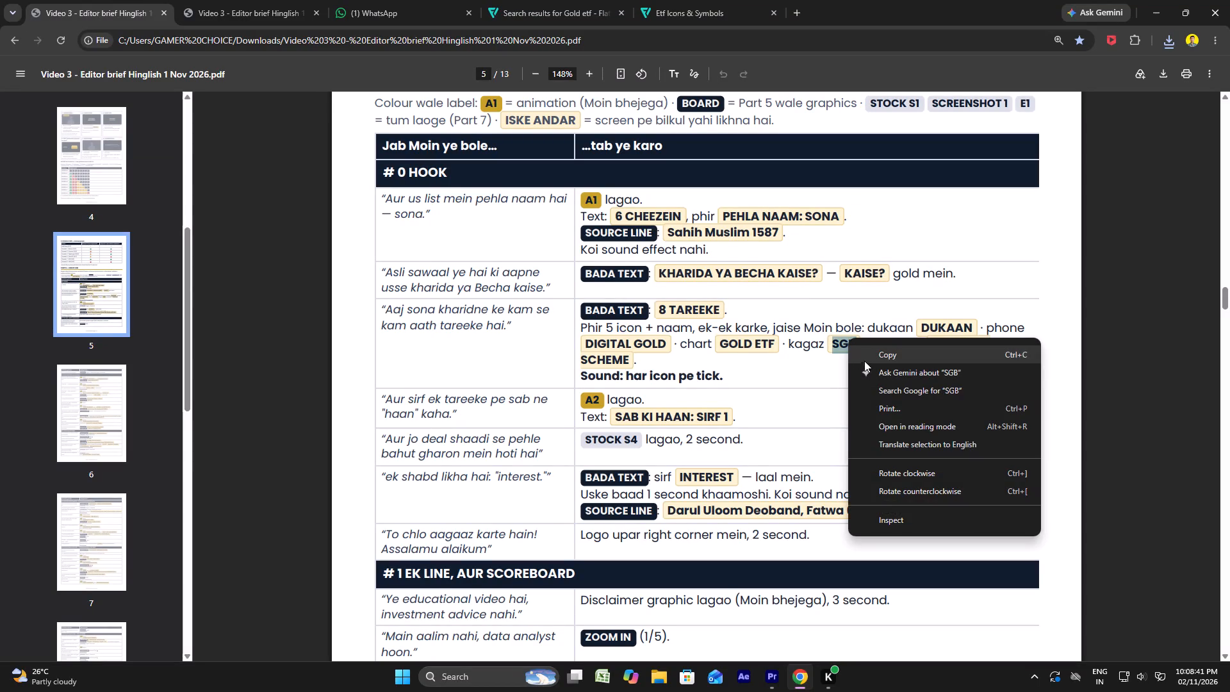
pyautogui.click(873, 356)
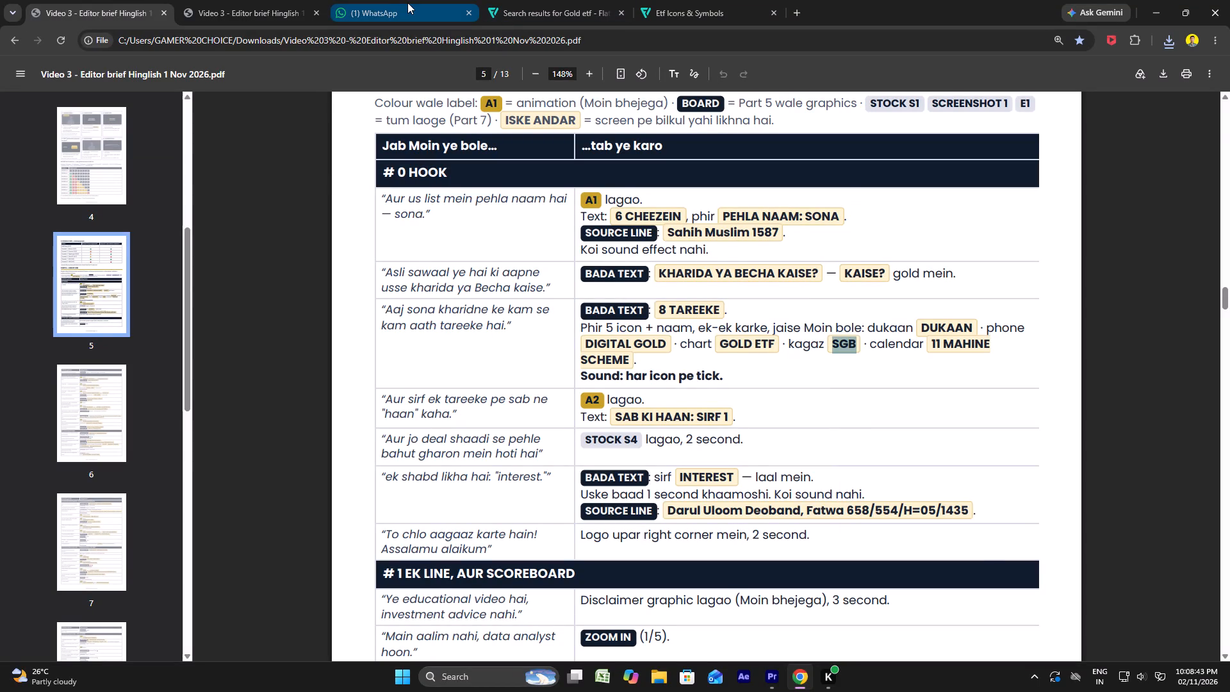
pyautogui.click(271, 0)
pyautogui.click(682, 17)
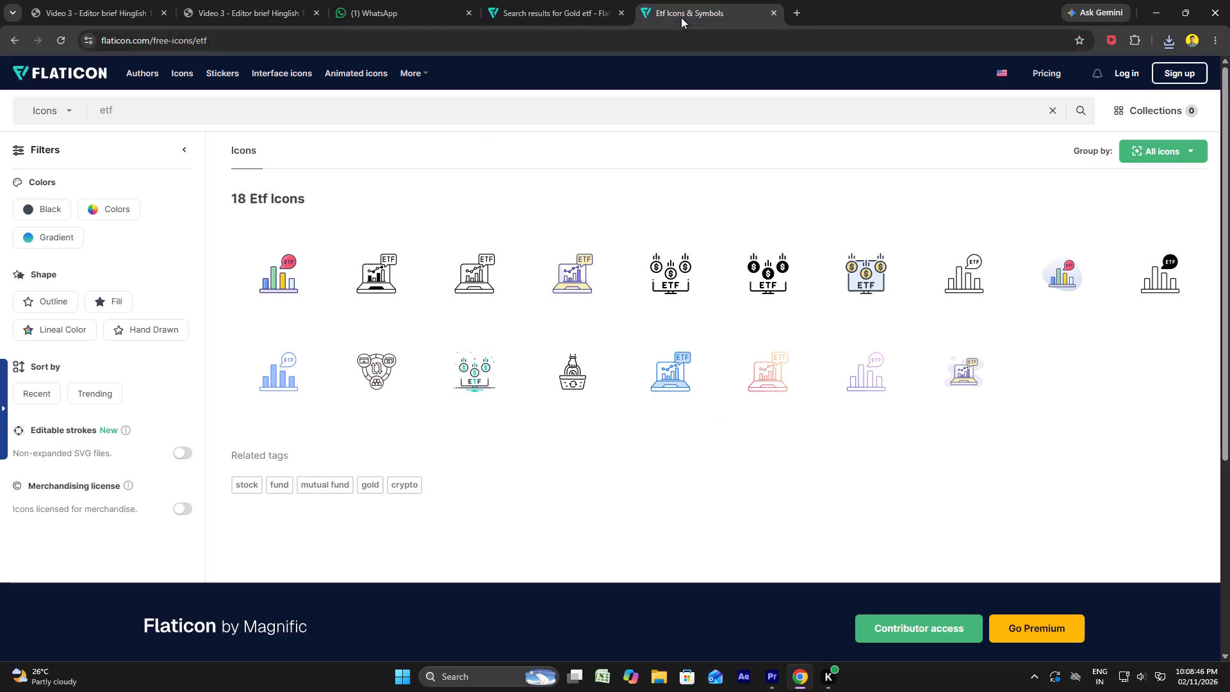
pyautogui.click(524, 16)
pyautogui.tripleClick(164, 106)
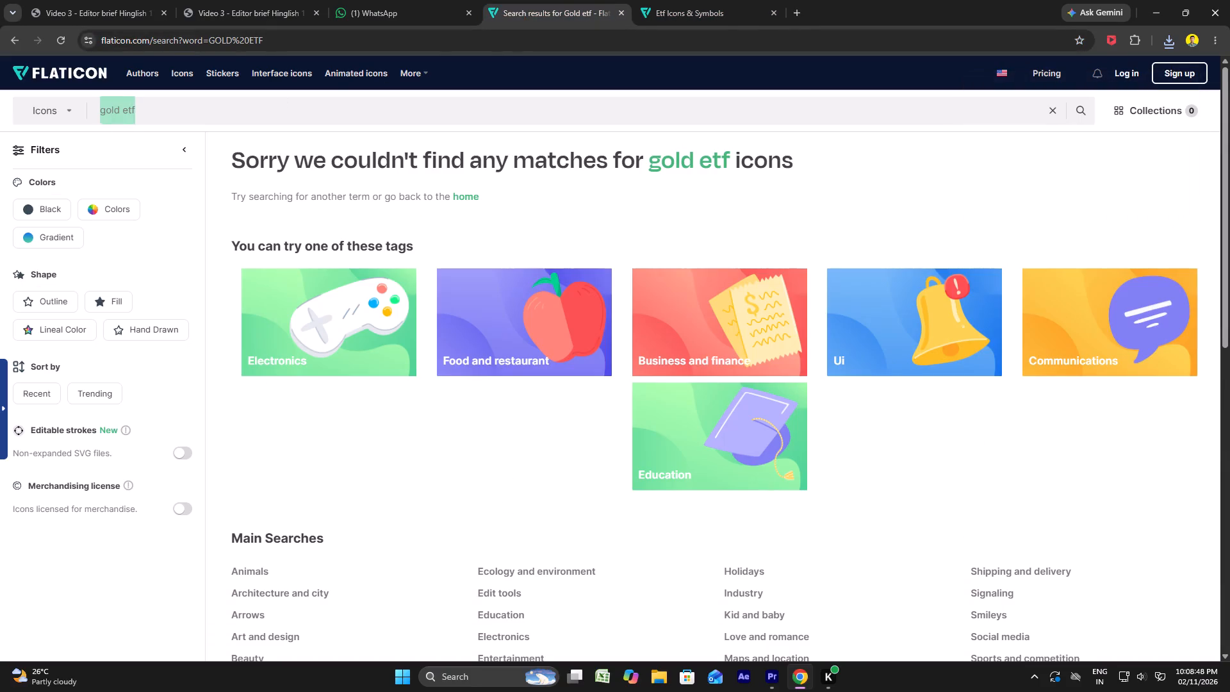
pyautogui.hotkey('ctrl', 'v')
pyautogui.press('Return')
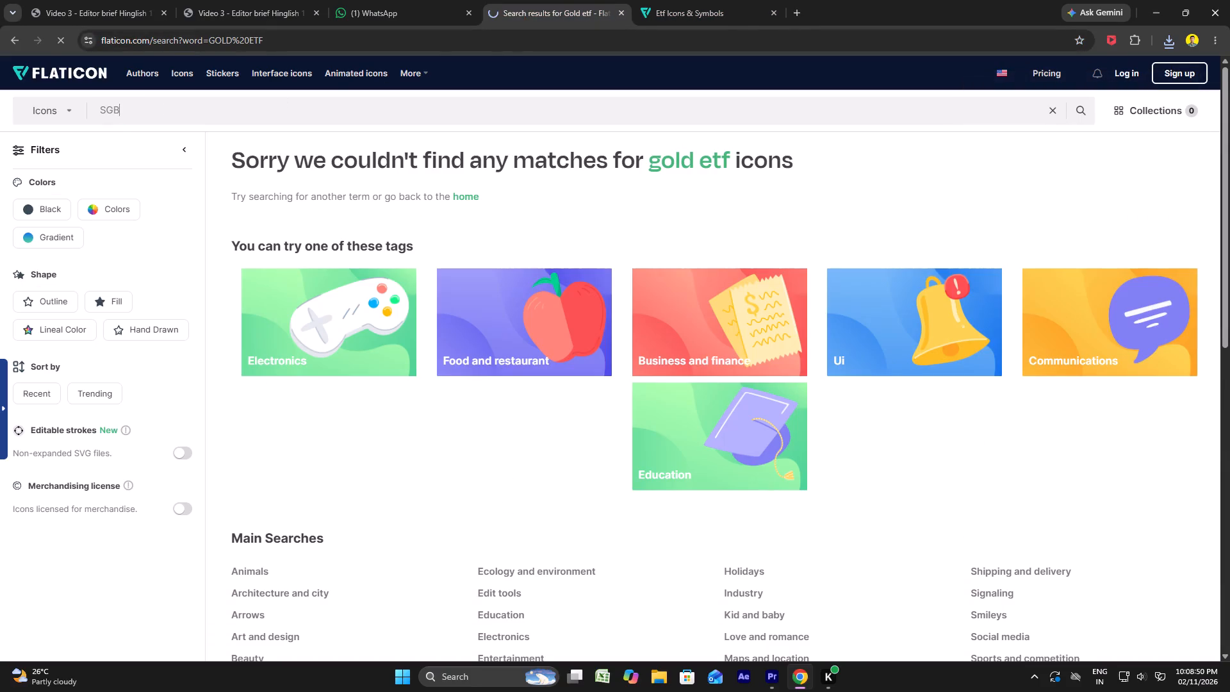
# Return to the earlier Google search page and search for "SGB icon" in place of "GOLD ETF icon".
pyautogui.click(696, 1)
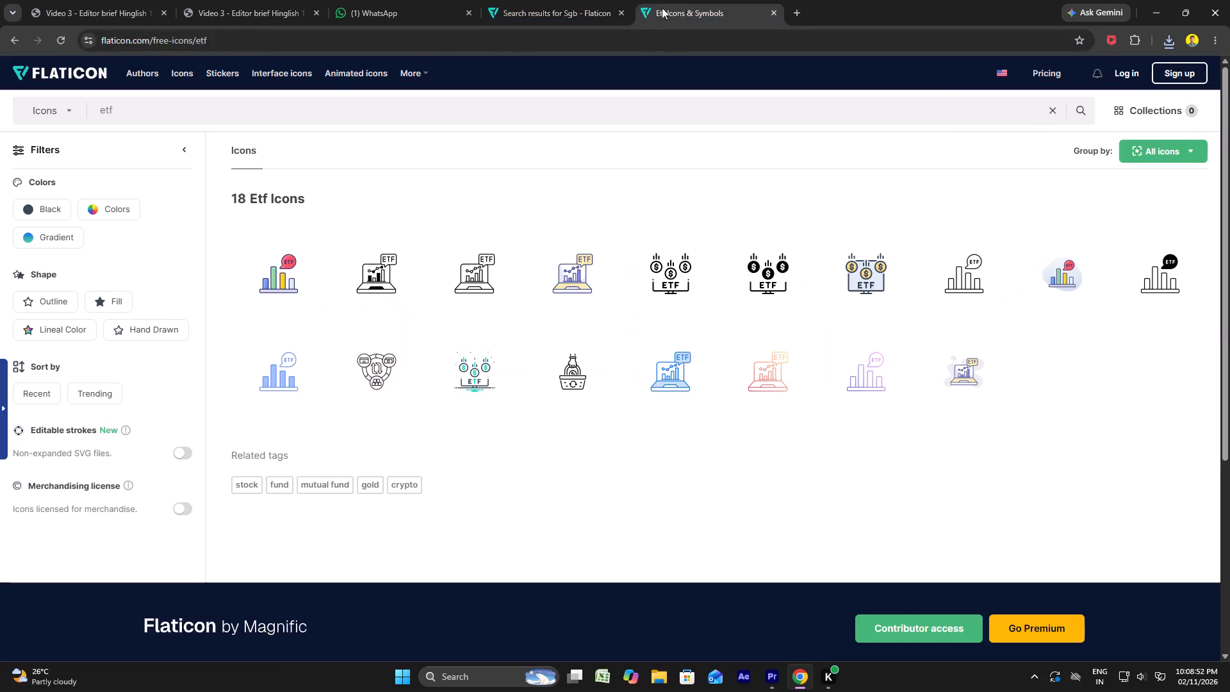
pyautogui.click(426, 51)
pyautogui.doubleClick(270, 99)
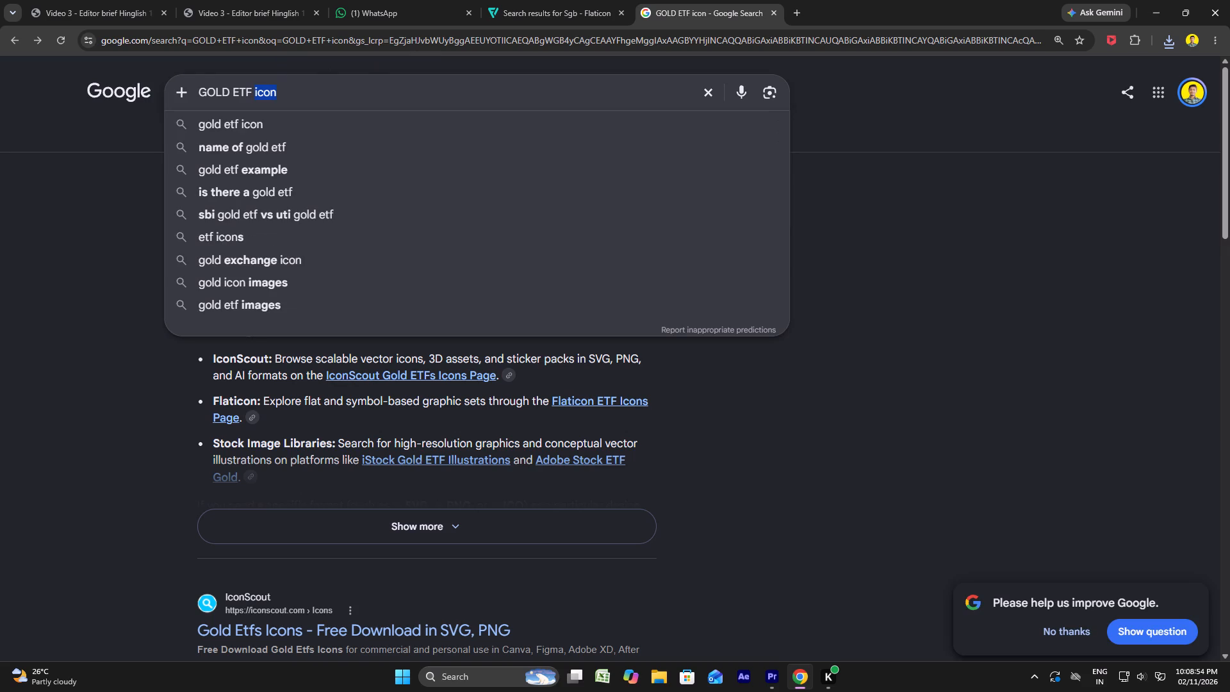
pyautogui.click(264, 95)
pyautogui.moveTo(251, 92); pyautogui.dragTo(172, 91)
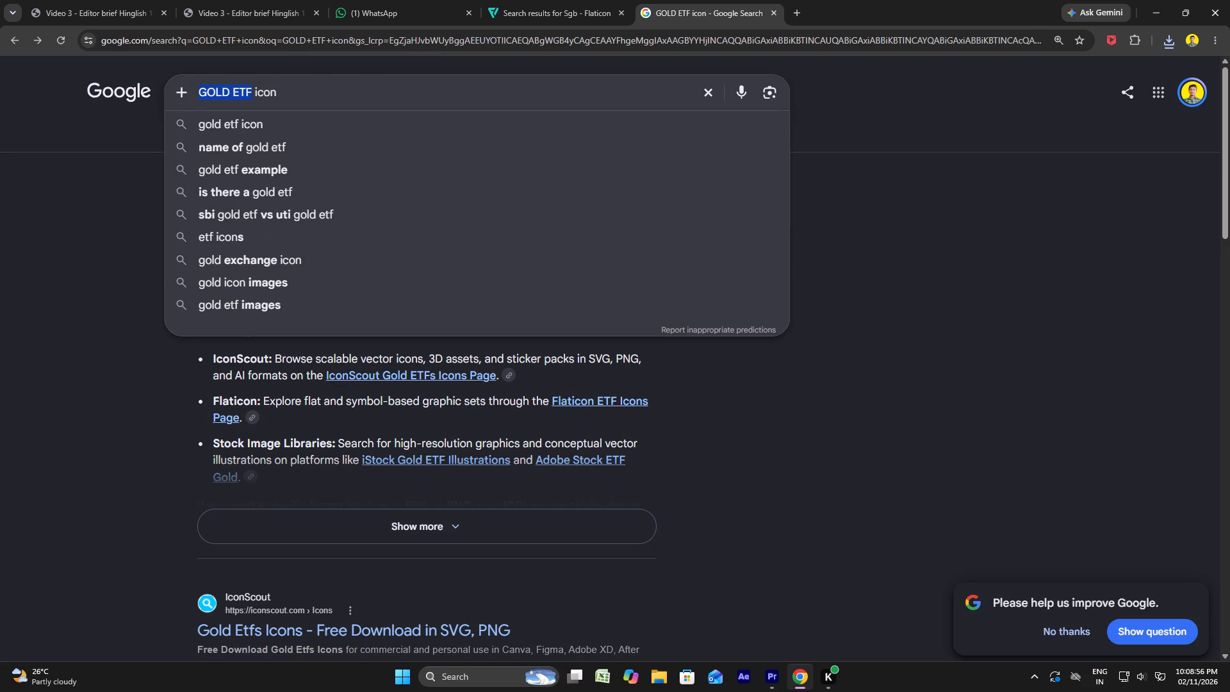
pyautogui.hotkey('ctrl', 'v')
pyautogui.press('Return')
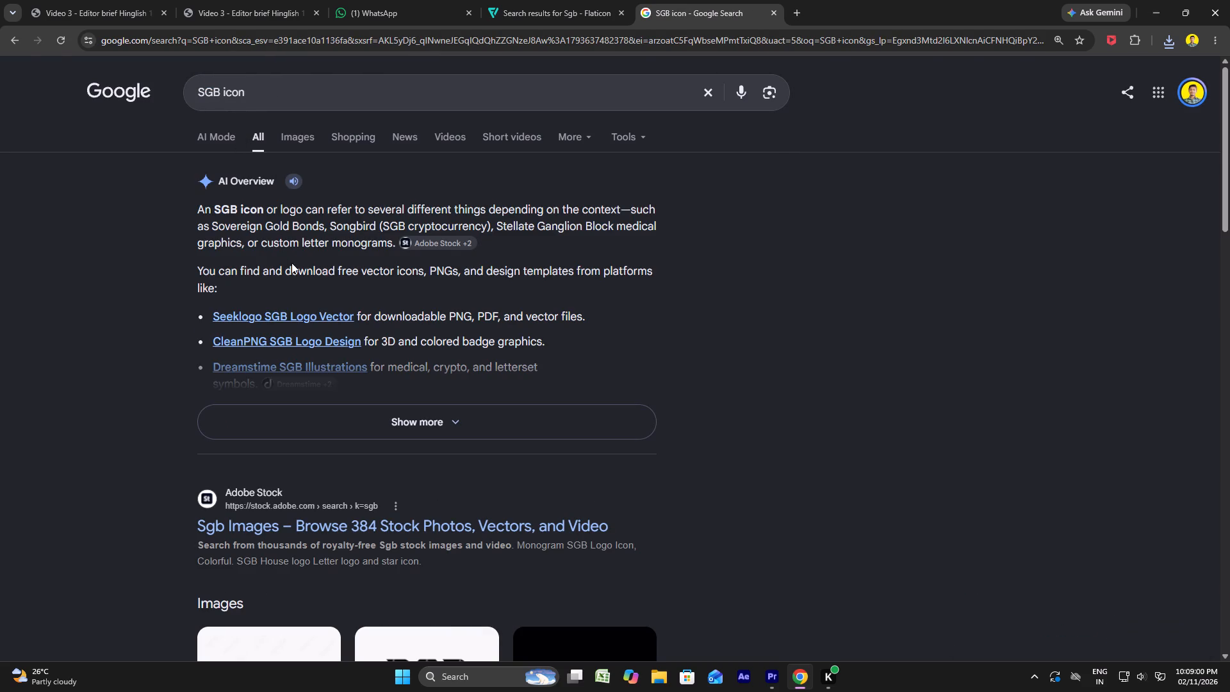
# Look through the SGB icon results and open Pinterest's SGB Letter Logo in Black, White, and Yellow result.
pyautogui.scroll(-11, 295, 265)
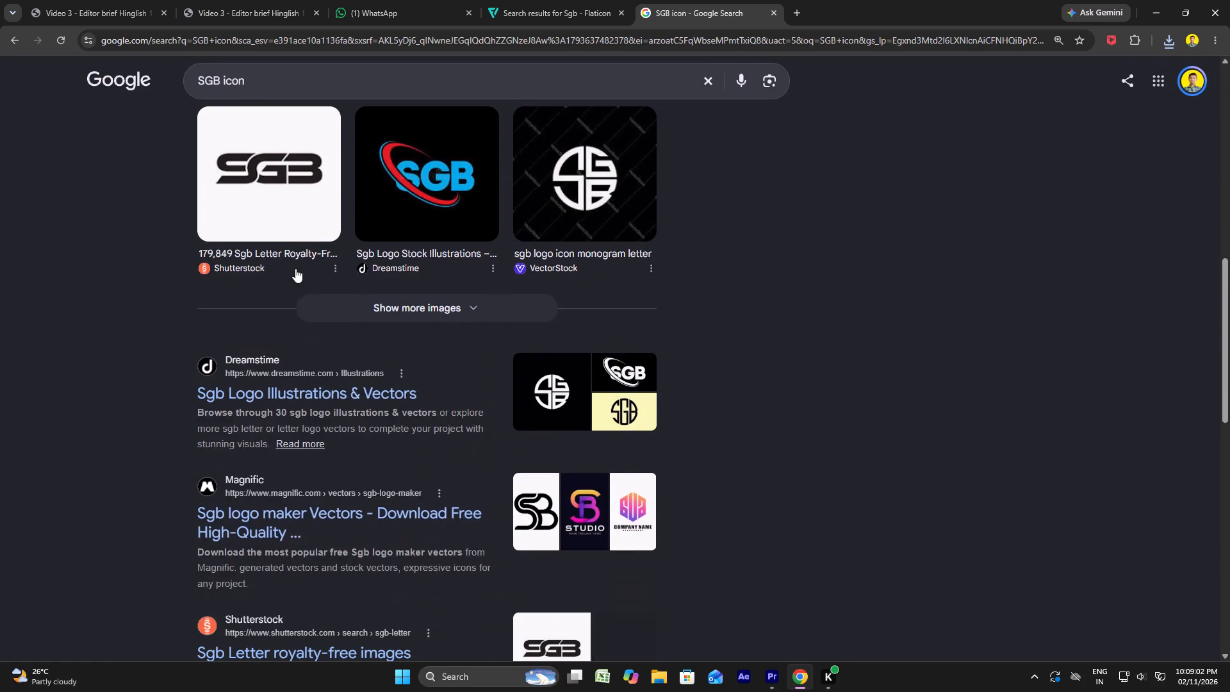
pyautogui.scroll(-5, 295, 268)
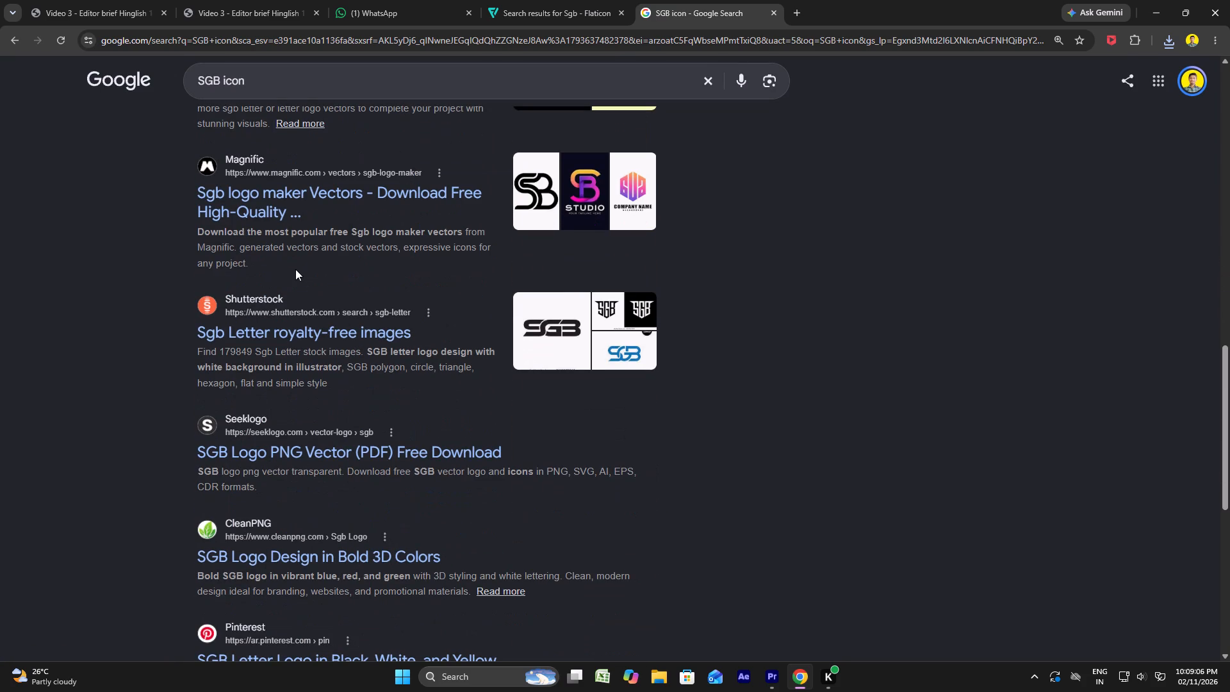
pyautogui.scroll(-5, 295, 269)
pyautogui.click(294, 327)
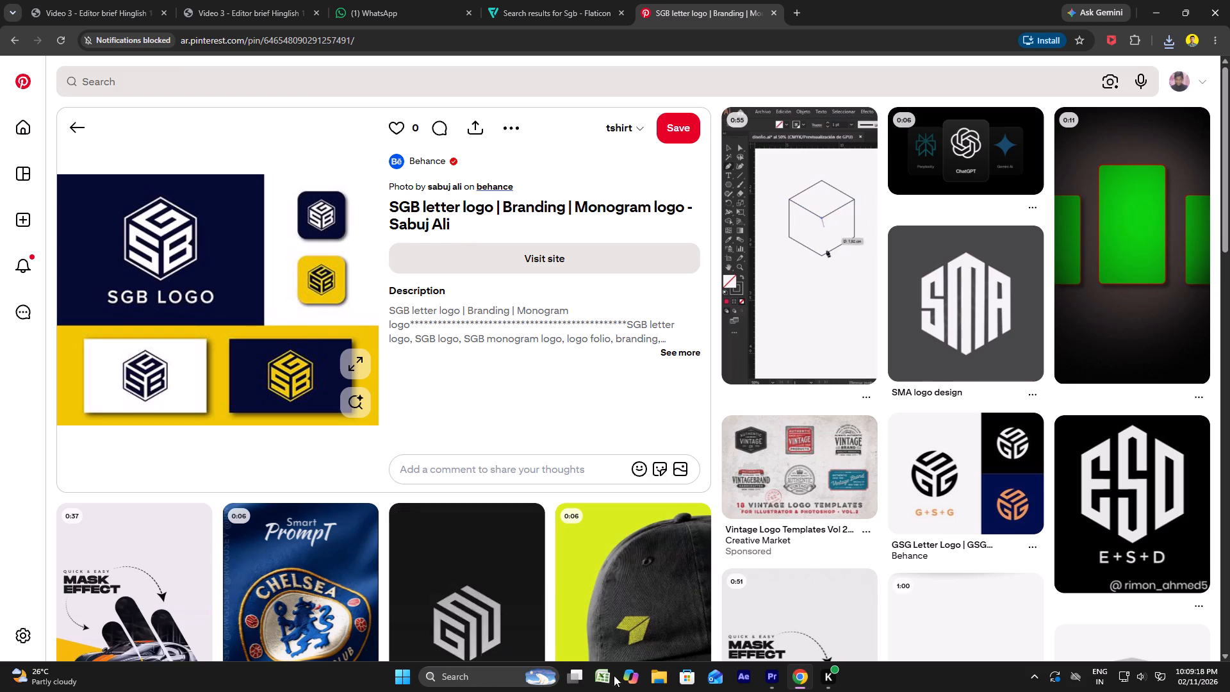
# Switch to Premiere Pro and play the sequence from about 00:00:20, just after the 8 TAREEKE graphic.
pyautogui.click(773, 677)
pyautogui.click(672, 477)
pyautogui.press('space')
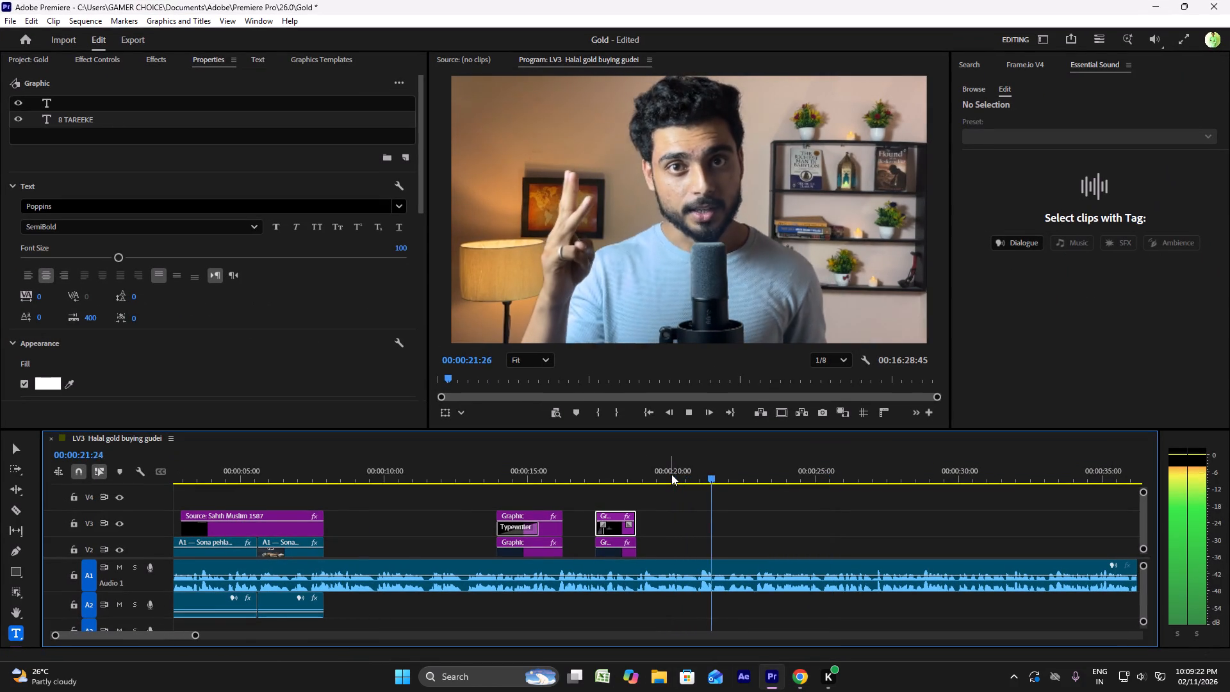
pyautogui.press('space')
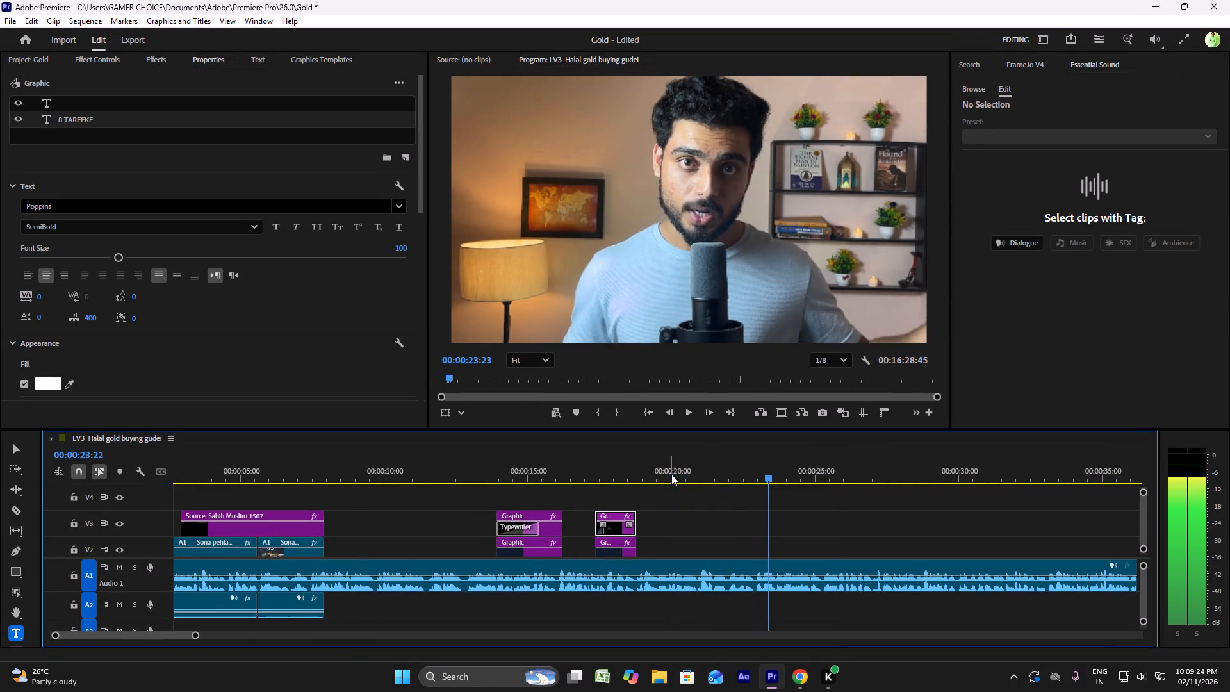
# Return to the Pinterest SGB letter logo page in Chrome and examine the related logo pins for a usable SGB icon.
pyautogui.click(808, 689)
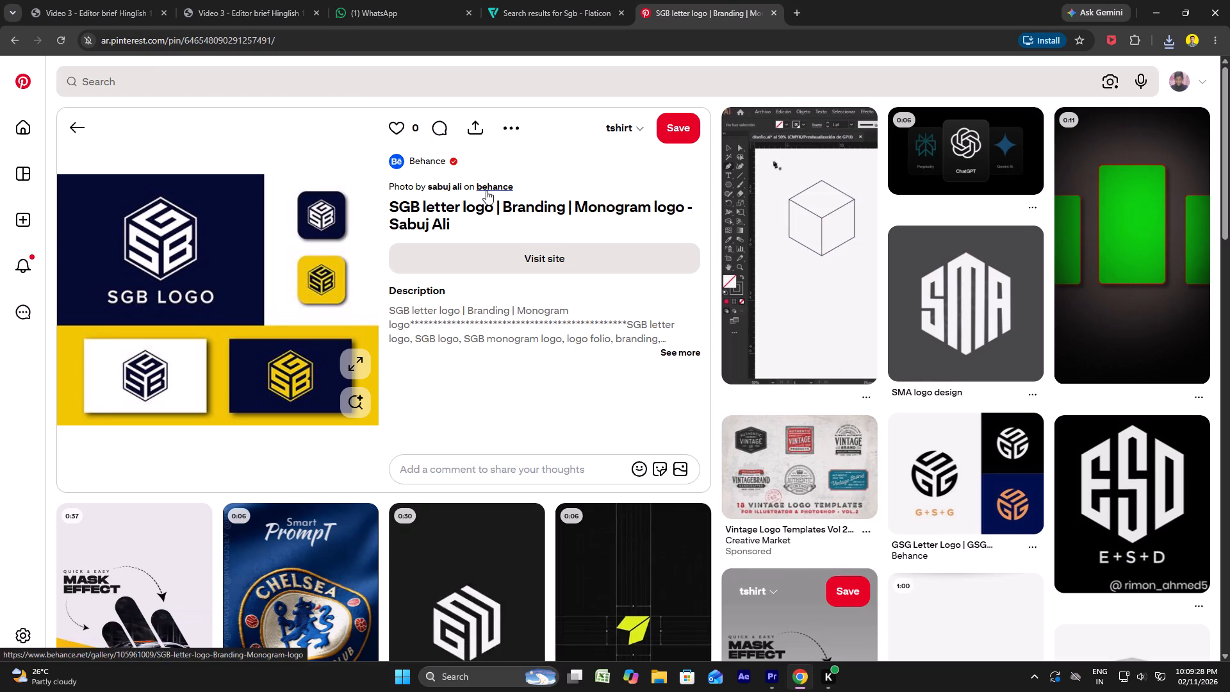
pyautogui.scroll(-5, 353, 263)
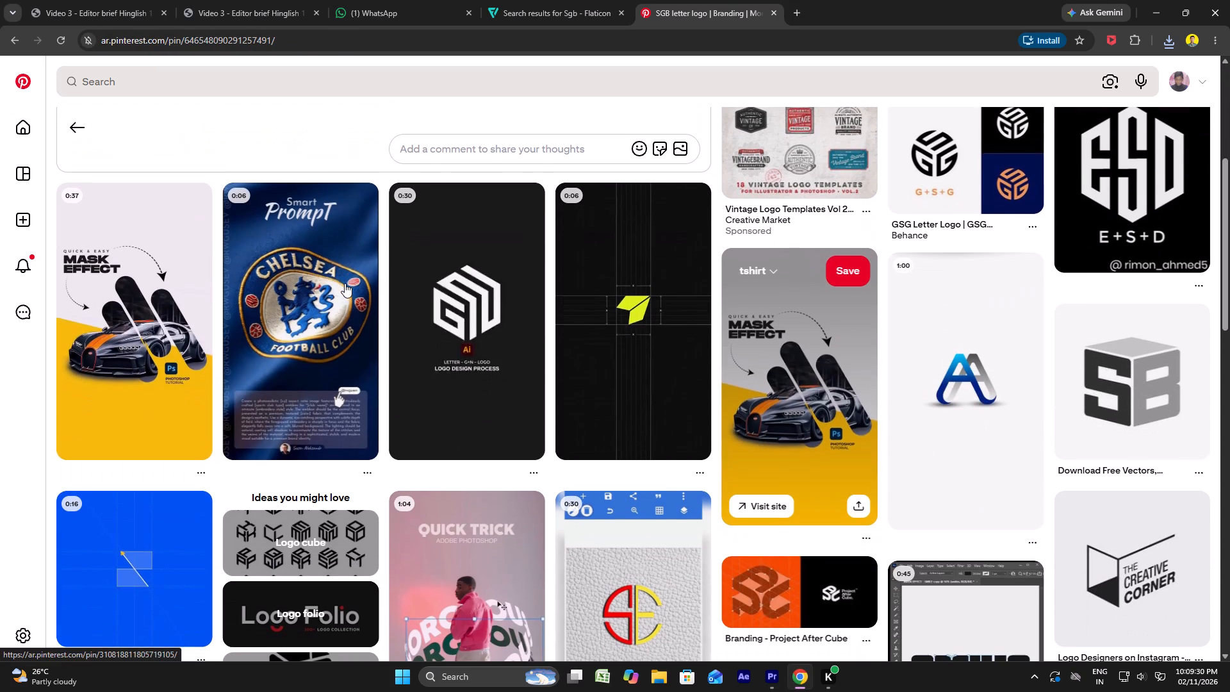
pyautogui.scroll(-5, 345, 284)
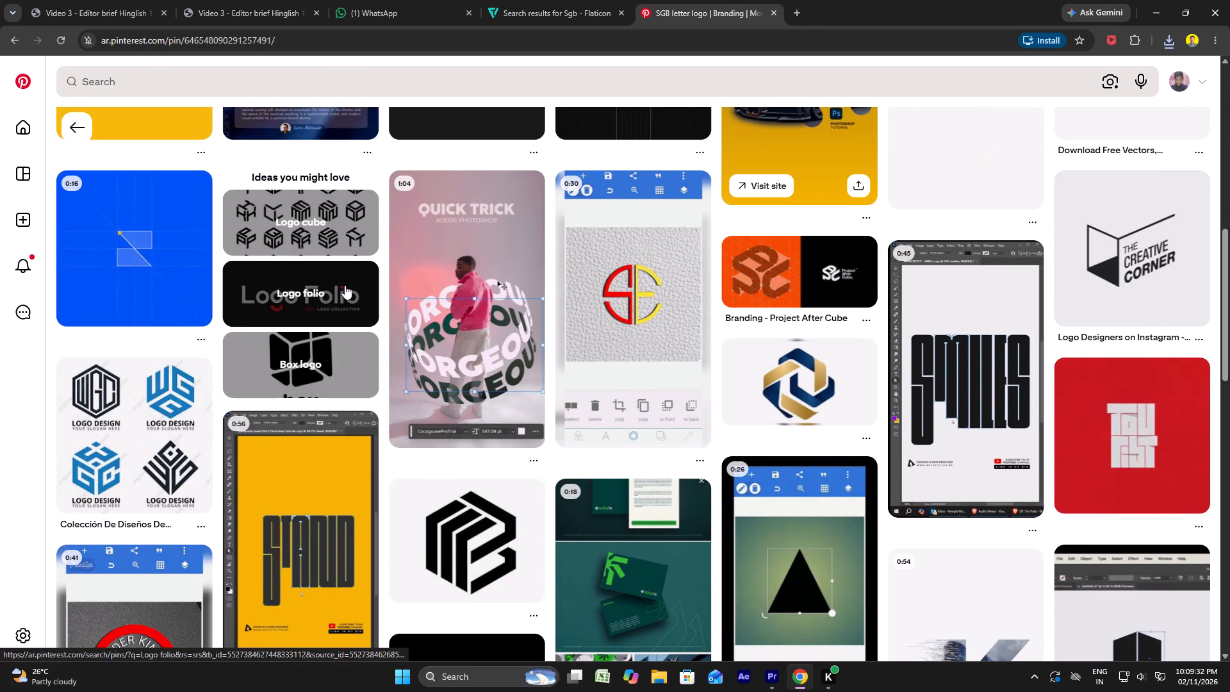
pyautogui.scroll(-7, 345, 285)
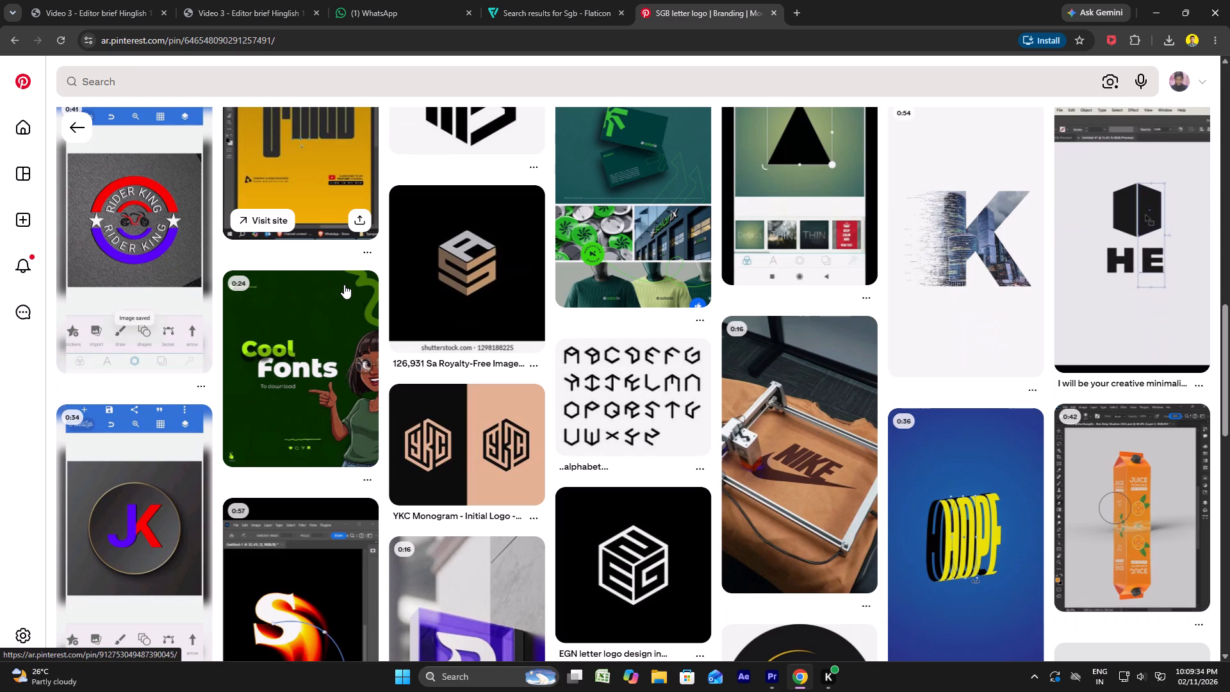
pyautogui.scroll(-7, 344, 284)
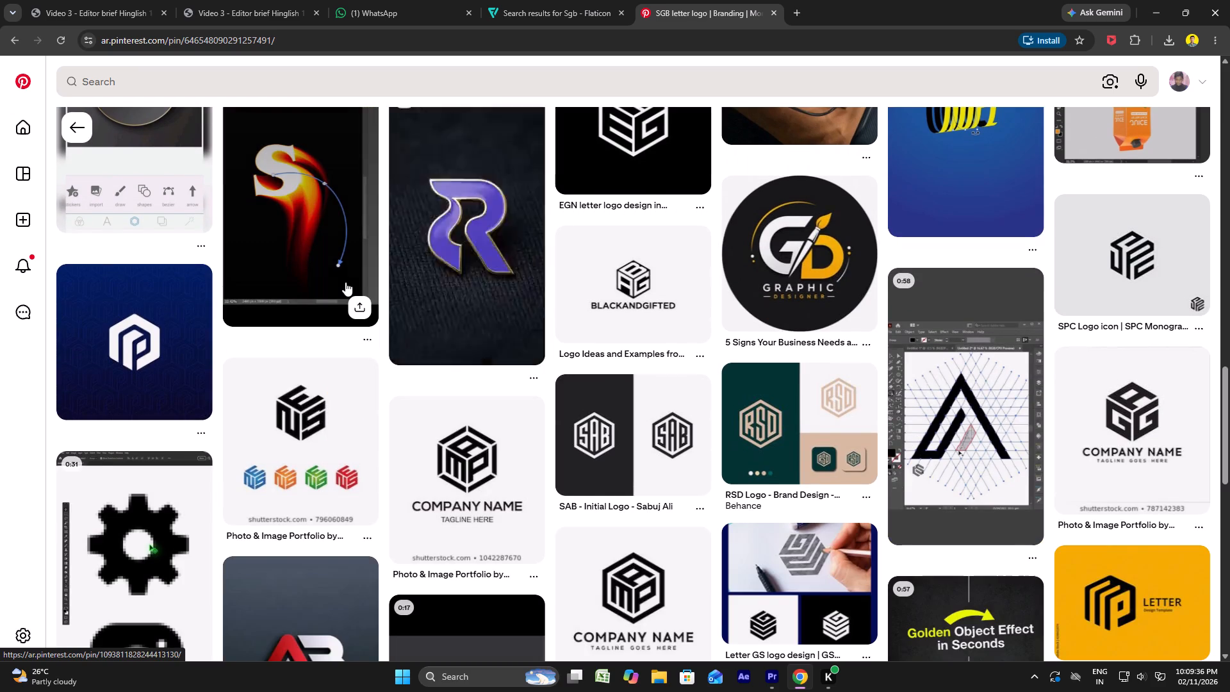
pyautogui.scroll(17, 345, 282)
pyautogui.scroll(10, 344, 277)
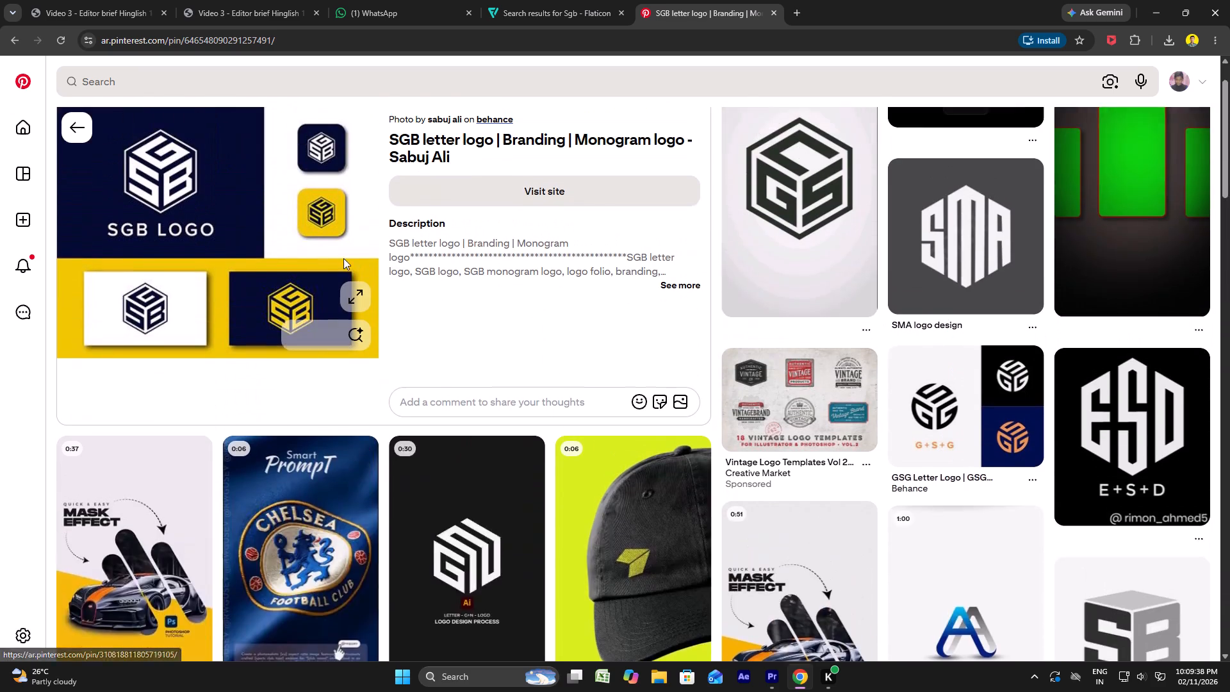
# Open a blank browser page, and return from the Pinterest pin to the SGB icon Google results to check the remaining links.
pyautogui.click(795, 10)
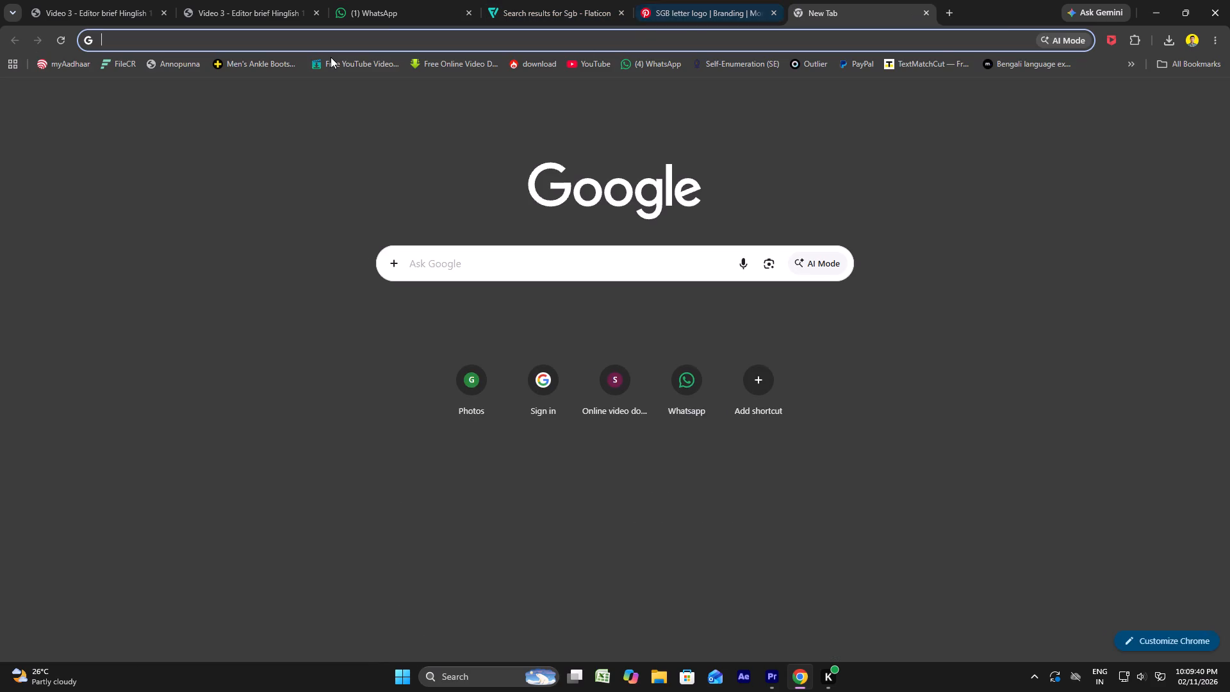
pyautogui.click(672, 0)
pyautogui.click(542, 149)
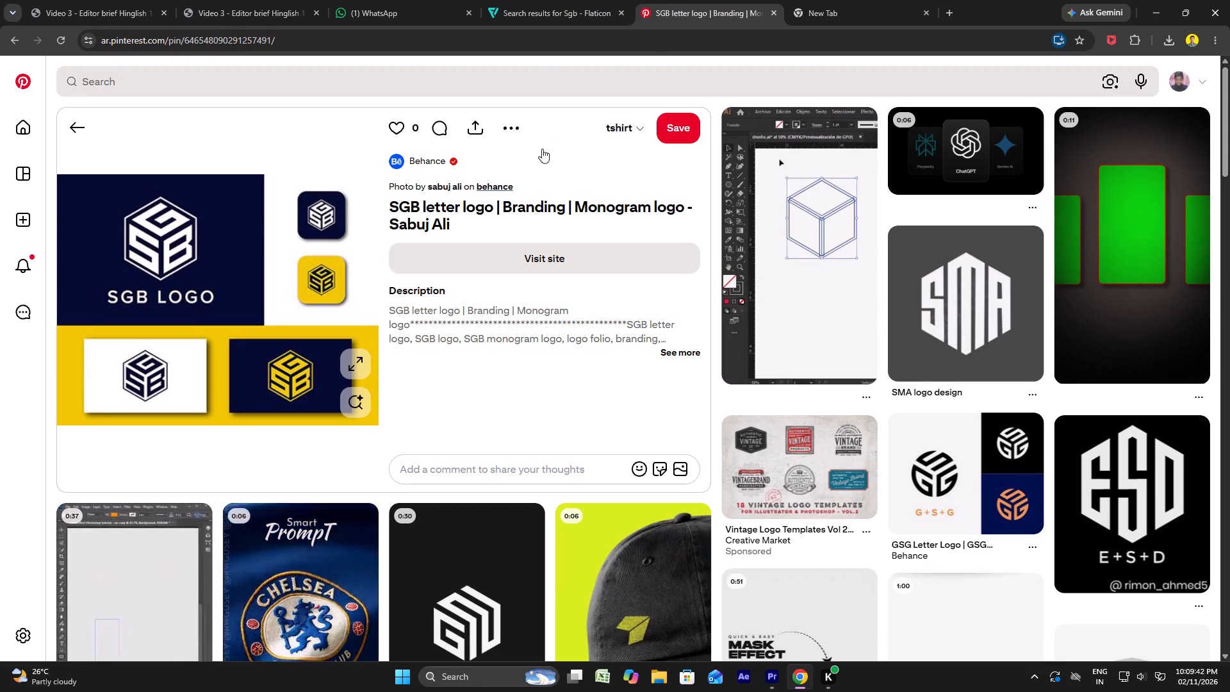
pyautogui.scroll(-7, 352, 227)
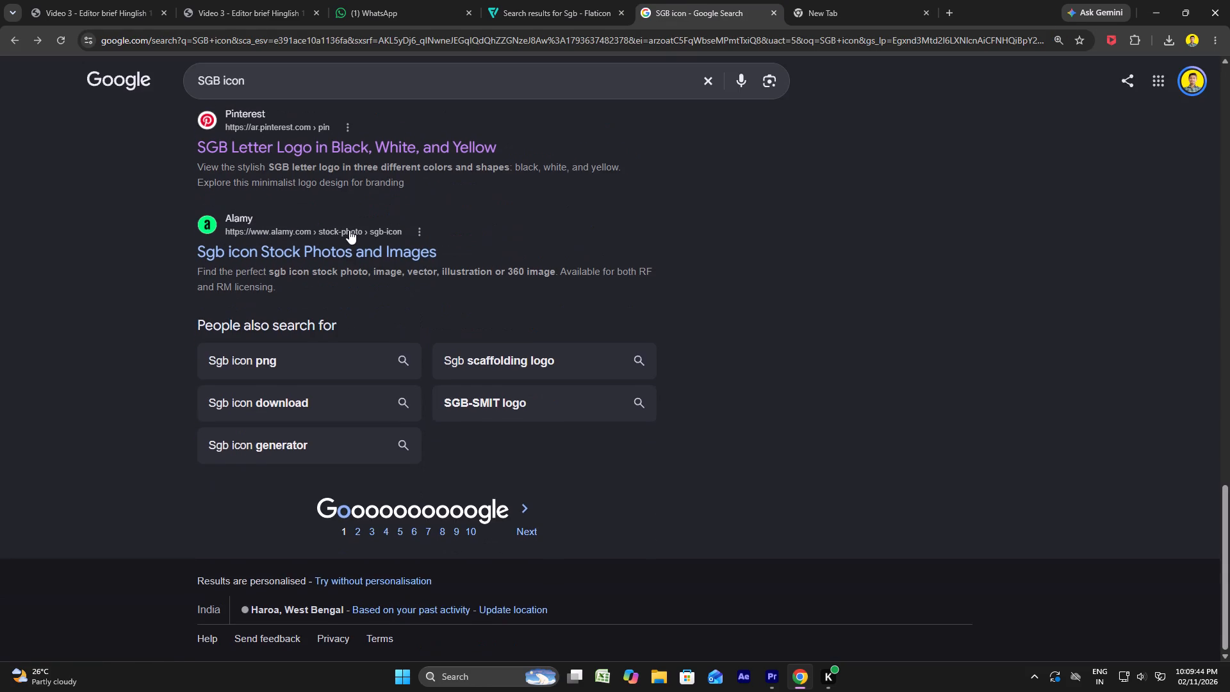
# Expand the AI Overview for SGB icon, look through its linked source cards for a usable logo, and return to the Flaticon sgb search.
pyautogui.scroll(-2, 349, 230)
pyautogui.scroll(20, 349, 229)
pyautogui.scroll(4, 349, 229)
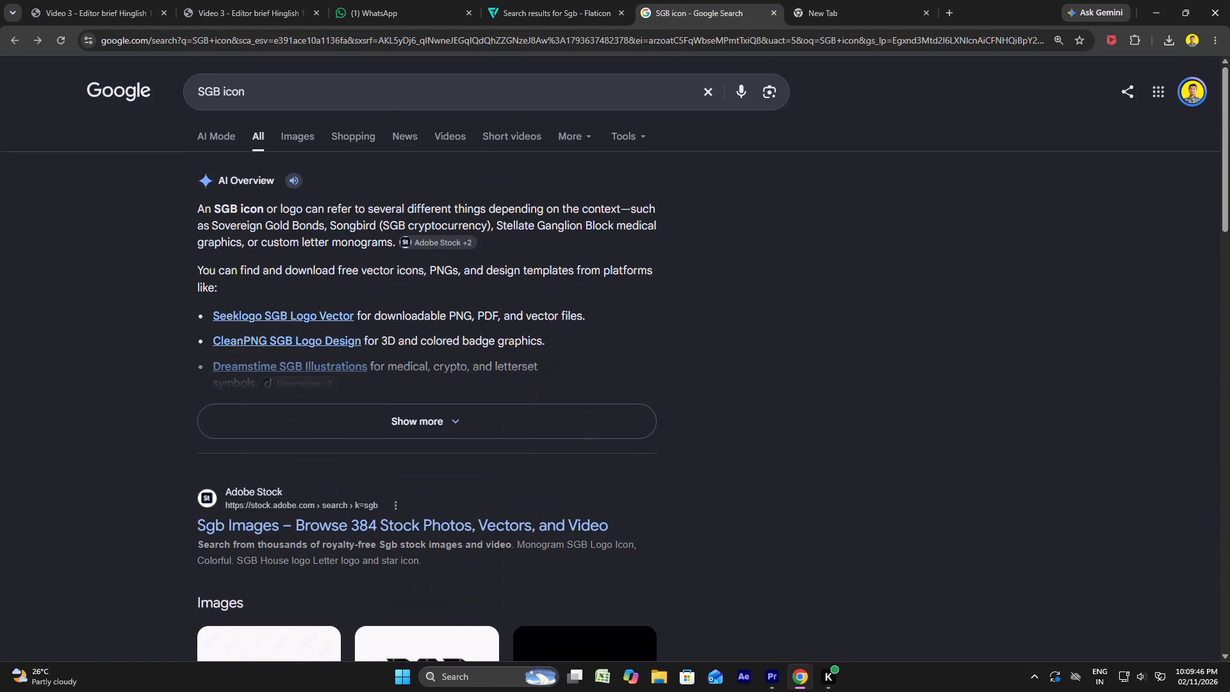
pyautogui.click(345, 437)
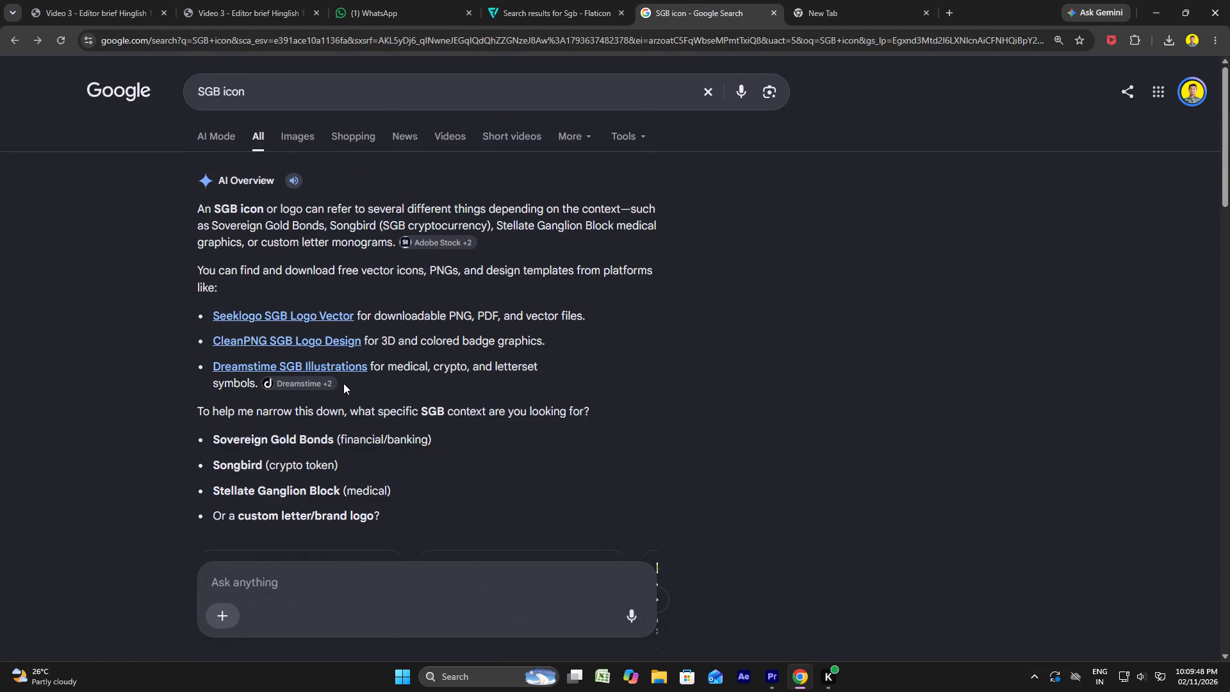
pyautogui.scroll(-5, 343, 382)
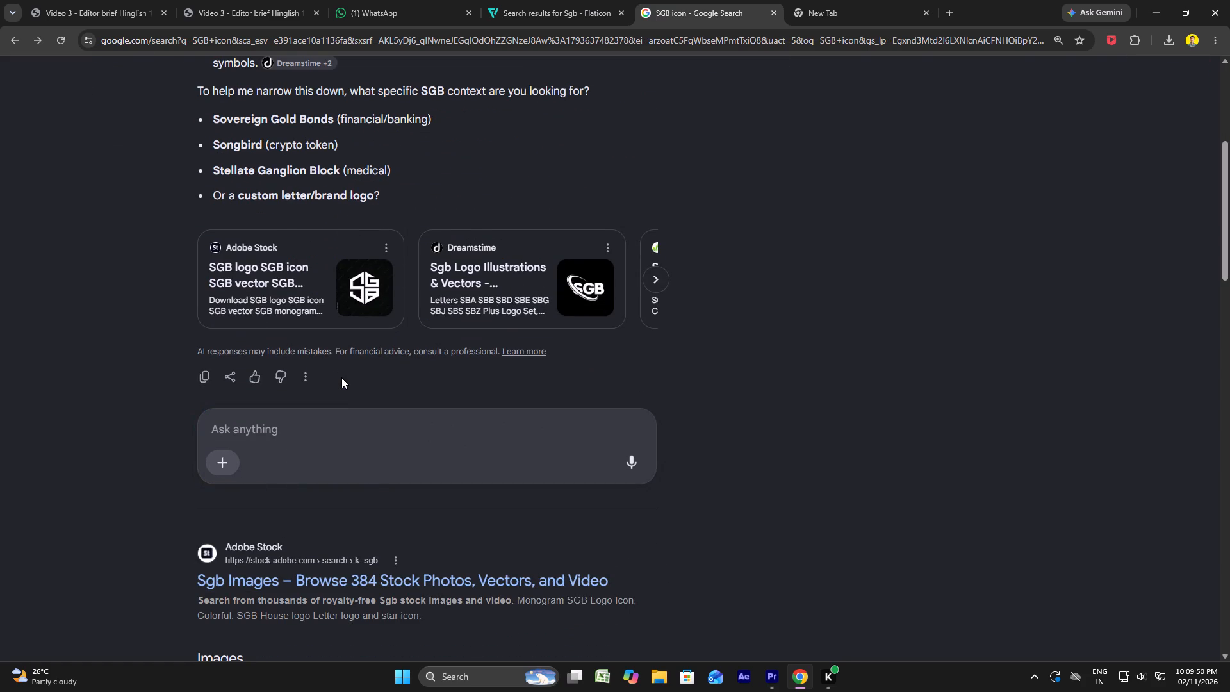
pyautogui.click(647, 269)
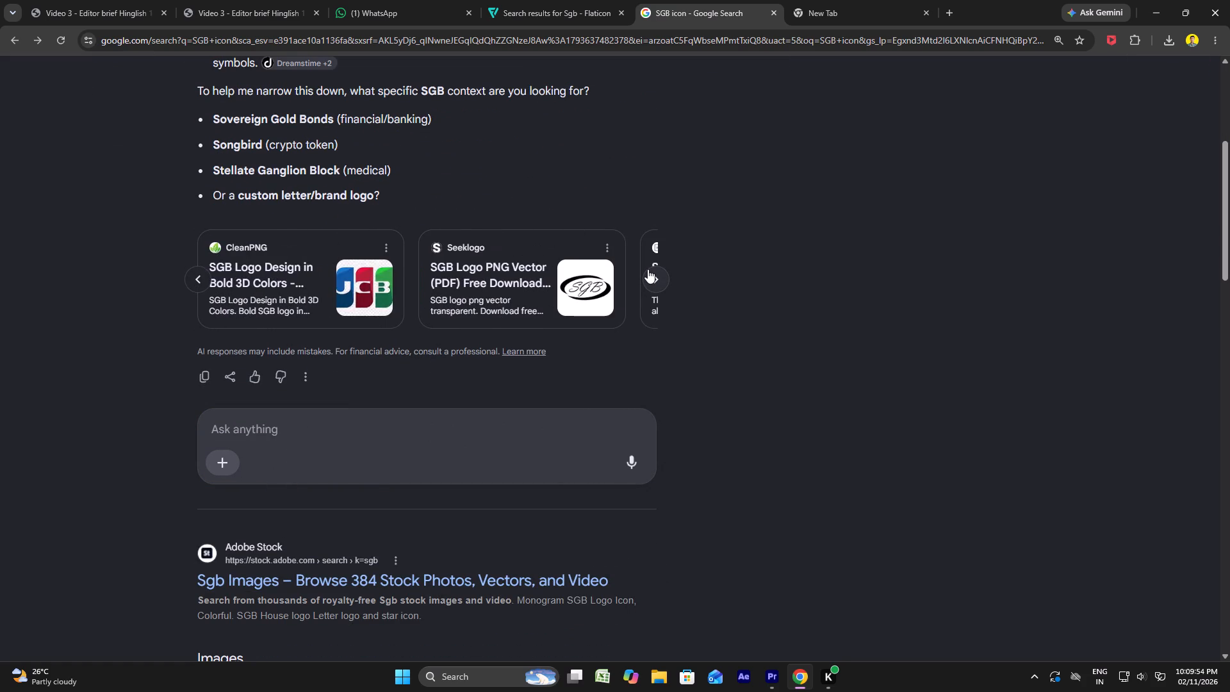
pyautogui.click(648, 269)
pyautogui.click(648, 269)
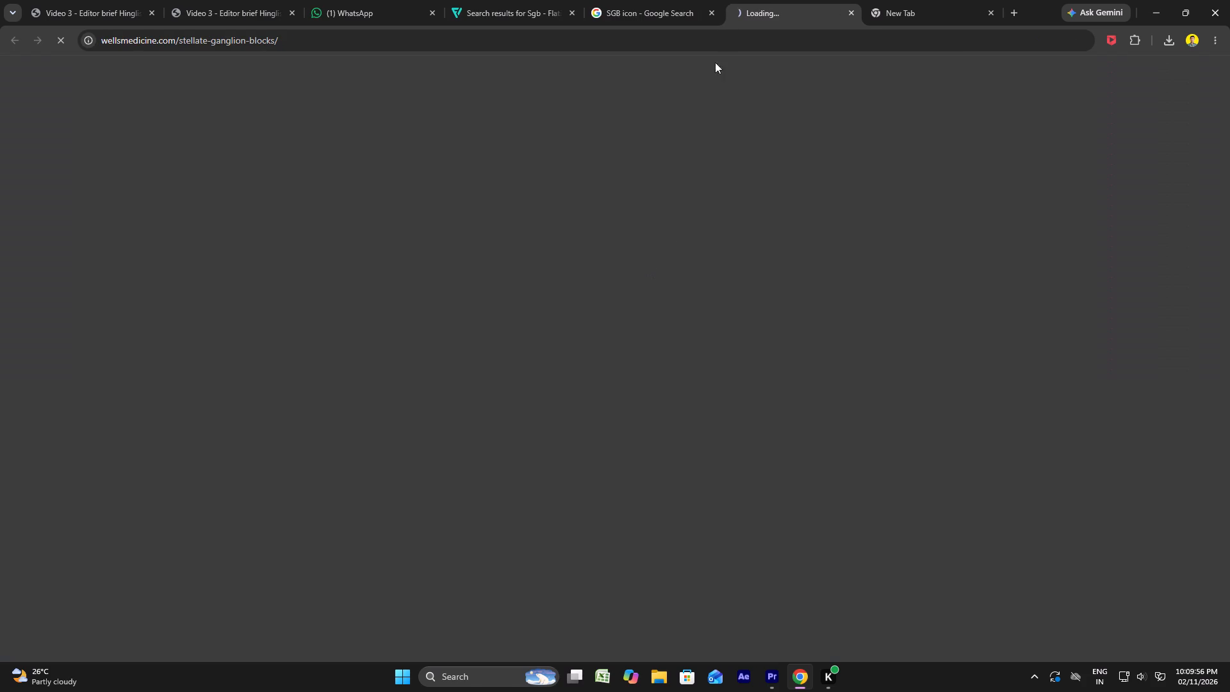
pyautogui.click(852, 14)
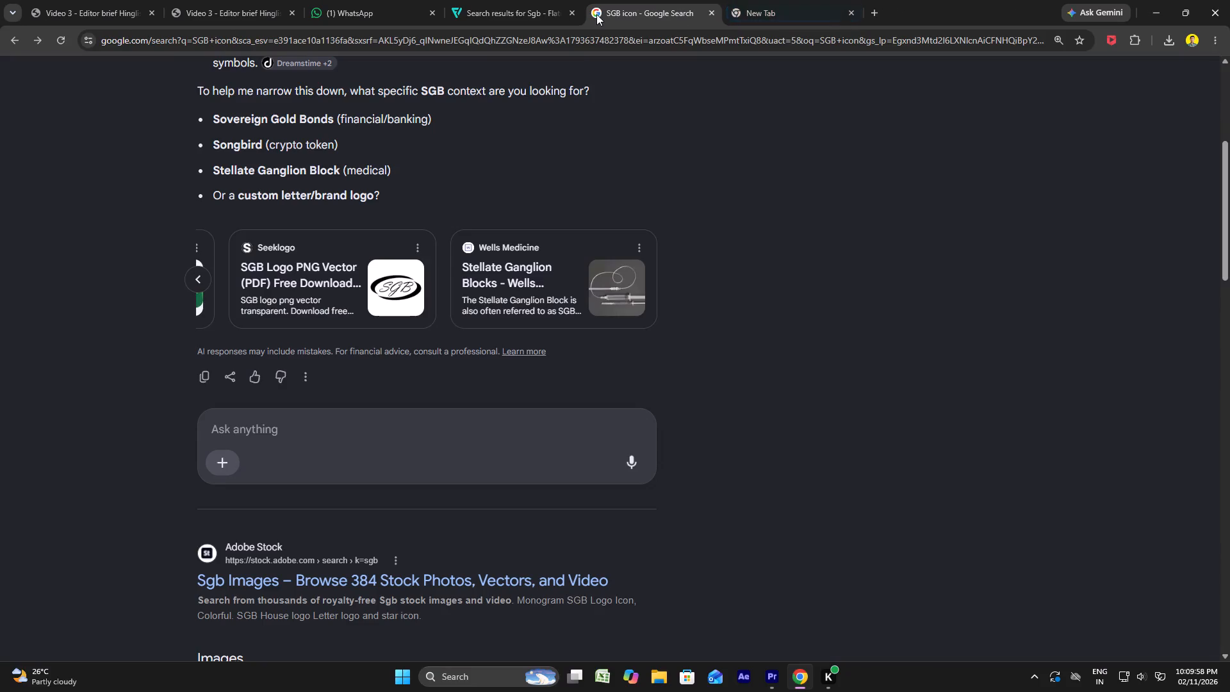
pyautogui.click(611, 13)
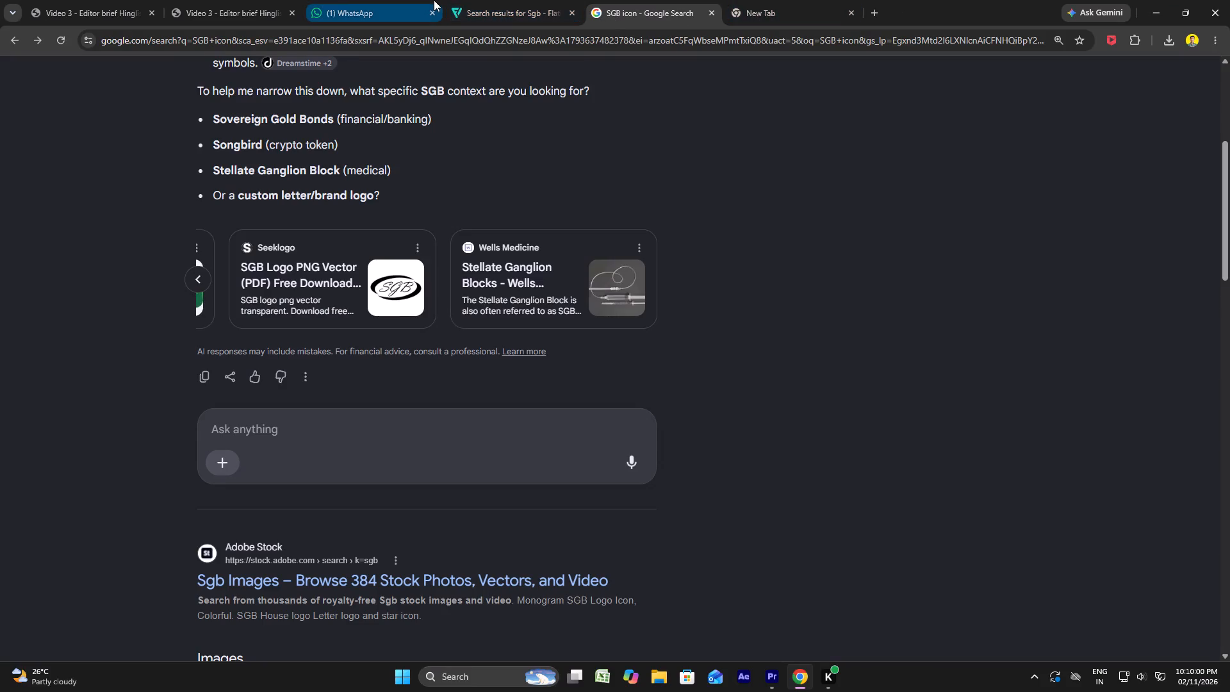
pyautogui.click(523, 9)
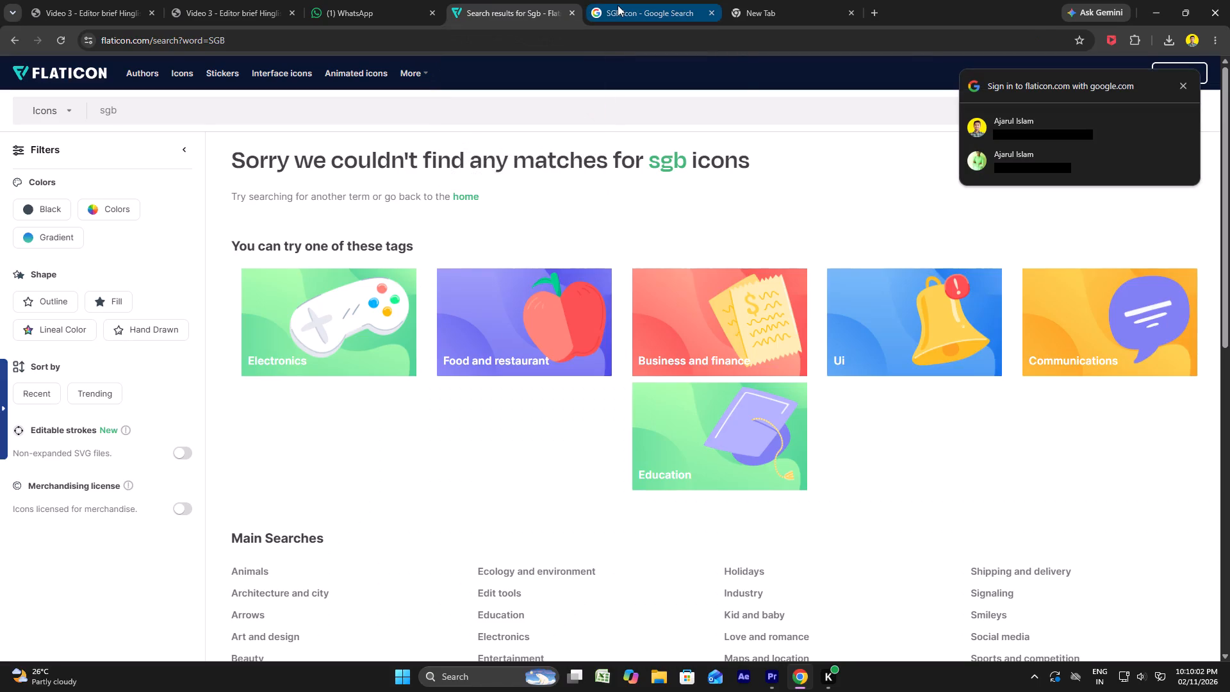
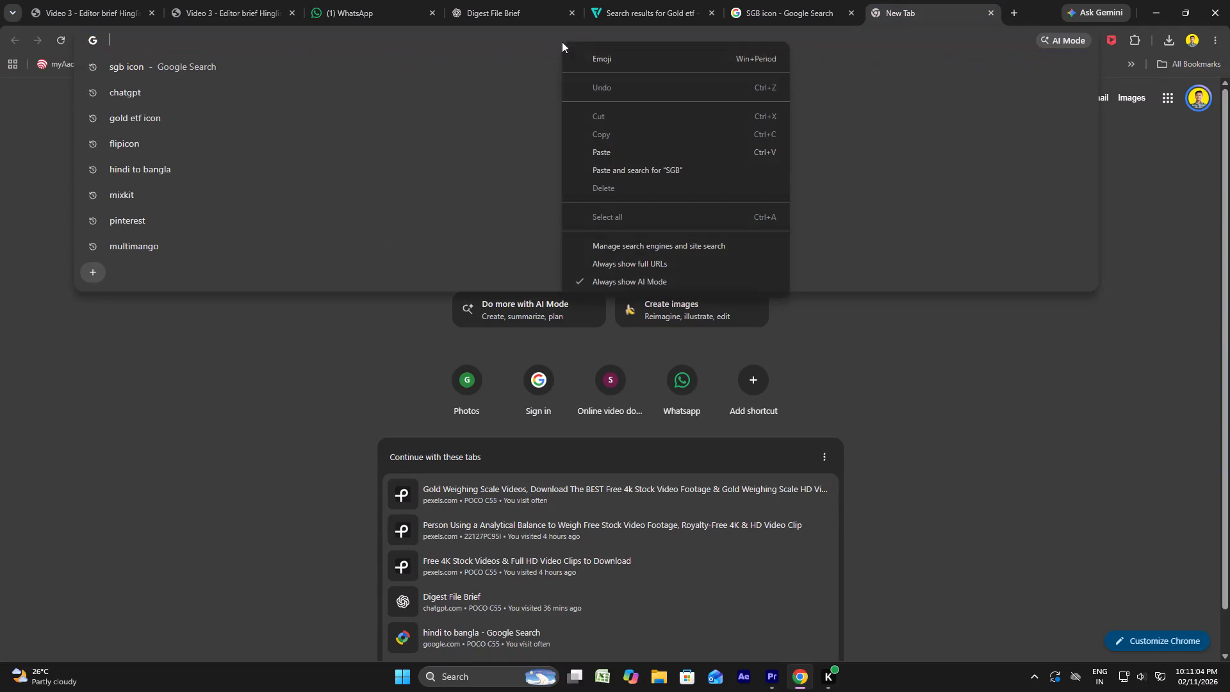
pyautogui.click(598, 150)
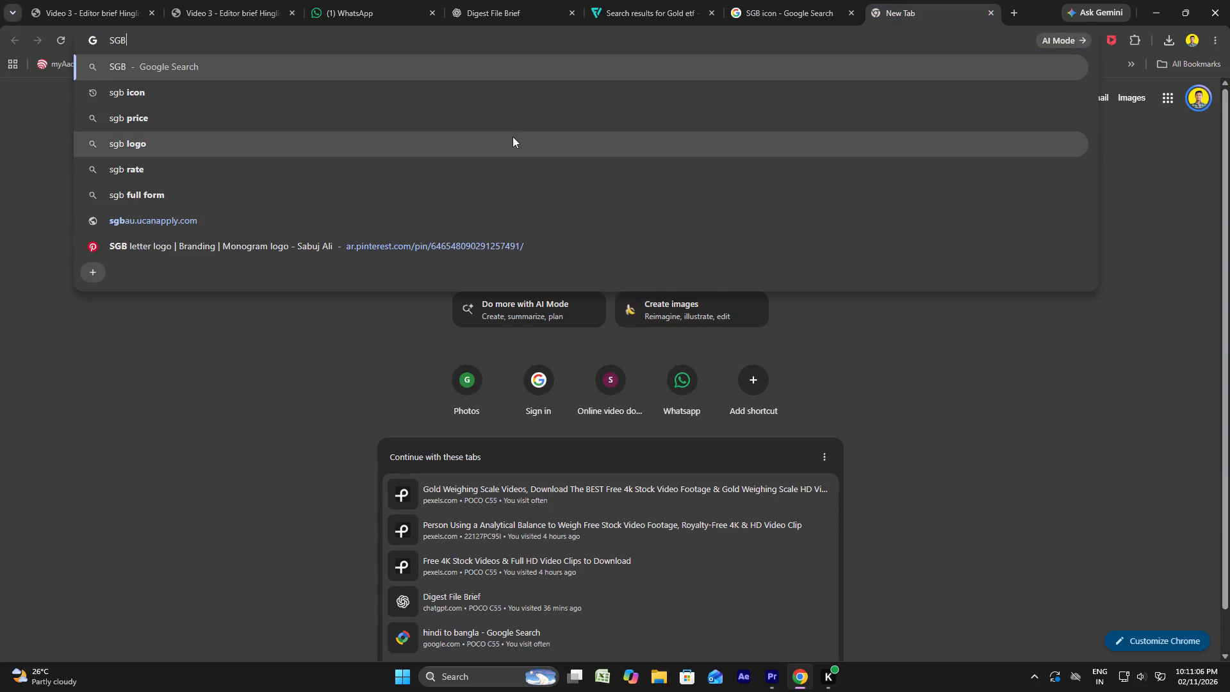
pyautogui.click(334, 85)
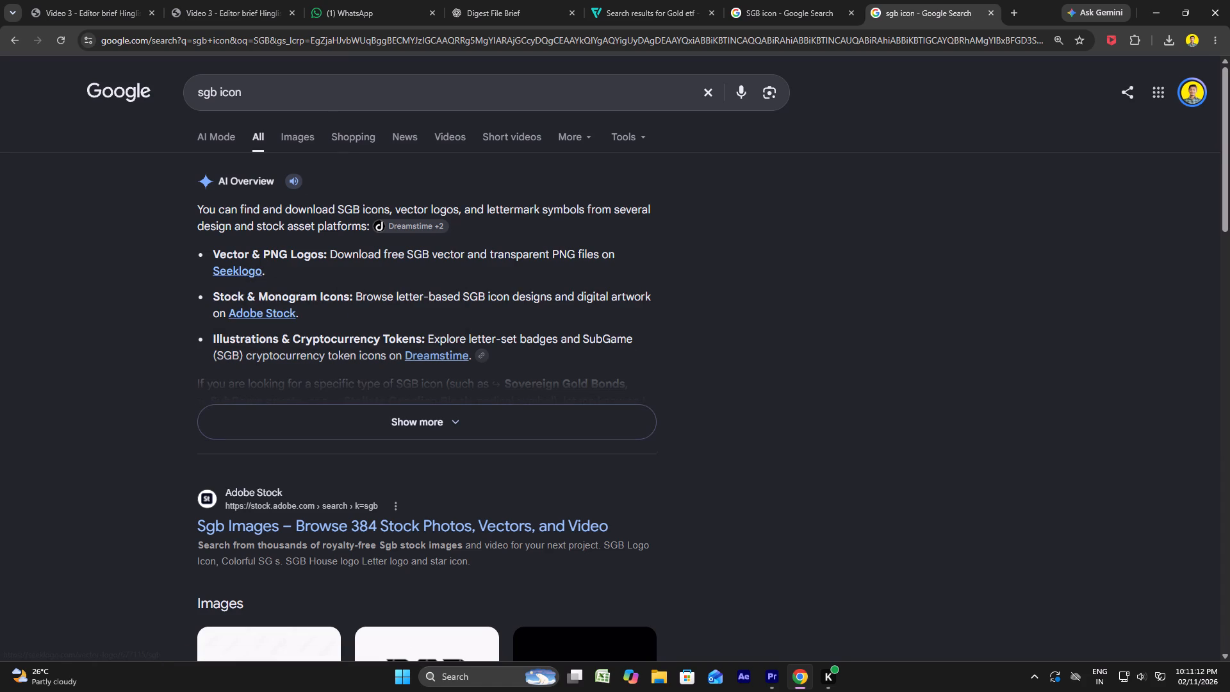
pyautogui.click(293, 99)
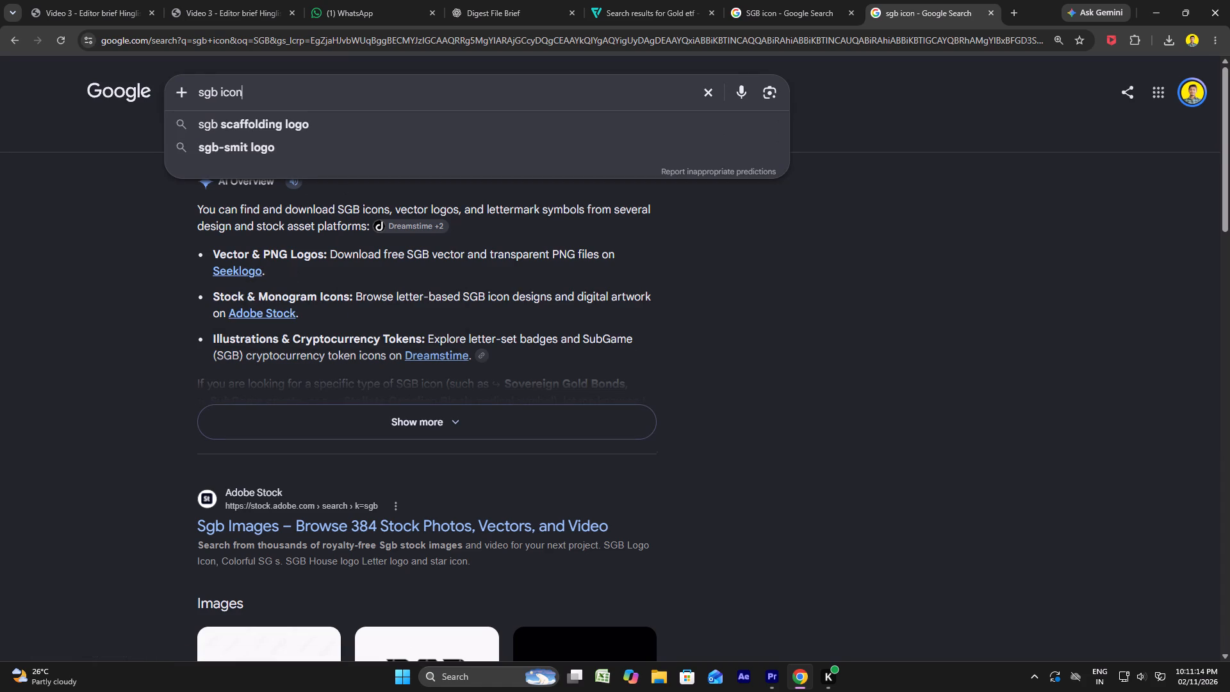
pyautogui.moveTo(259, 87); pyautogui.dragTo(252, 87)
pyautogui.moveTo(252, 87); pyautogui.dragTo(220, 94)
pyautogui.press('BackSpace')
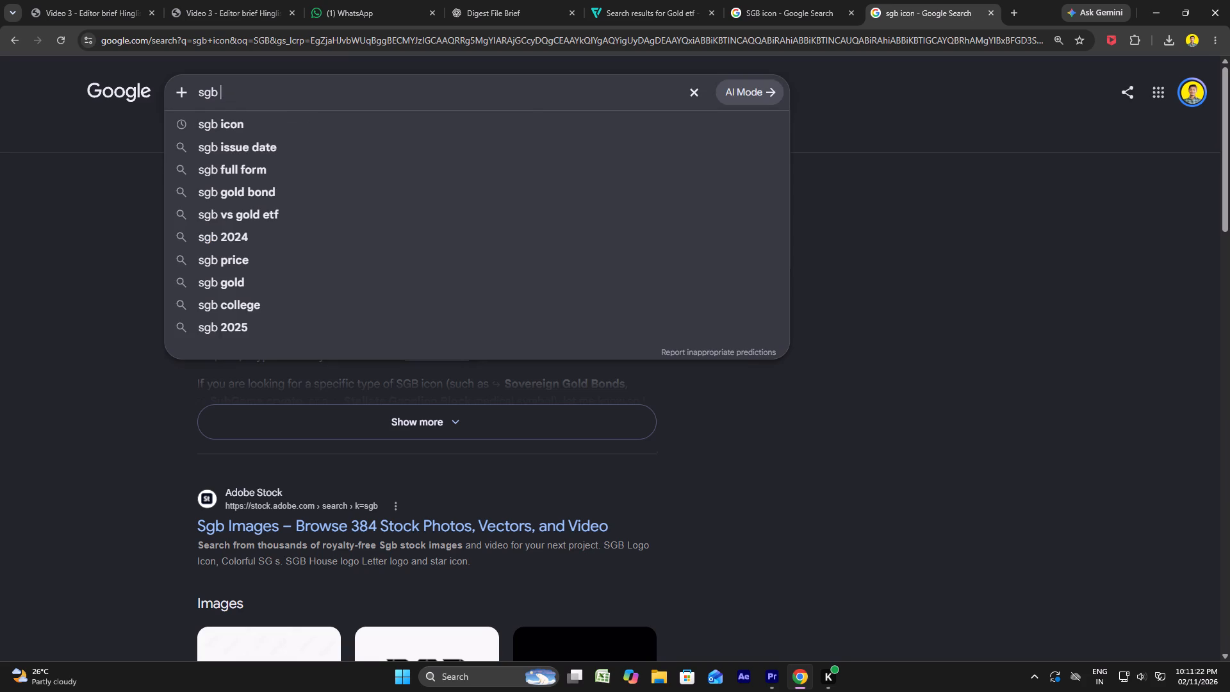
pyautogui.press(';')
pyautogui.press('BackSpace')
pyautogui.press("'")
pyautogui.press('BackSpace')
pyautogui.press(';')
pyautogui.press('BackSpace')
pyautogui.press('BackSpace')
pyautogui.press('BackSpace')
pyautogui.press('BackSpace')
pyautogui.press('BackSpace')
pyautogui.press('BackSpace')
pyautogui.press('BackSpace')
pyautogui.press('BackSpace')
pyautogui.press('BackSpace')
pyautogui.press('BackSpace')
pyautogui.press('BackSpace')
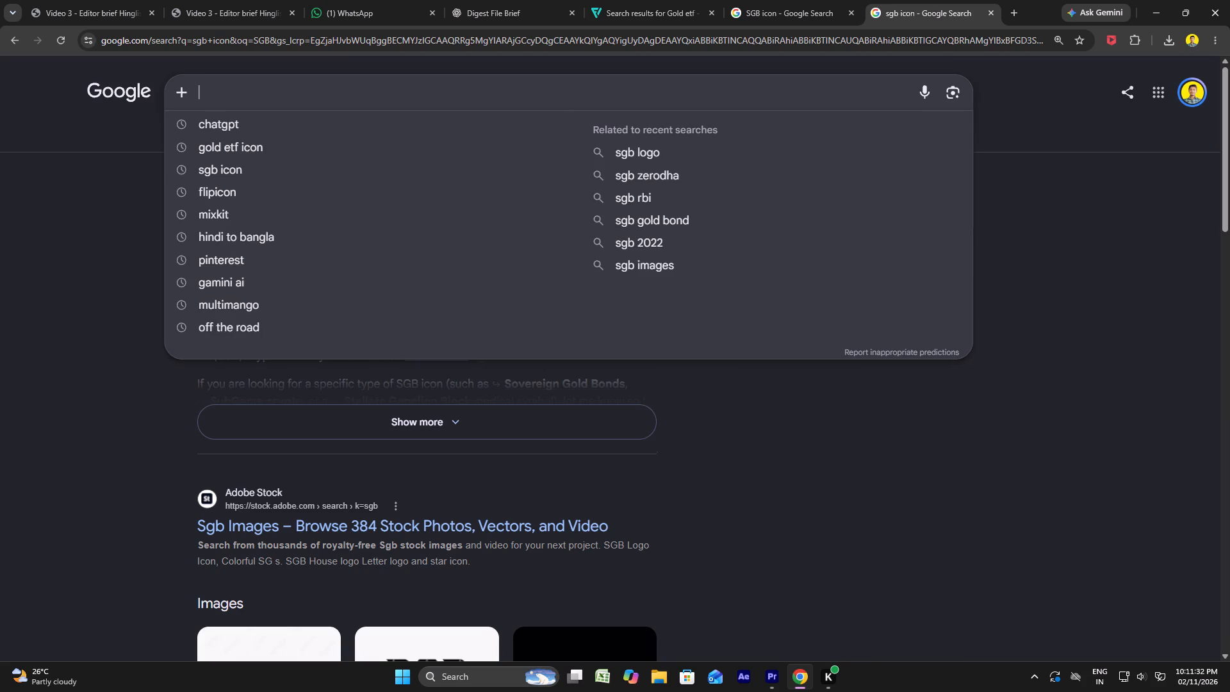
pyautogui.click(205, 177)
# Change the Google query to "sgb logo" and run the search.
pyautogui.moveTo(246, 94); pyautogui.dragTo(231, 93)
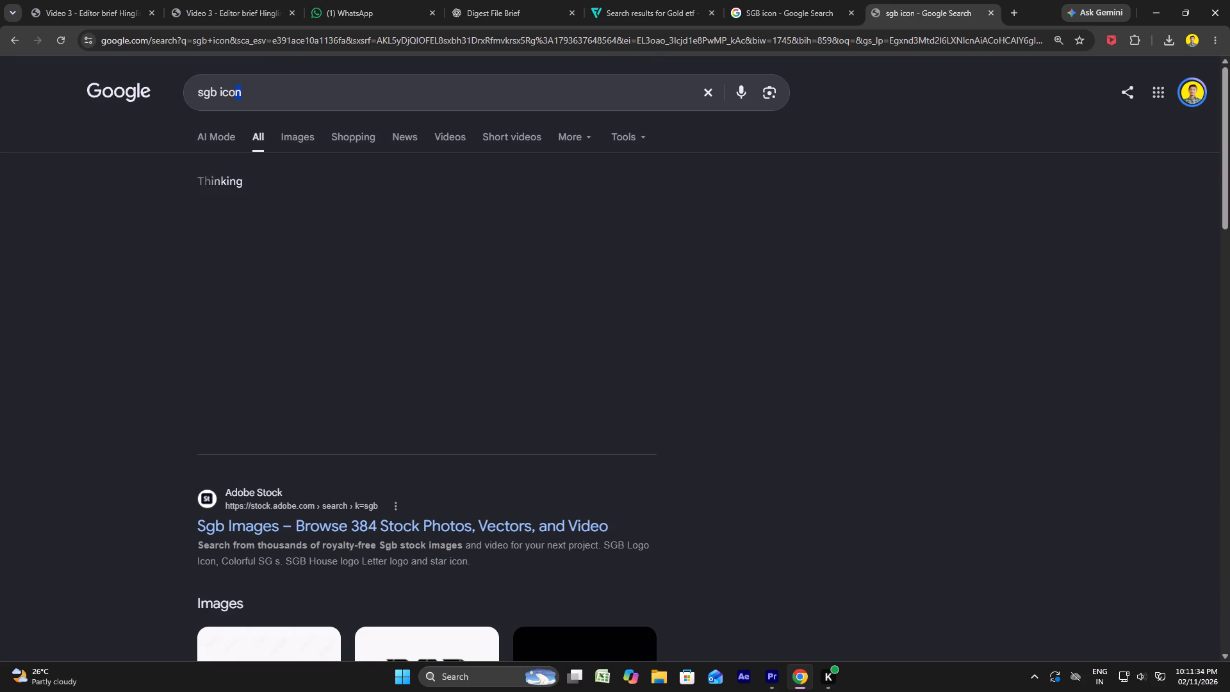
pyautogui.moveTo(231, 93); pyautogui.dragTo(218, 93)
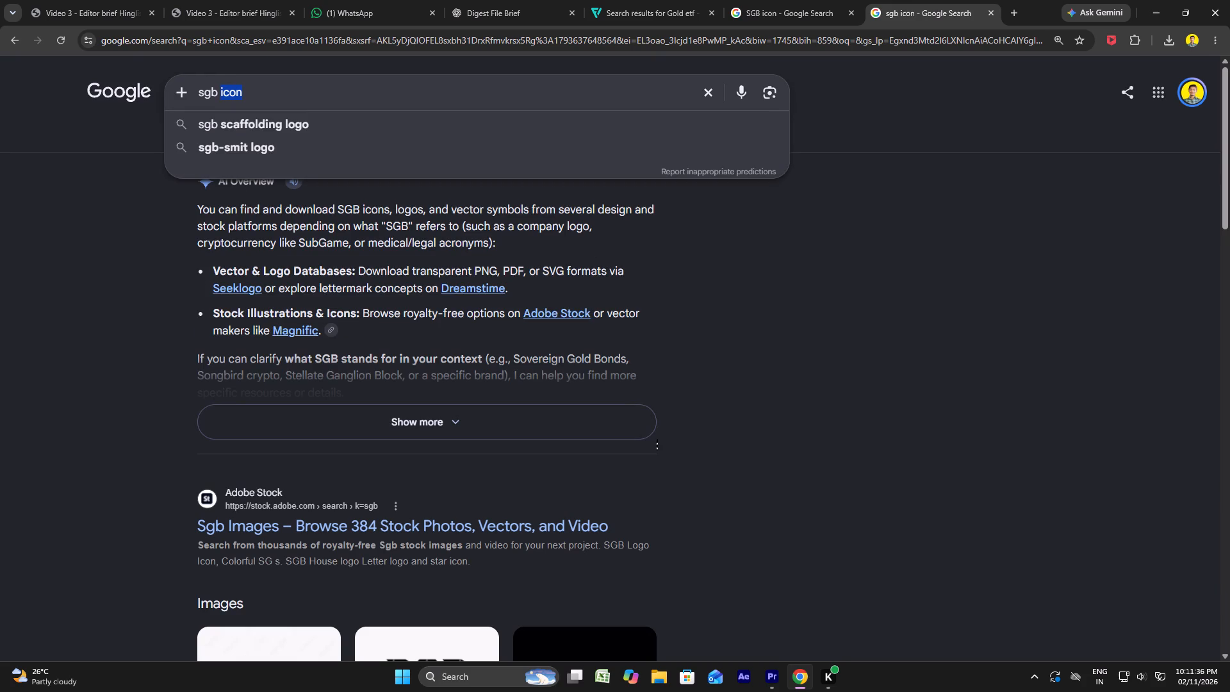
pyautogui.write('lo')
pyautogui.write('go')
pyautogui.press('Return')
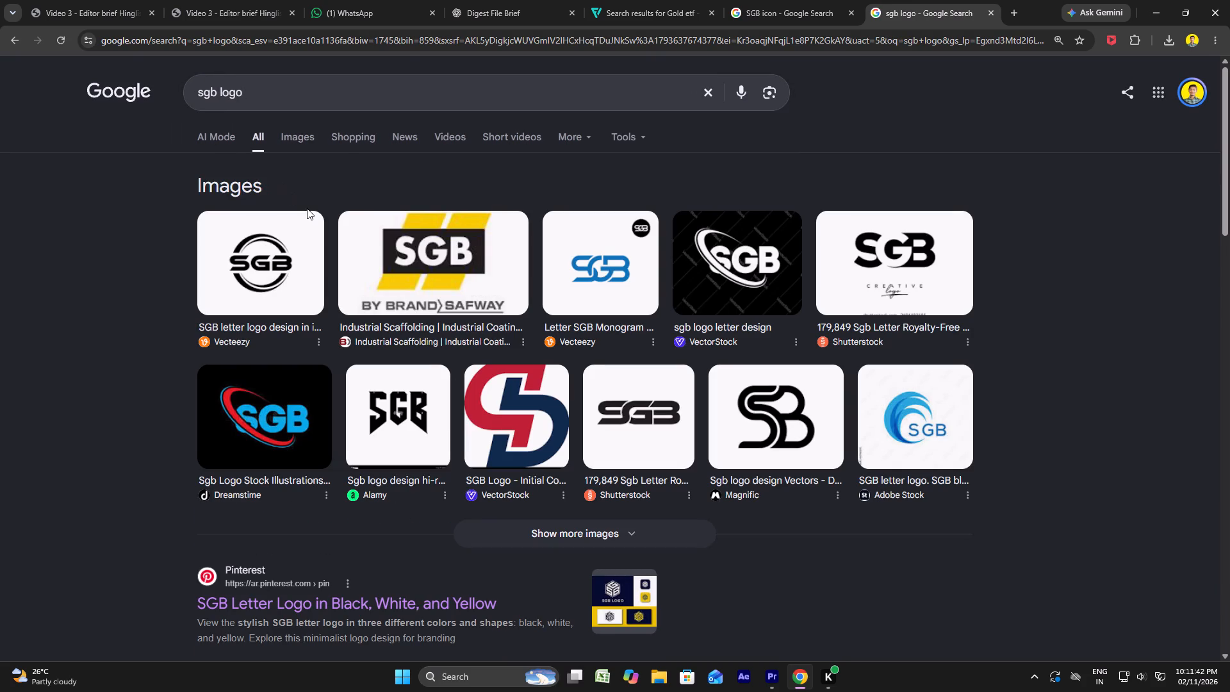
# Look through the sgb logo images and result links for a usable SGB icon.
pyautogui.scroll(-4, 300, 222)
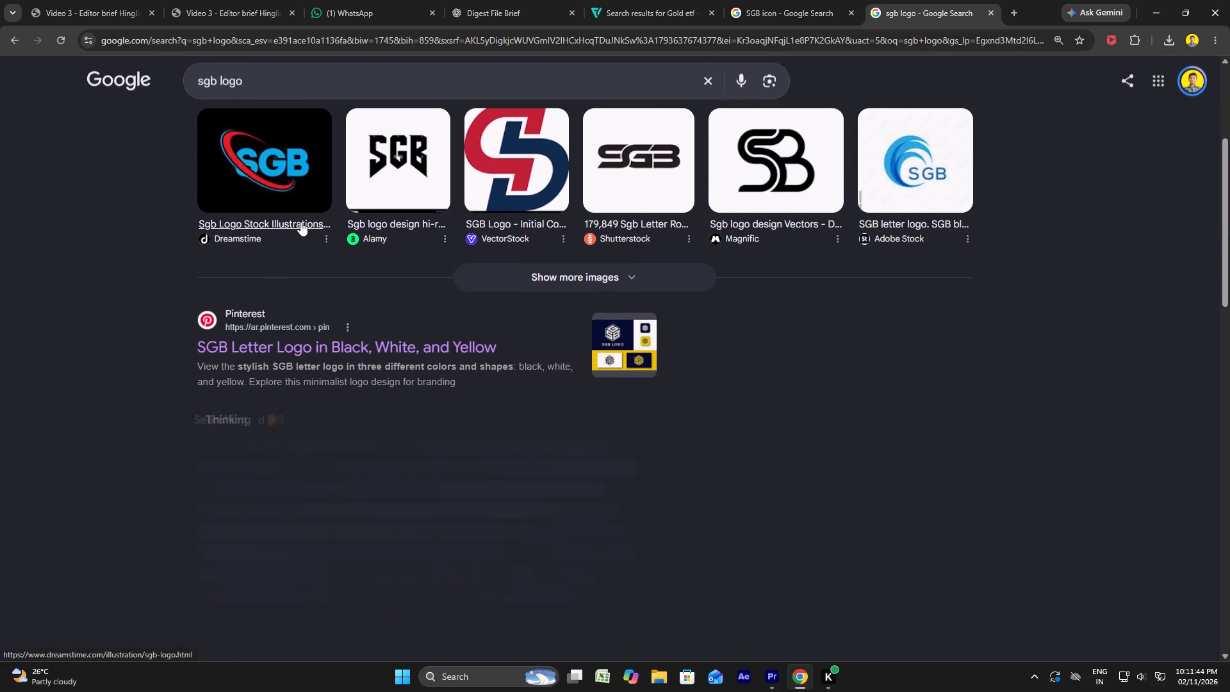
pyautogui.scroll(-10, 300, 222)
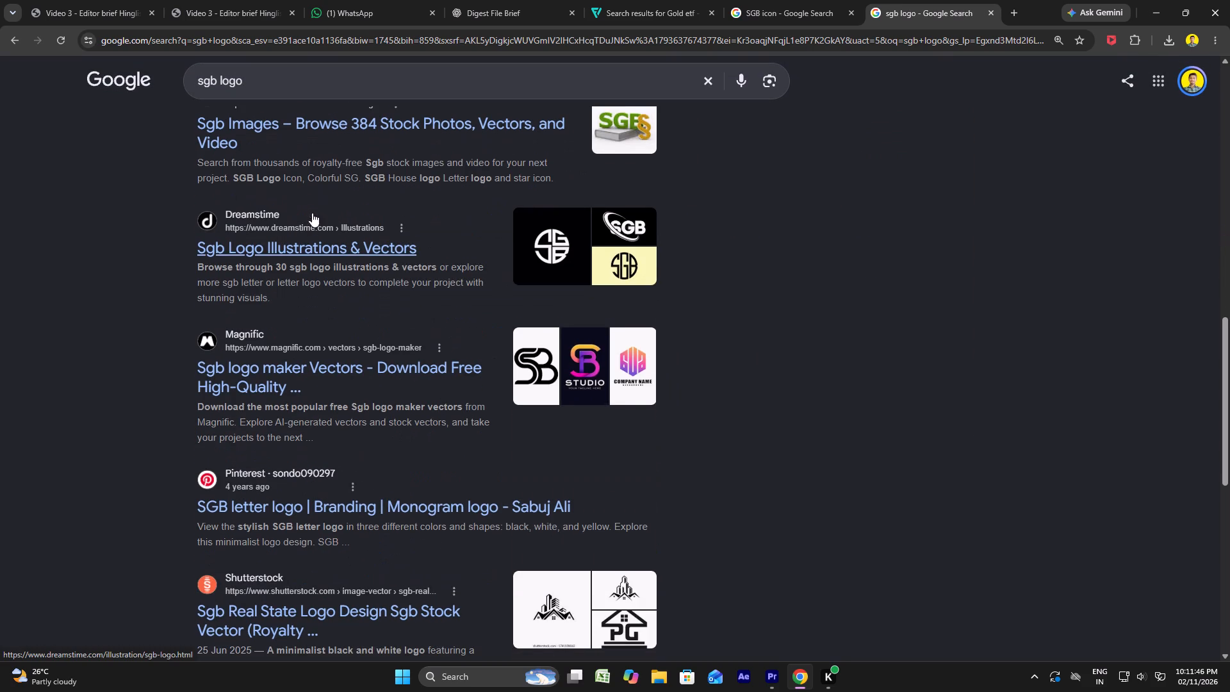
pyautogui.scroll(-5, 315, 183)
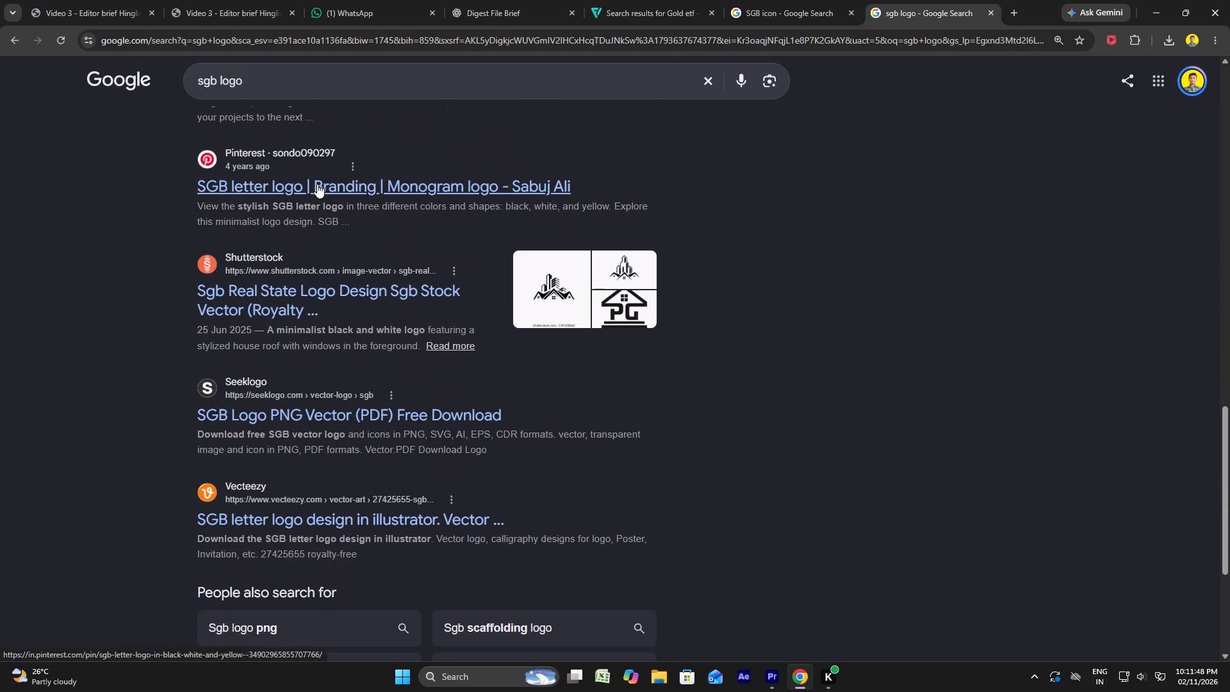
pyautogui.scroll(3, 308, 309)
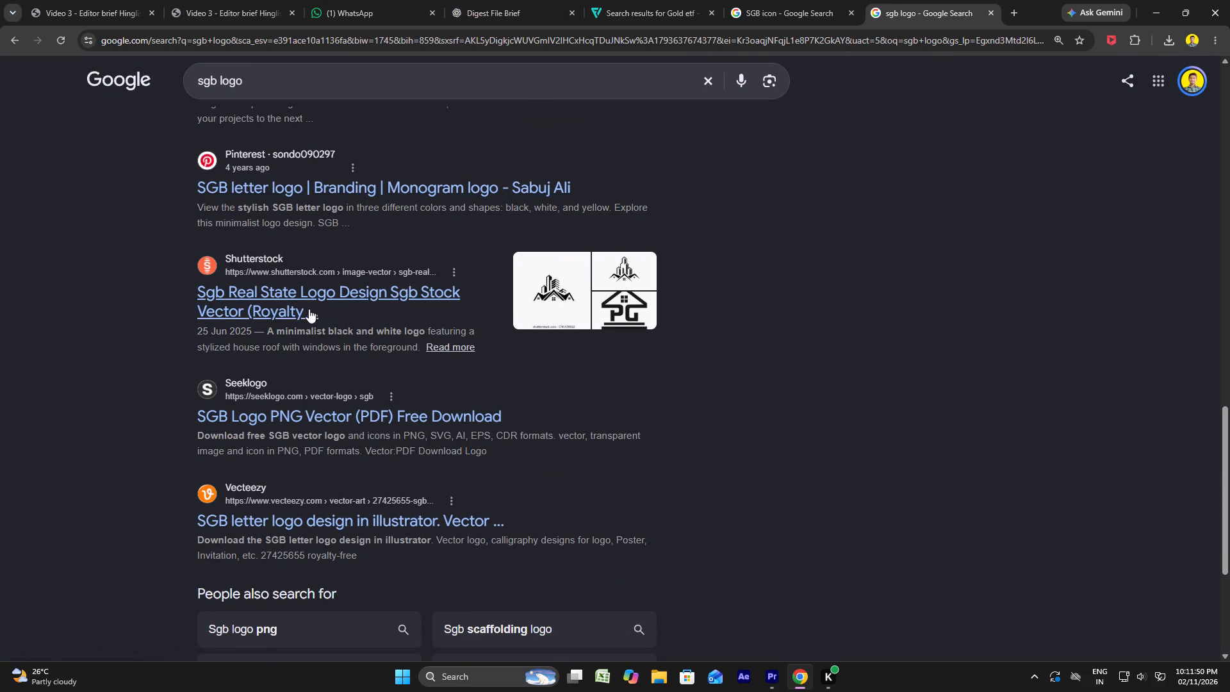
pyautogui.scroll(6, 309, 309)
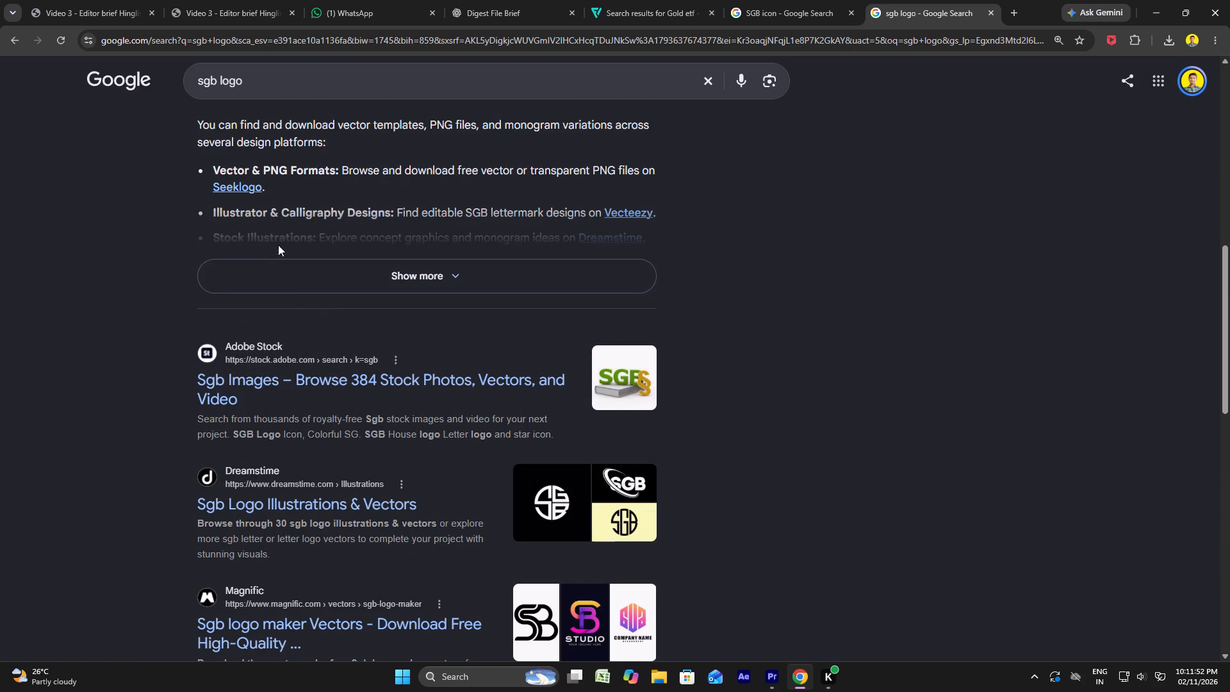
pyautogui.scroll(6, 457, 386)
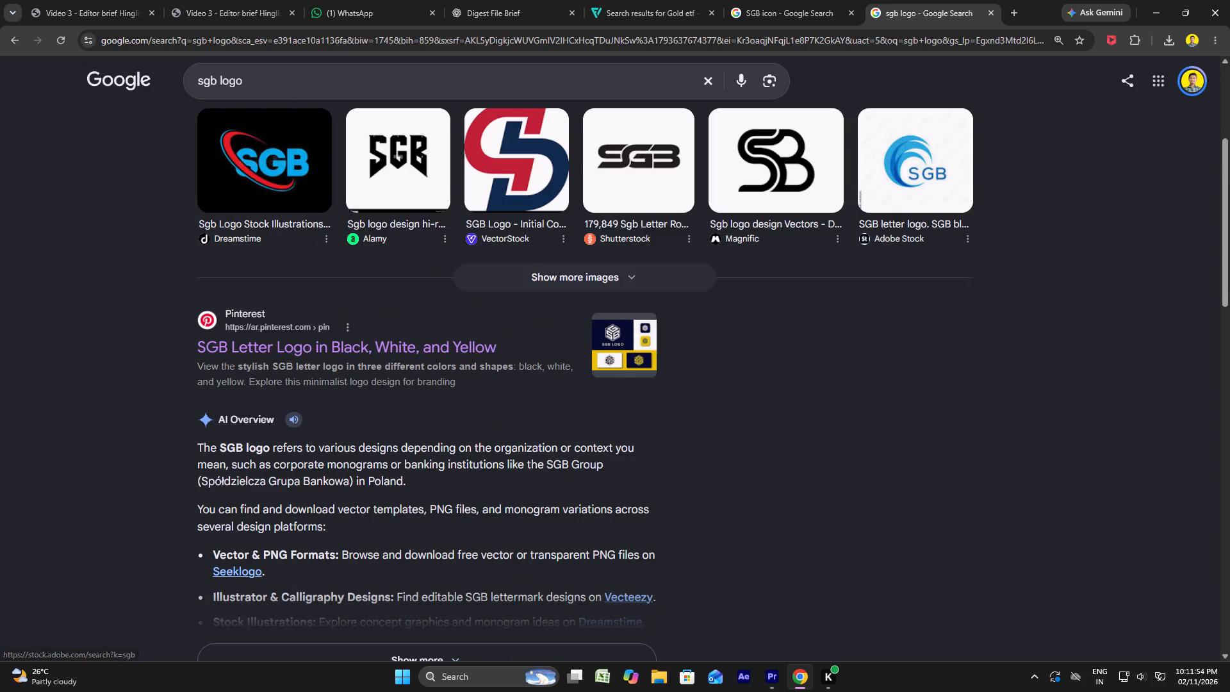
pyautogui.scroll(11, 458, 366)
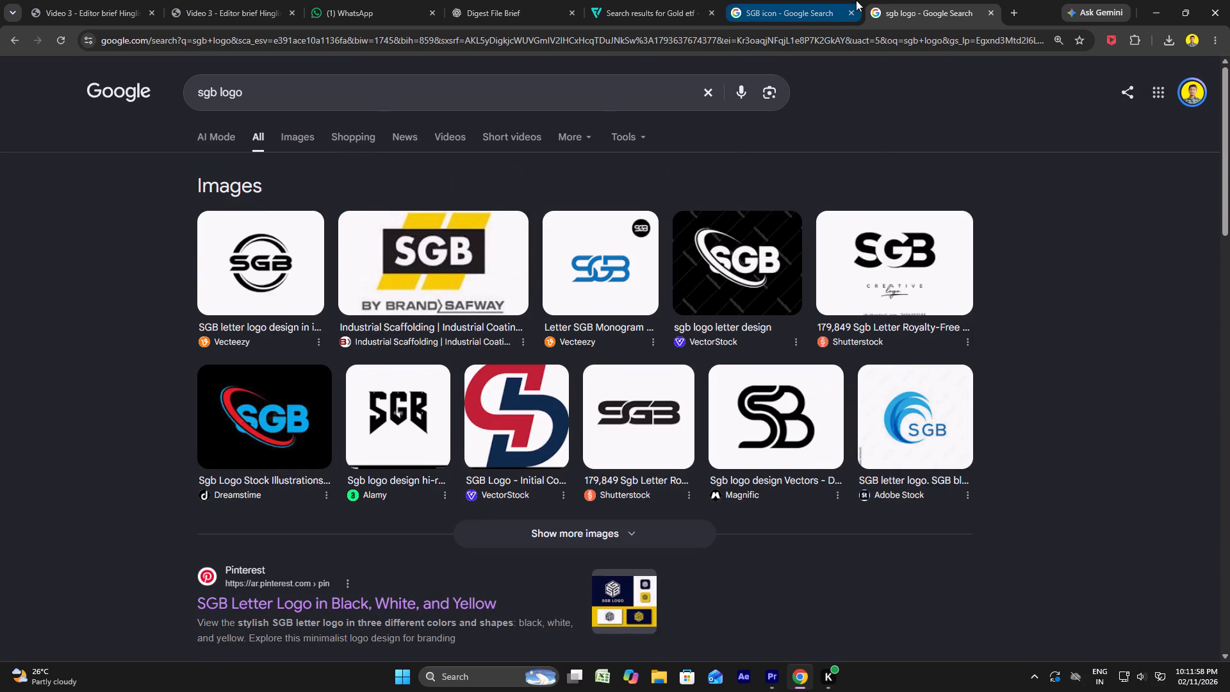
# Return to the earlier SGB icon results and open the Adobe Stock source cited in the AI Overview.
pyautogui.click(825, 13)
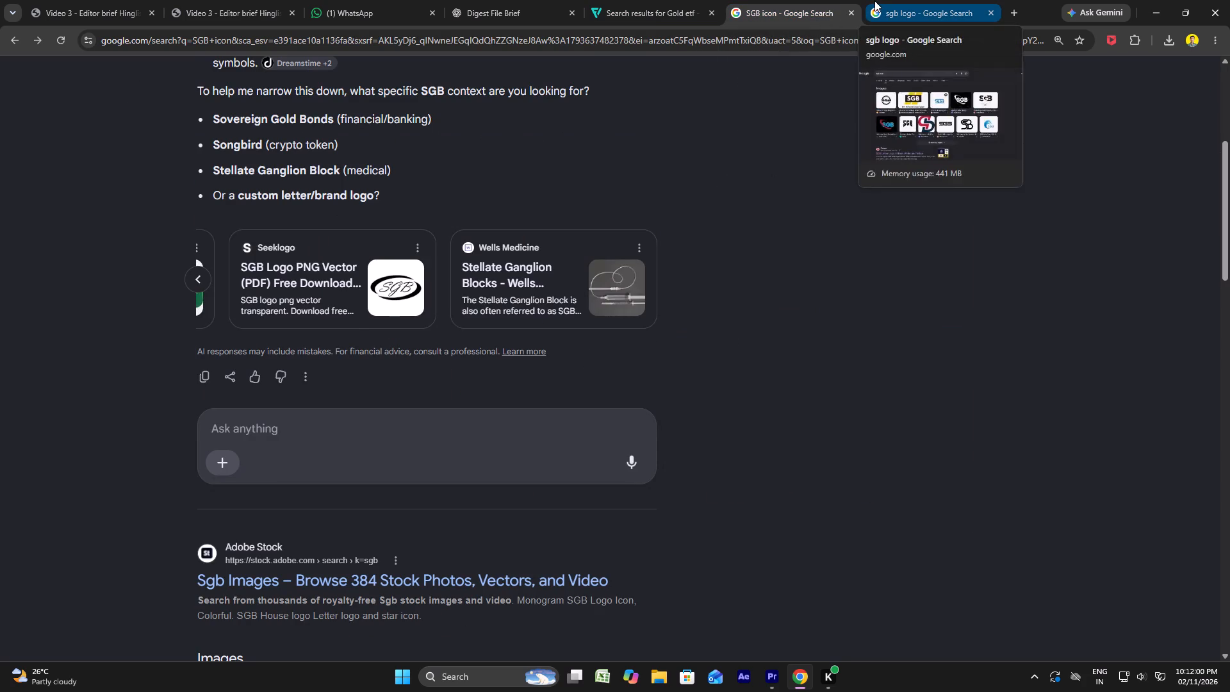
pyautogui.scroll(6, 343, 322)
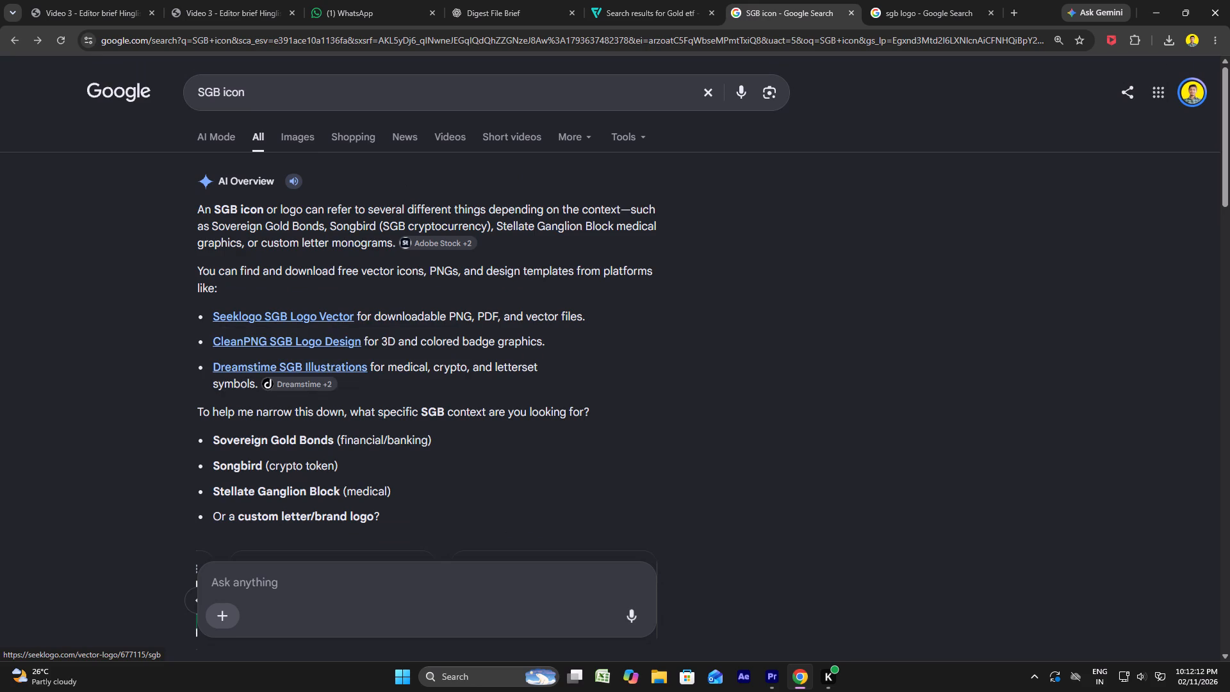
pyautogui.click(404, 240)
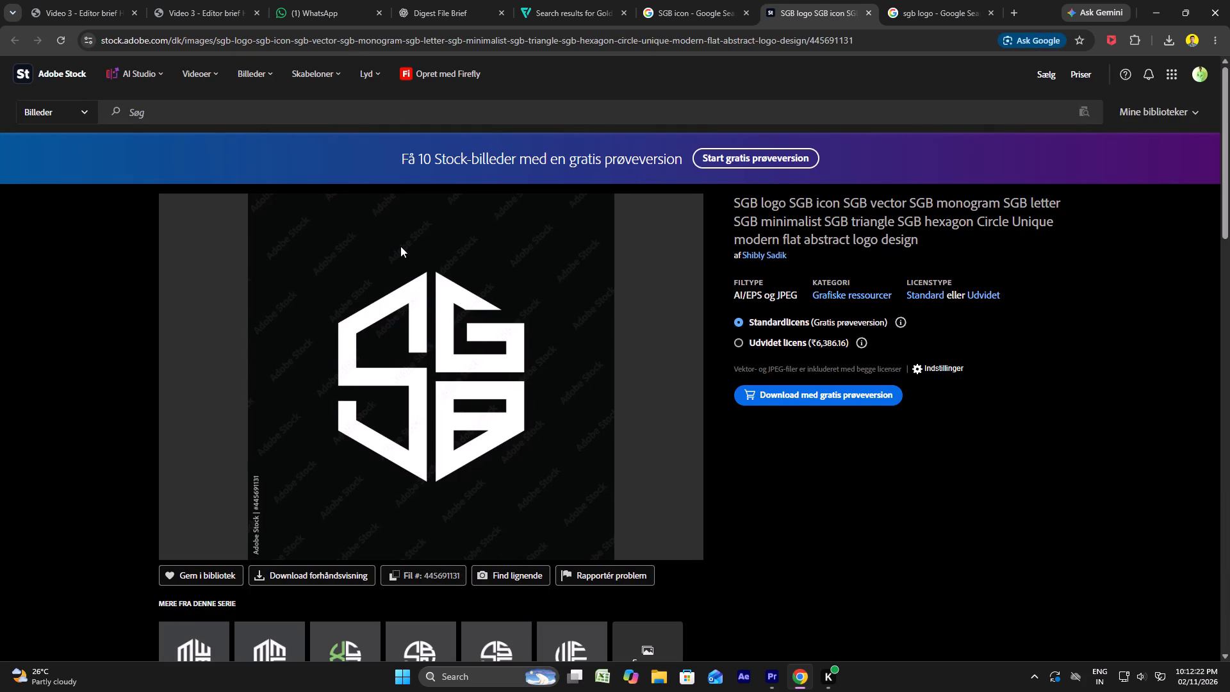
# Examine the Adobe Stock SGB hexagon logo page and its related images, and return to the SGB icon Google results.
pyautogui.scroll(-9, 397, 252)
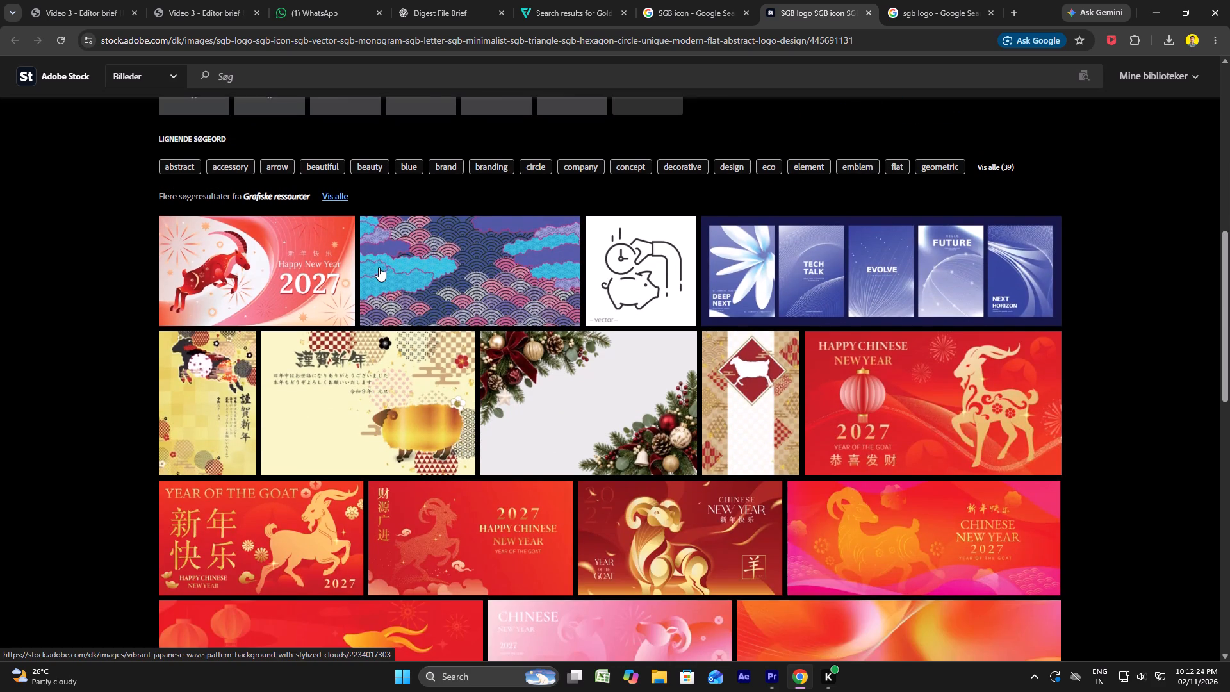
pyautogui.scroll(9, 379, 267)
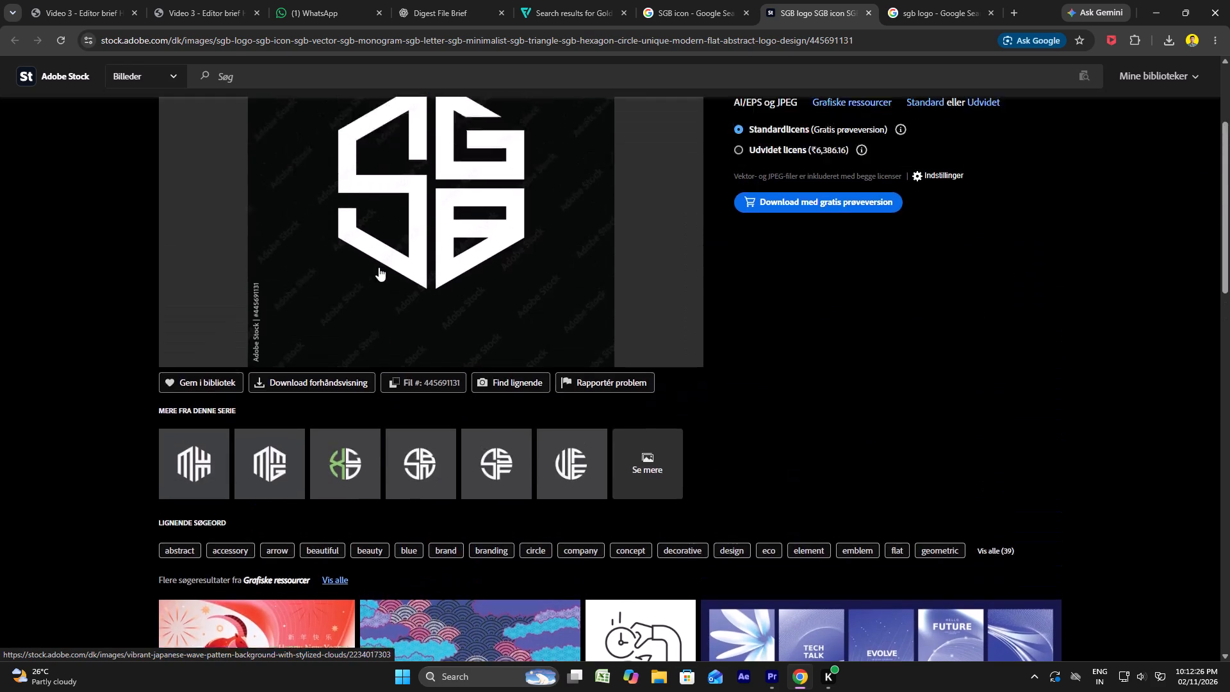
pyautogui.click(390, 270)
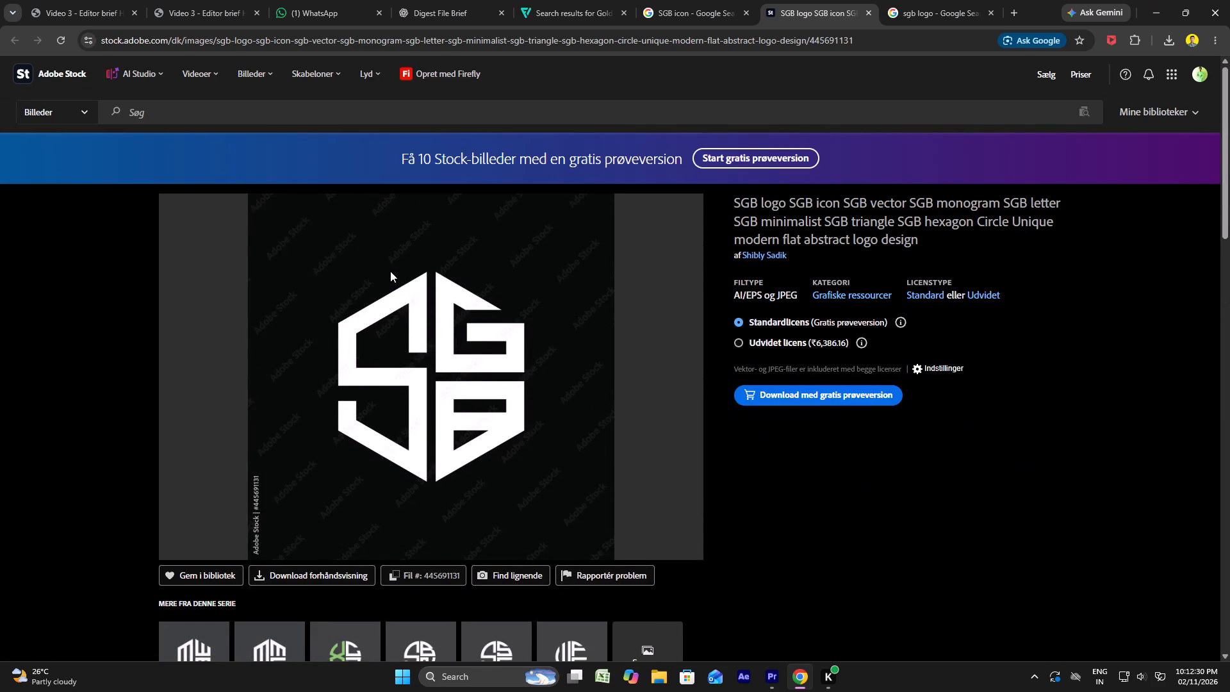
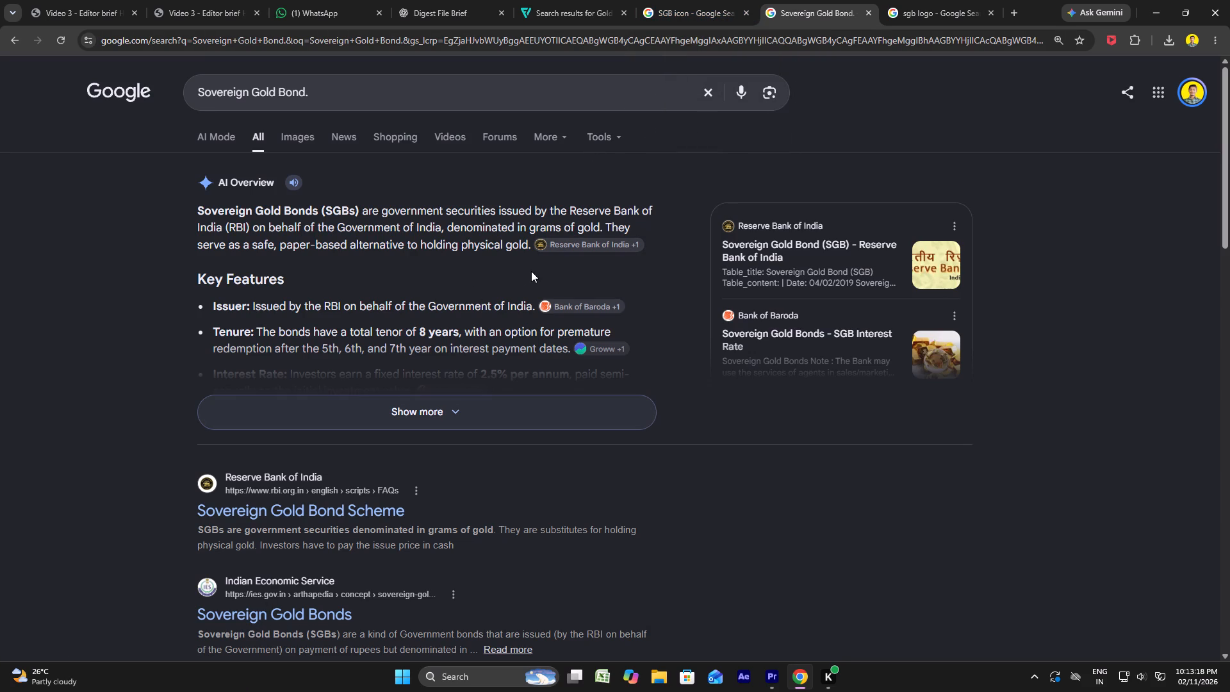
# Read through the expanded AI Overview and open the Reserve Bank of India's Sovereign Gold Bond Scheme result.
pyautogui.click(434, 427)
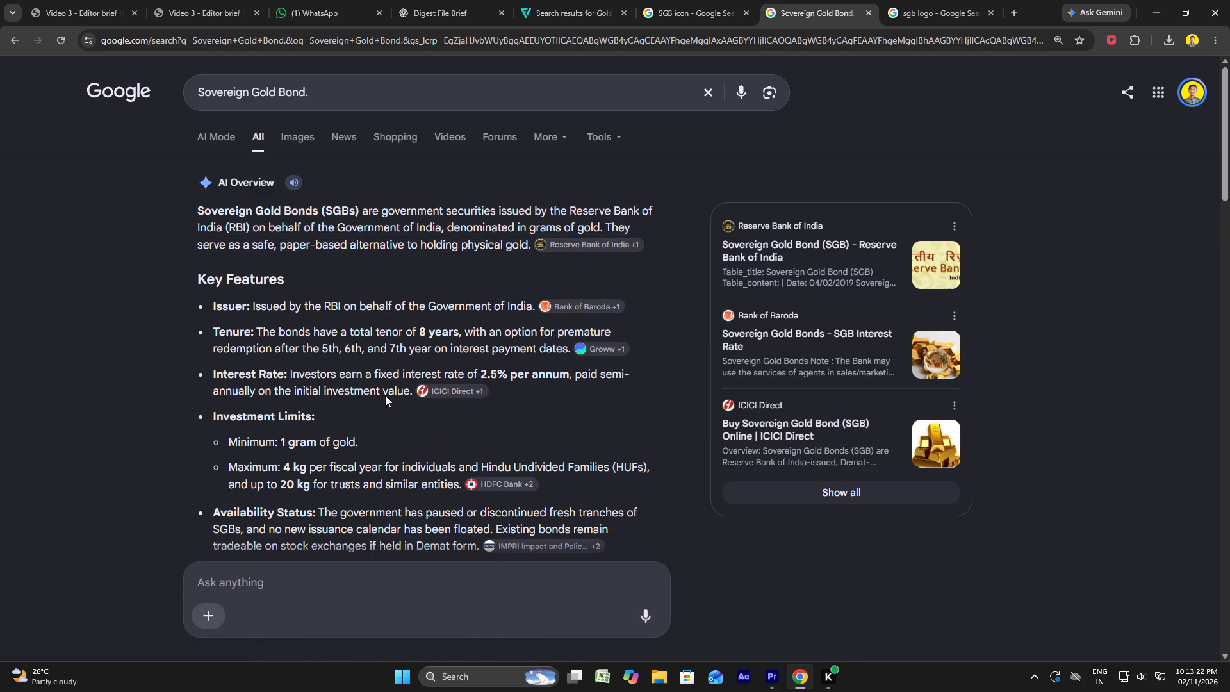
pyautogui.scroll(-9, 341, 340)
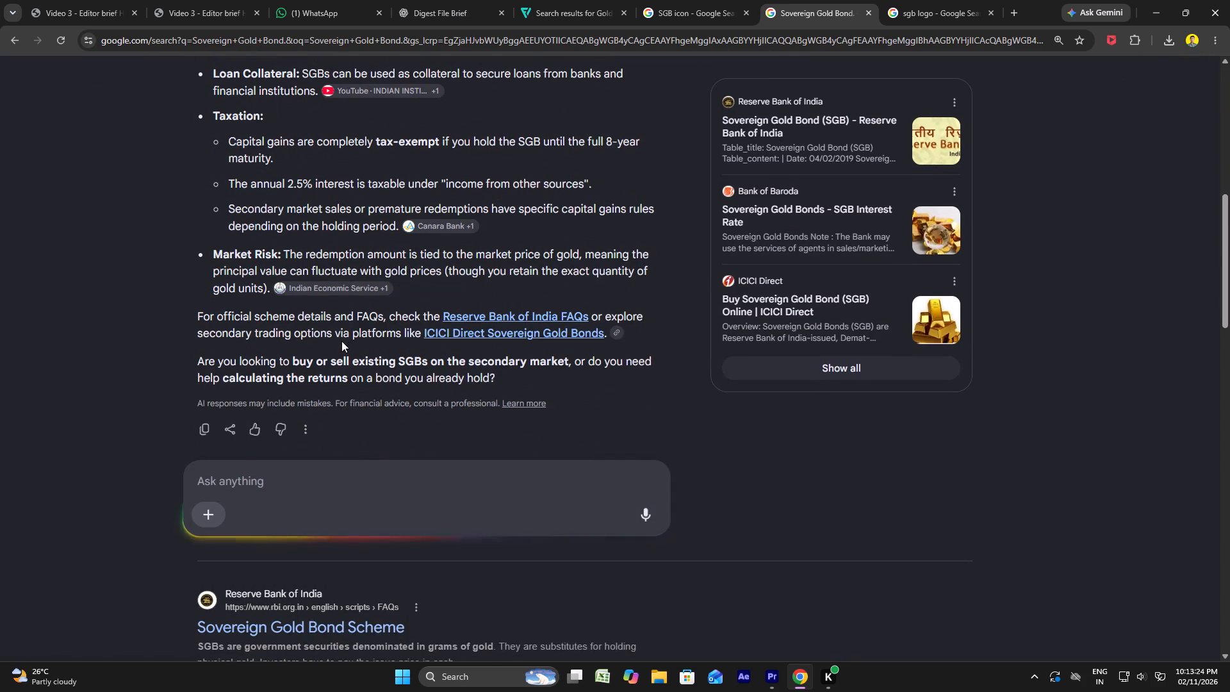
pyautogui.scroll(-5, 341, 341)
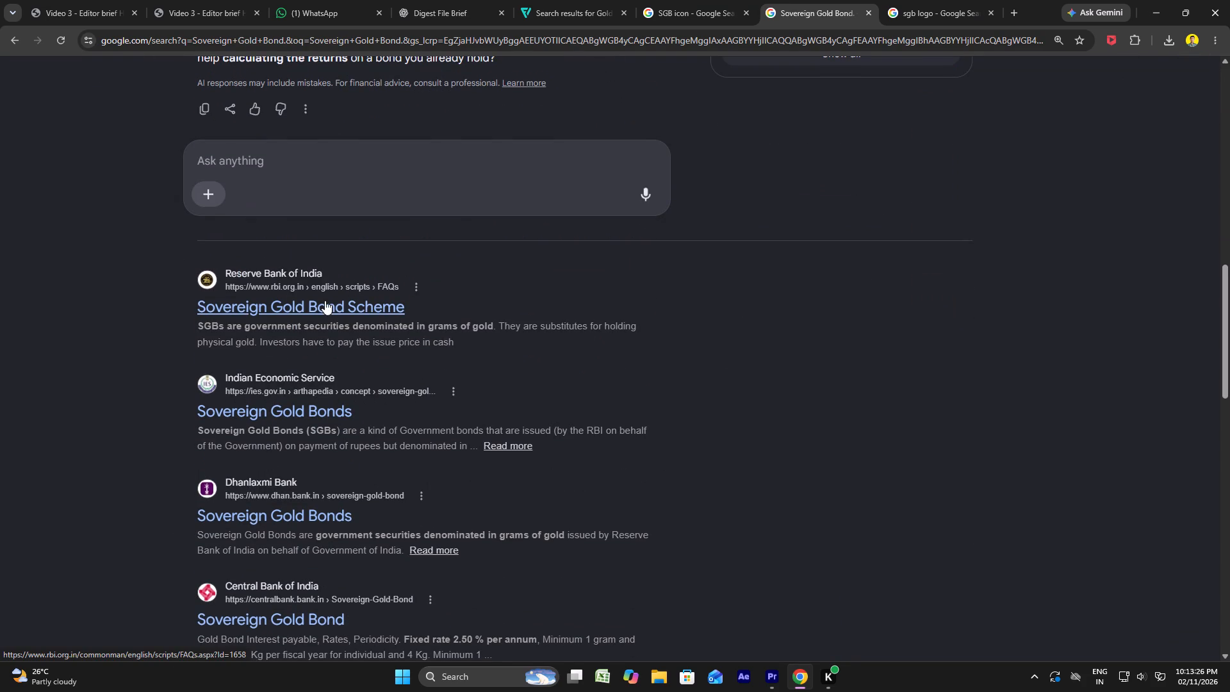
pyautogui.click(325, 301)
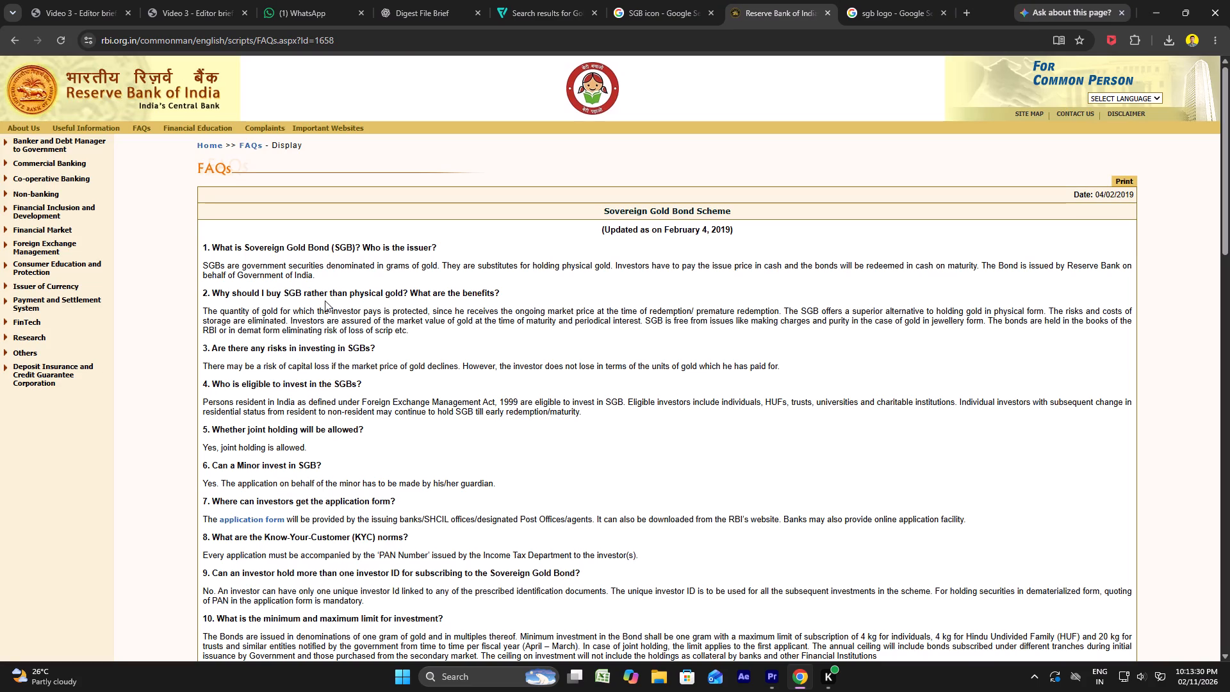
# Leave the RBI page, look through the Indian Economic Service result on Sovereign Gold Bonds, and return to the Google results.
pyautogui.click(498, 354)
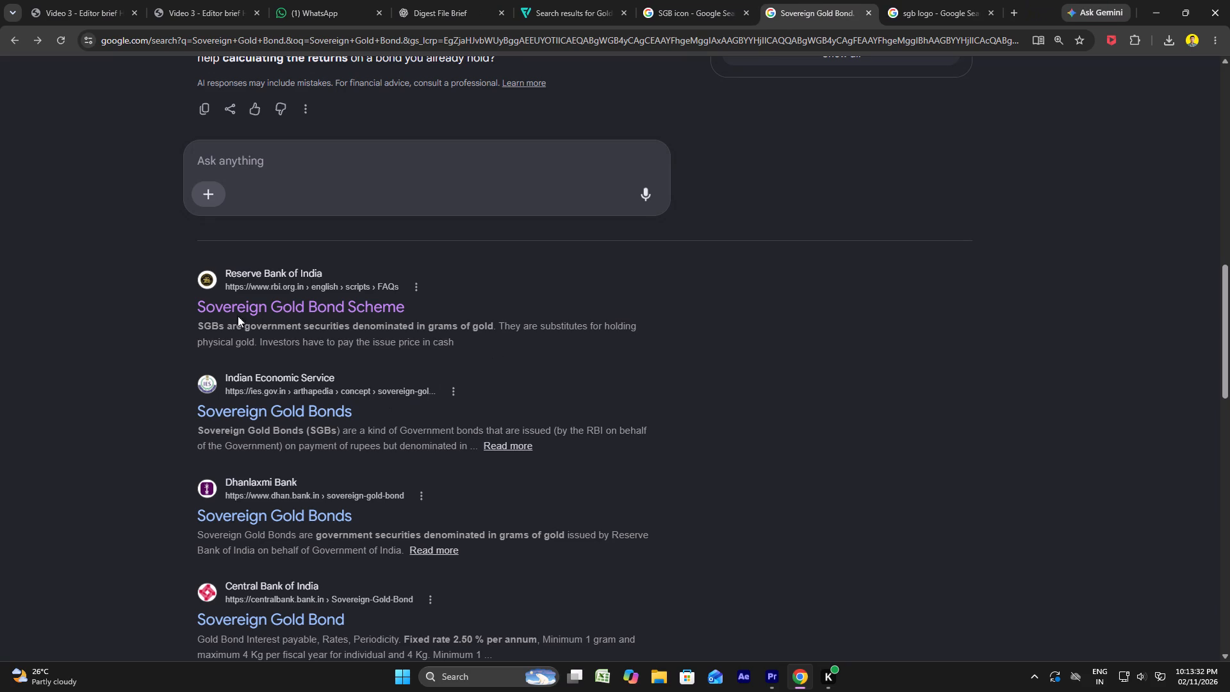
pyautogui.click(252, 424)
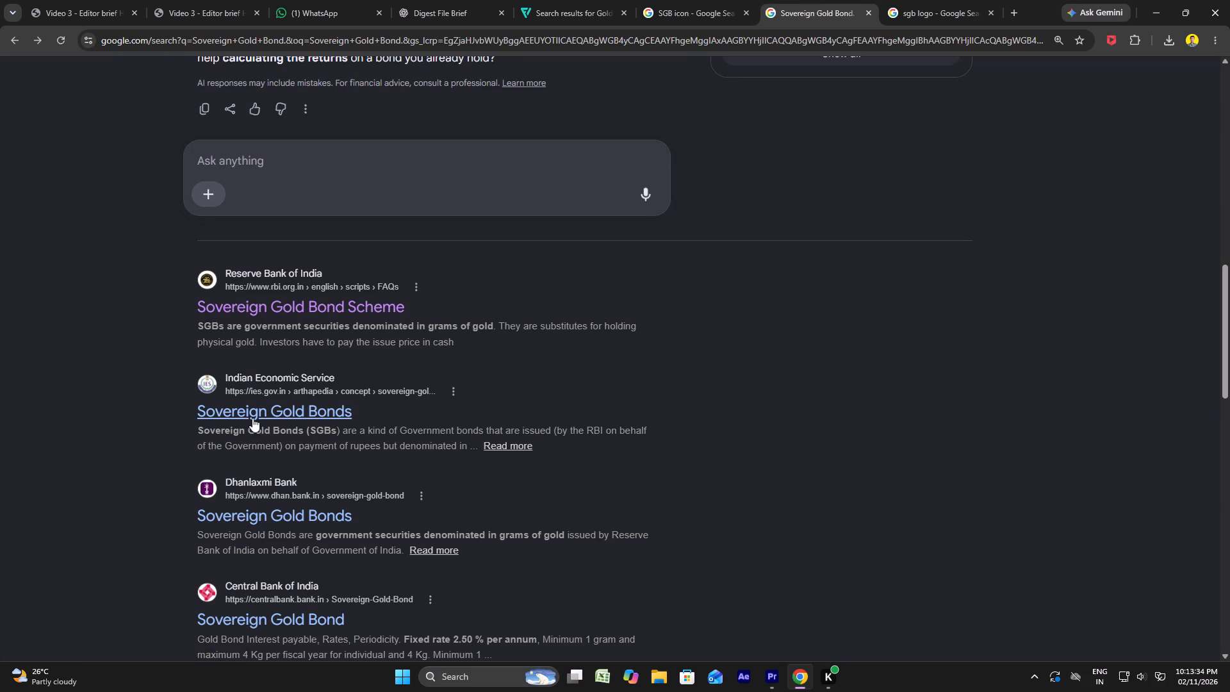
pyautogui.click(252, 416)
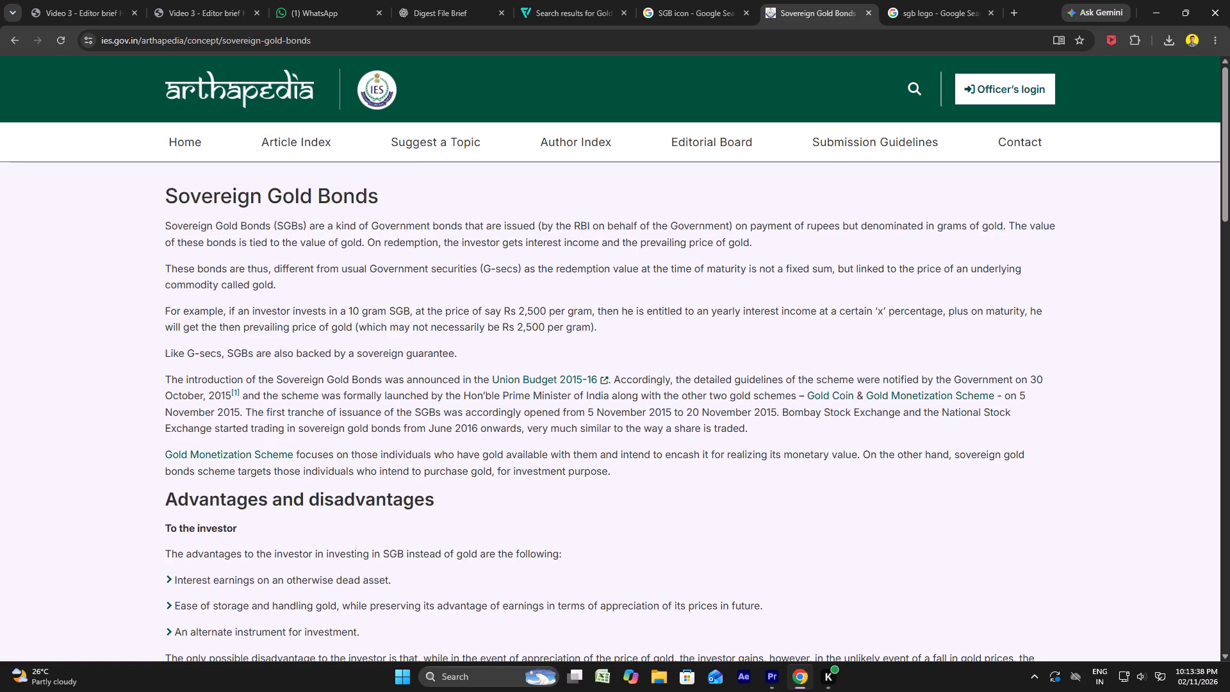
pyautogui.scroll(-5, 244, 391)
pyautogui.click(209, 378)
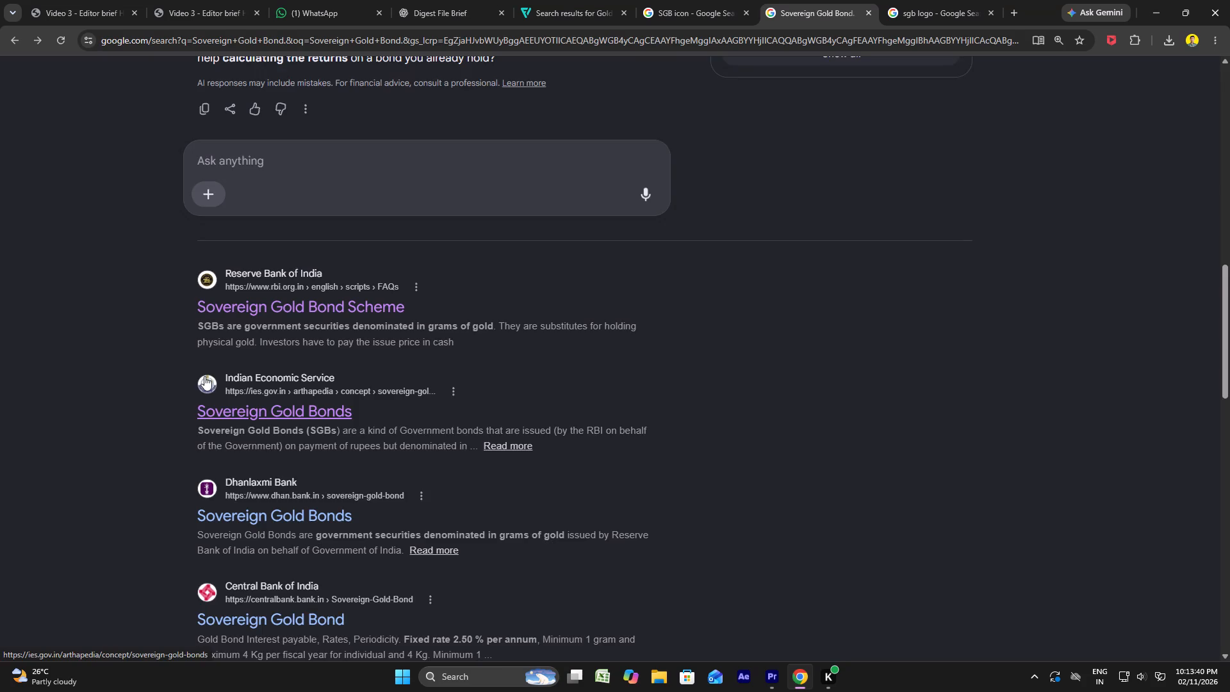
# Open the Central Bank of India Sovereign Gold Bond result, look through the page, and return to the Google results.
pyautogui.scroll(-2, 209, 443)
pyautogui.click(208, 476)
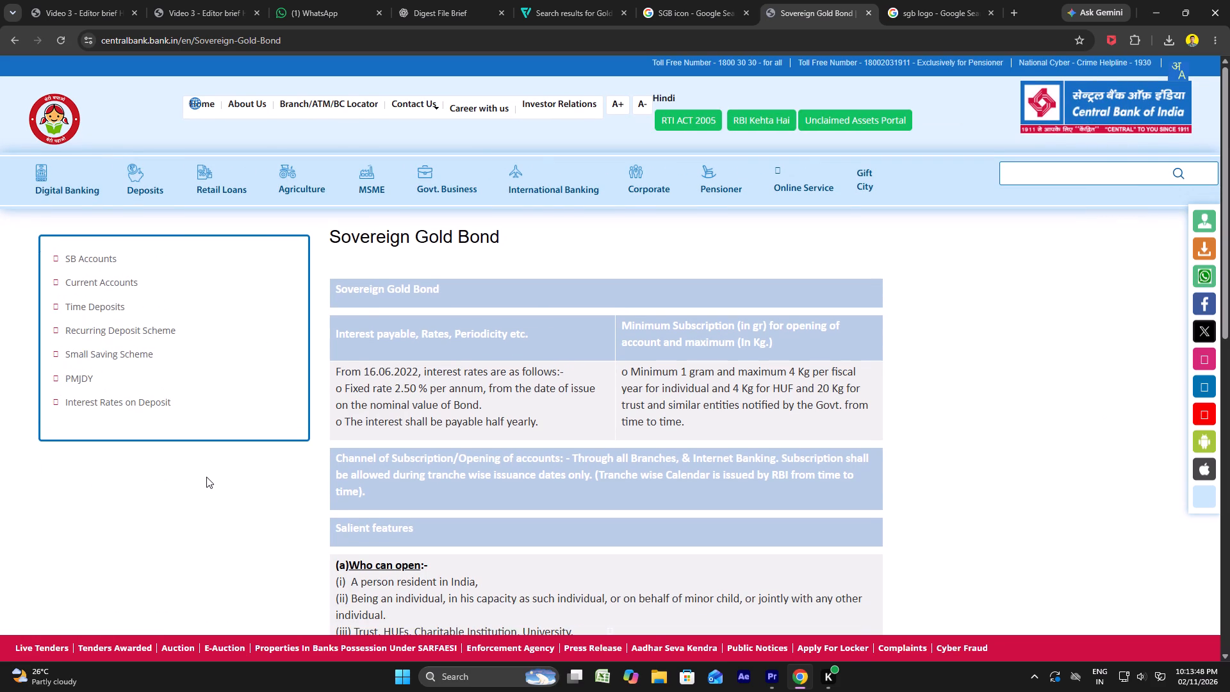
pyautogui.scroll(-5, 196, 468)
pyautogui.click(189, 463)
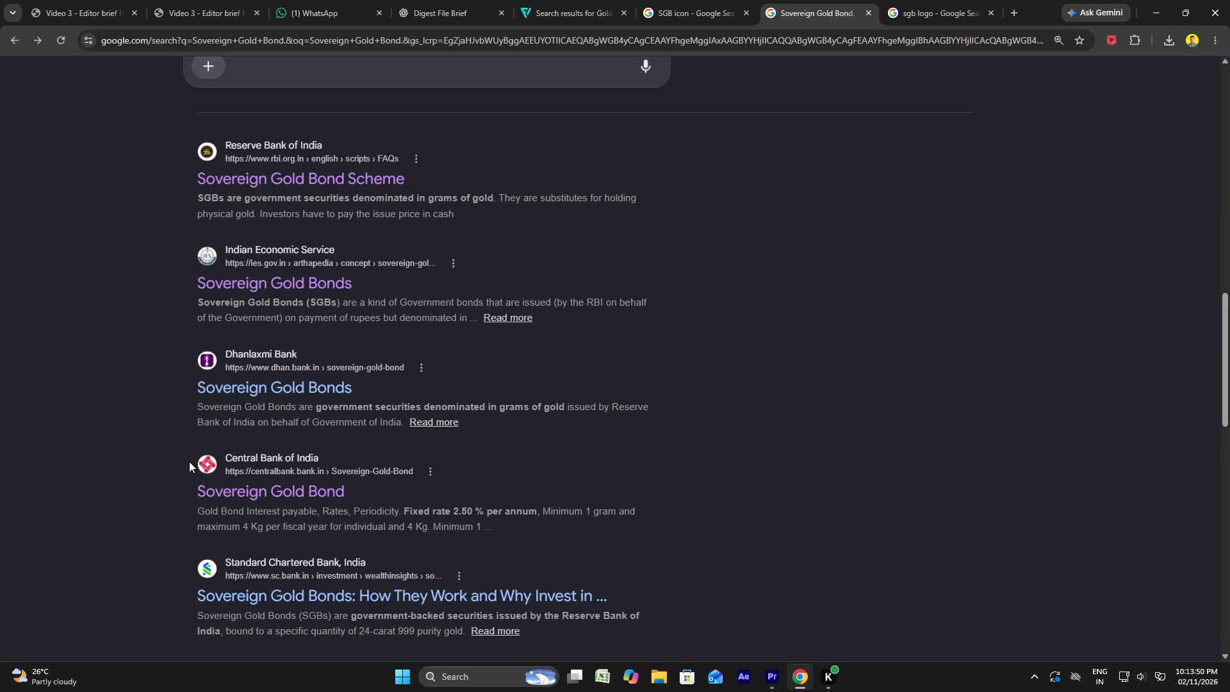
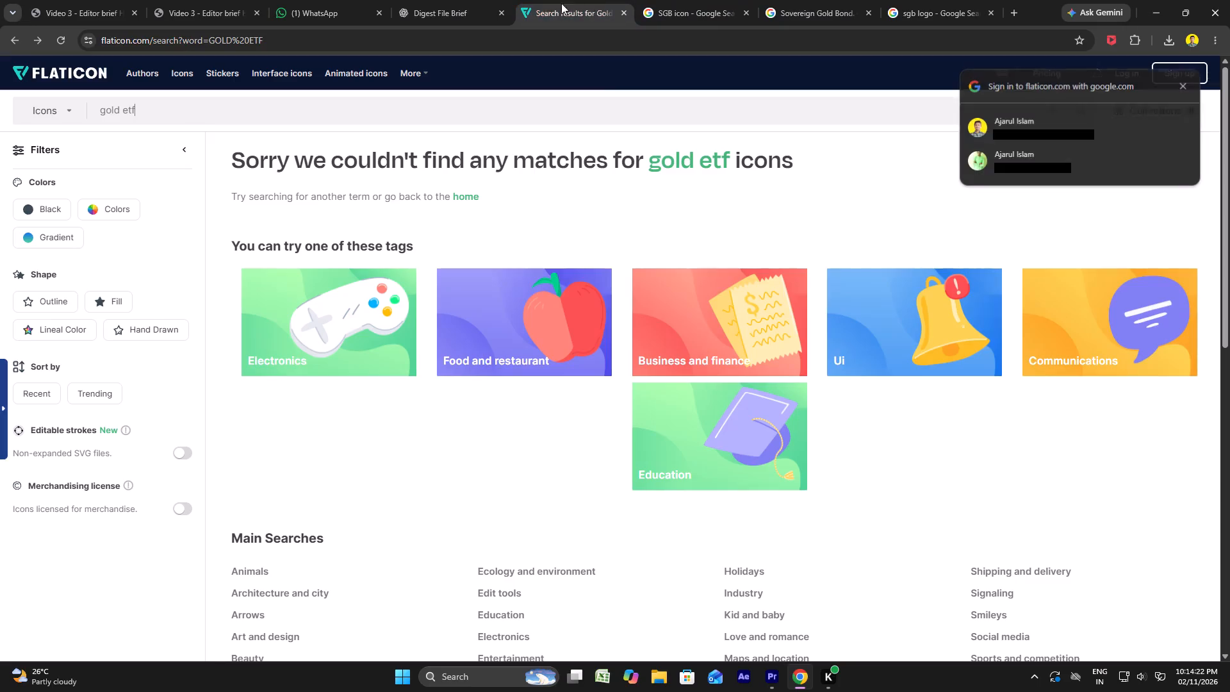
# Search Flaticon for "11 MAHINE SCHEME" in place of the gold etf query.
pyautogui.moveTo(156, 119); pyautogui.dragTo(53, 114)
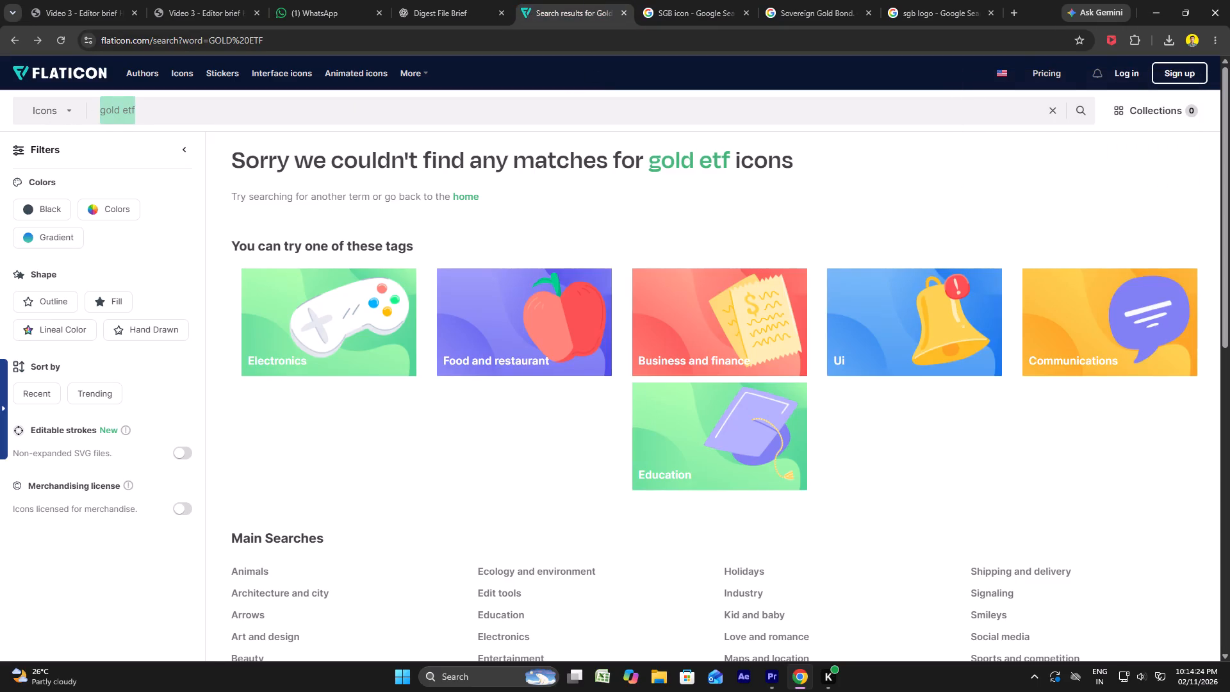
pyautogui.rightClick(132, 111)
pyautogui.click(179, 216)
pyautogui.press('Return')
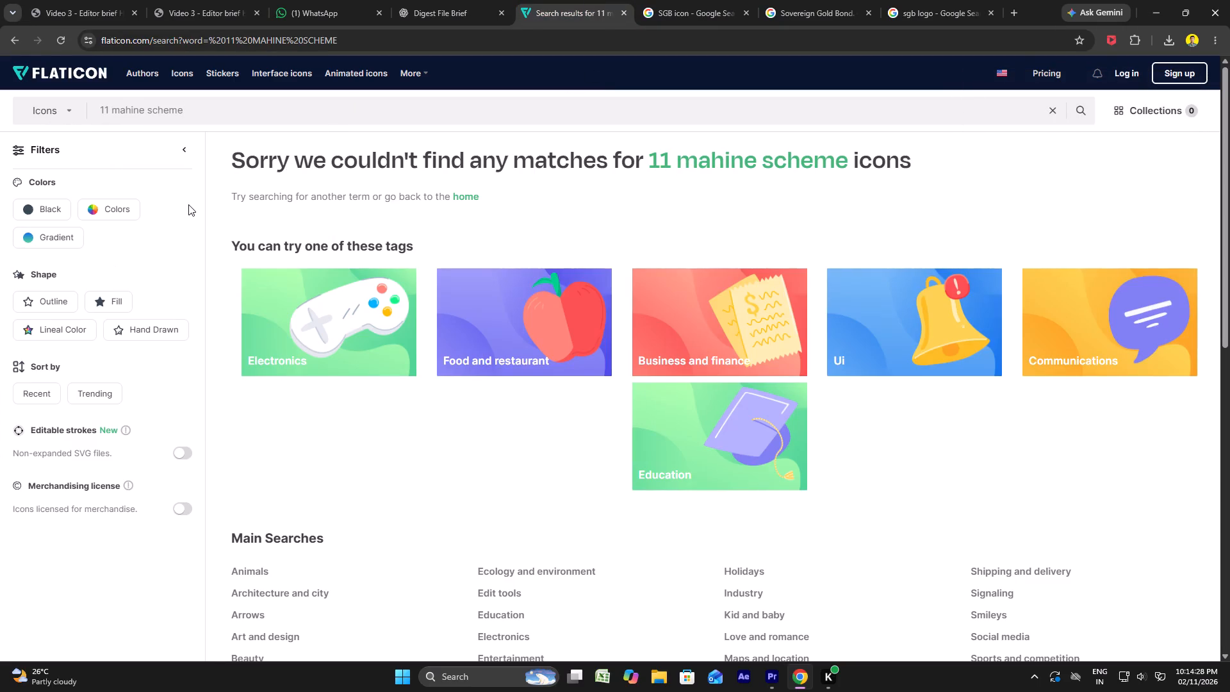
# Replace the "sgb logo" Google query with "11 MAHINE SCHEME" and run the search.
pyautogui.click(930, 0)
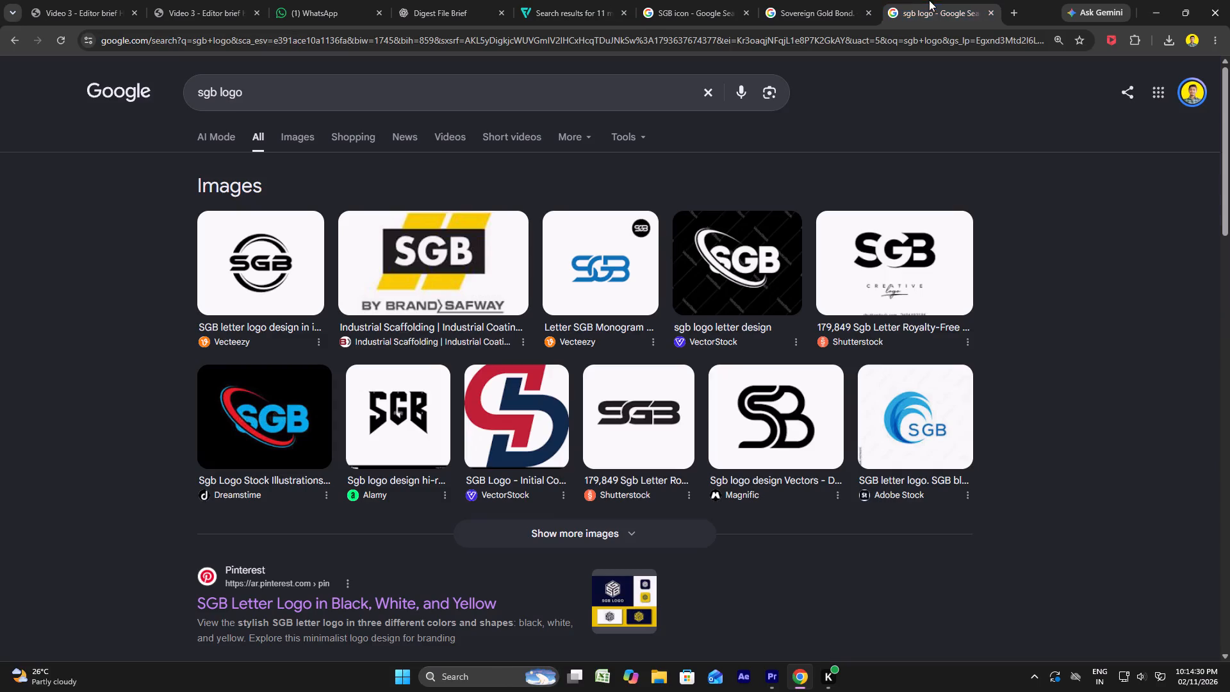
pyautogui.moveTo(261, 96); pyautogui.dragTo(161, 94)
pyautogui.rightClick(247, 91)
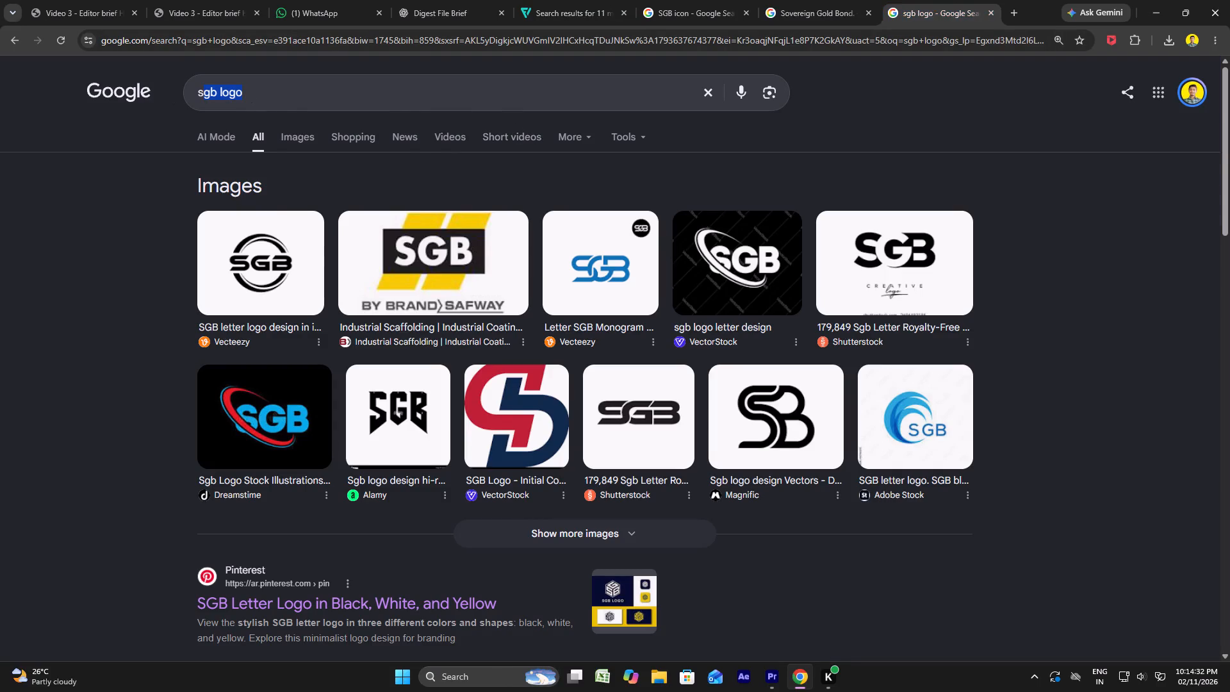
pyautogui.click(281, 187)
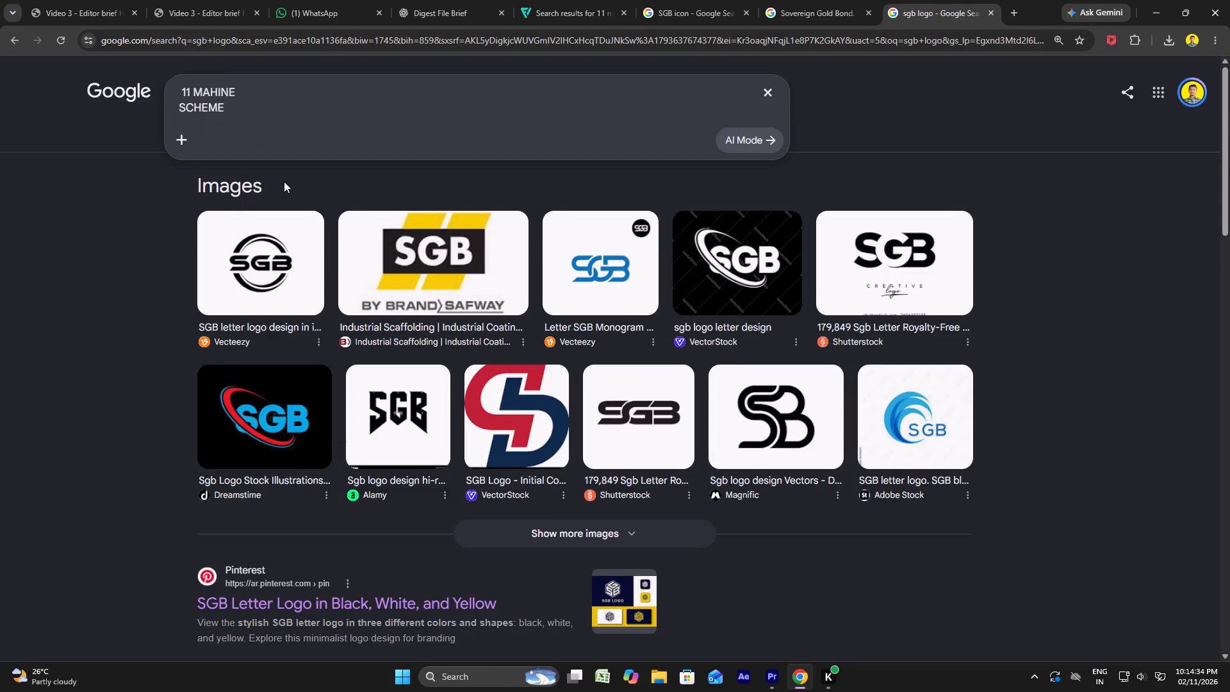
pyautogui.press('Return')
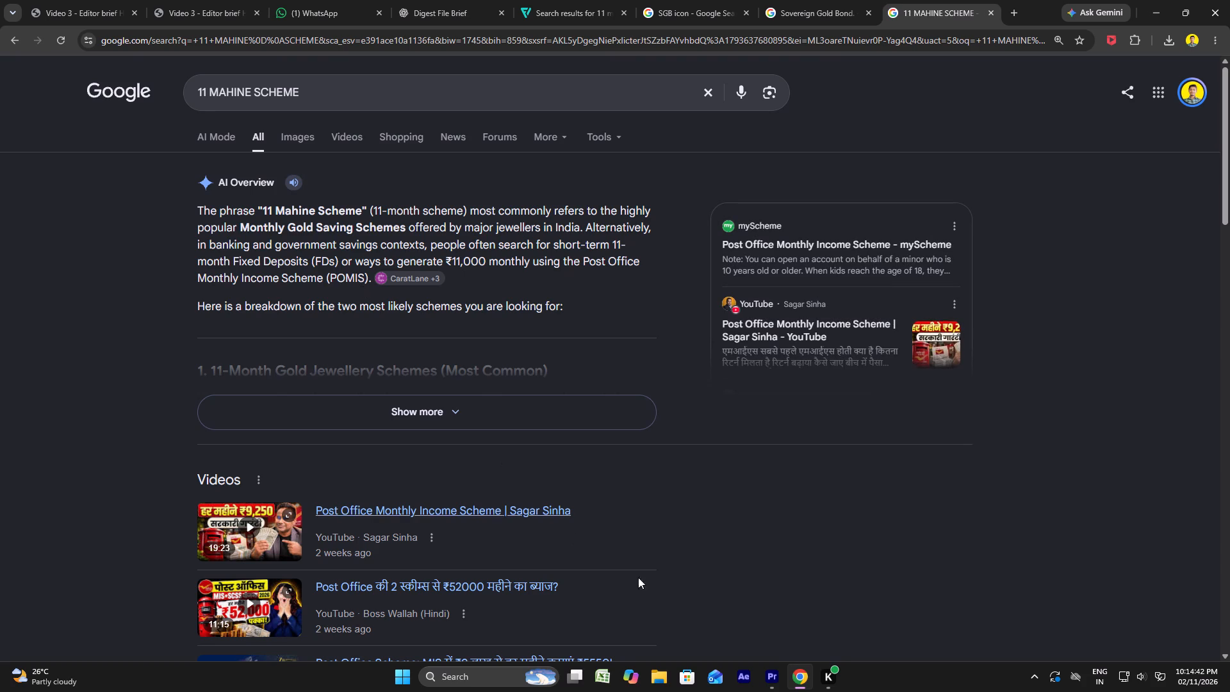
# Check the Premiere Pro timeline, then return to the 8 TAREEKE entry in the Video 3 editor brief PDF.
pyautogui.click(776, 682)
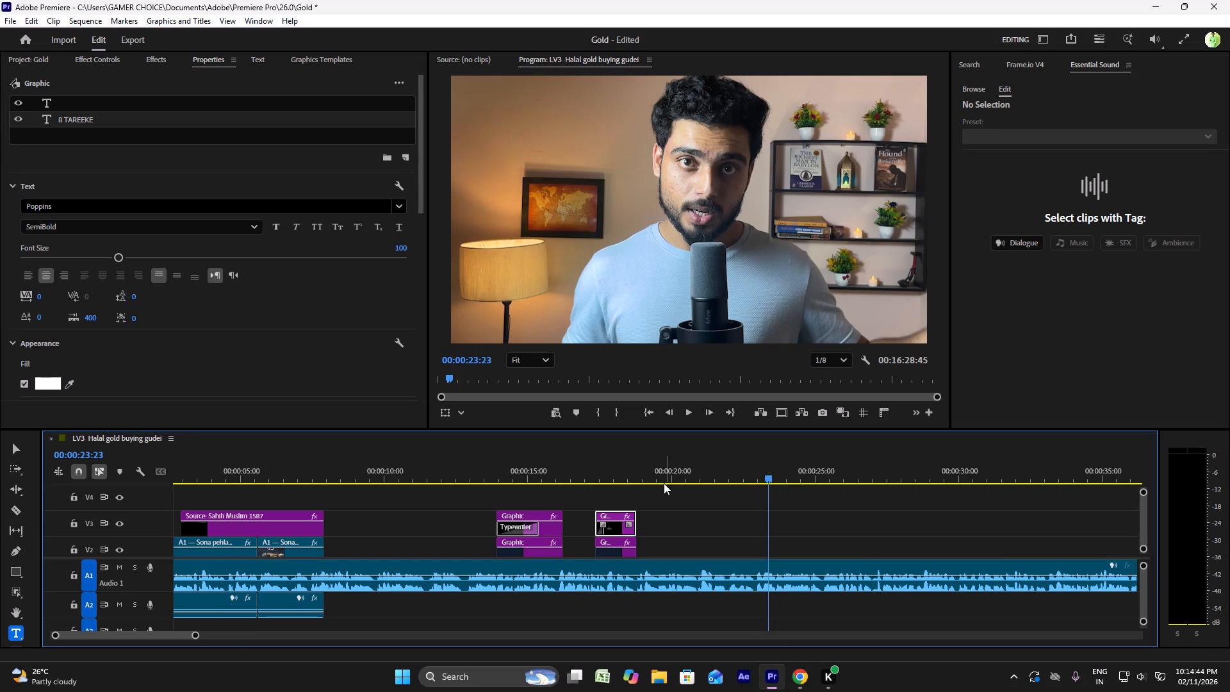
pyautogui.click(789, 680)
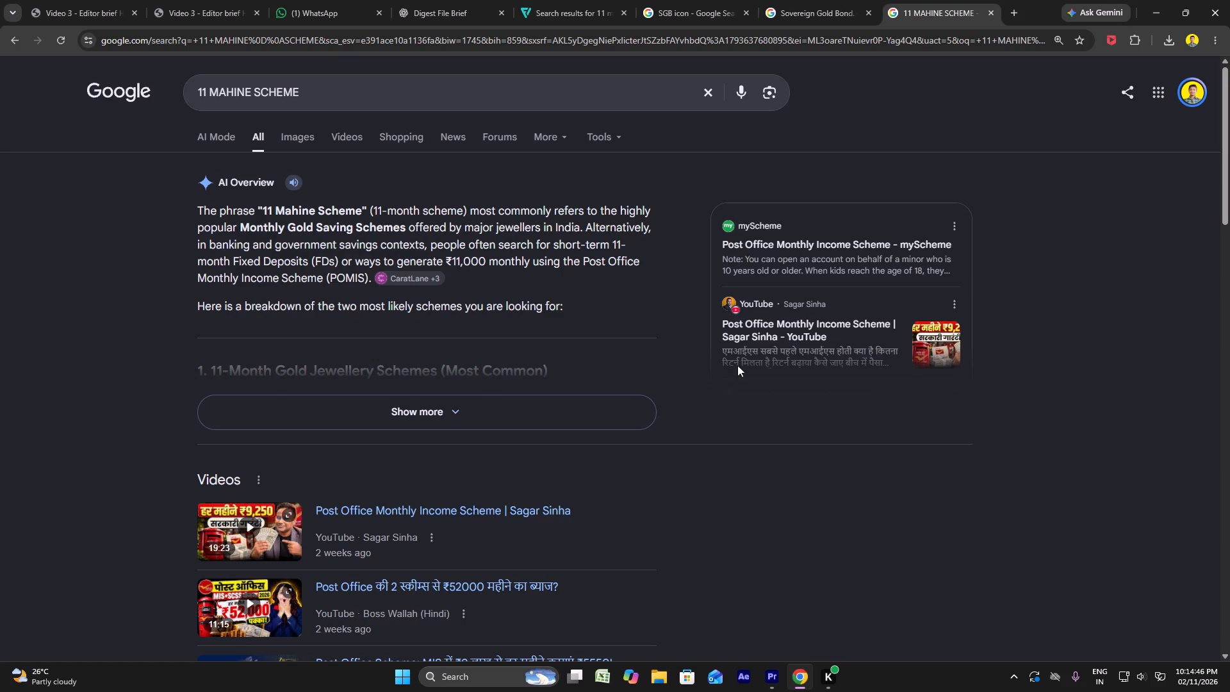
pyautogui.click(75, 0)
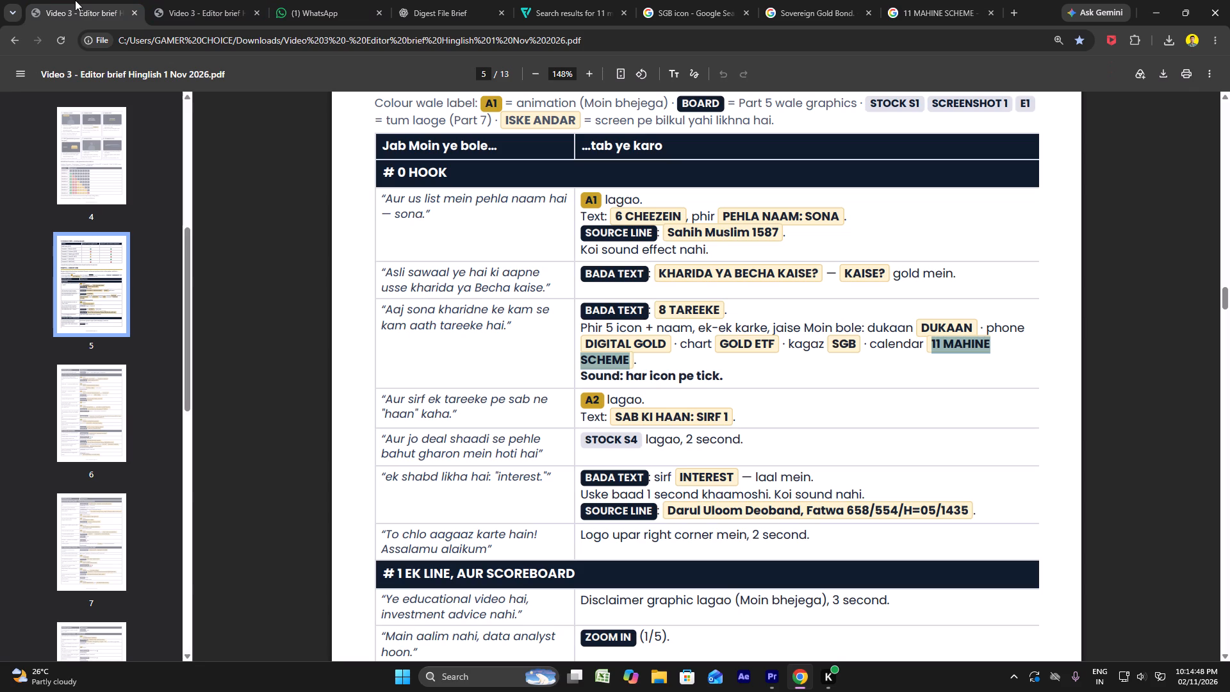
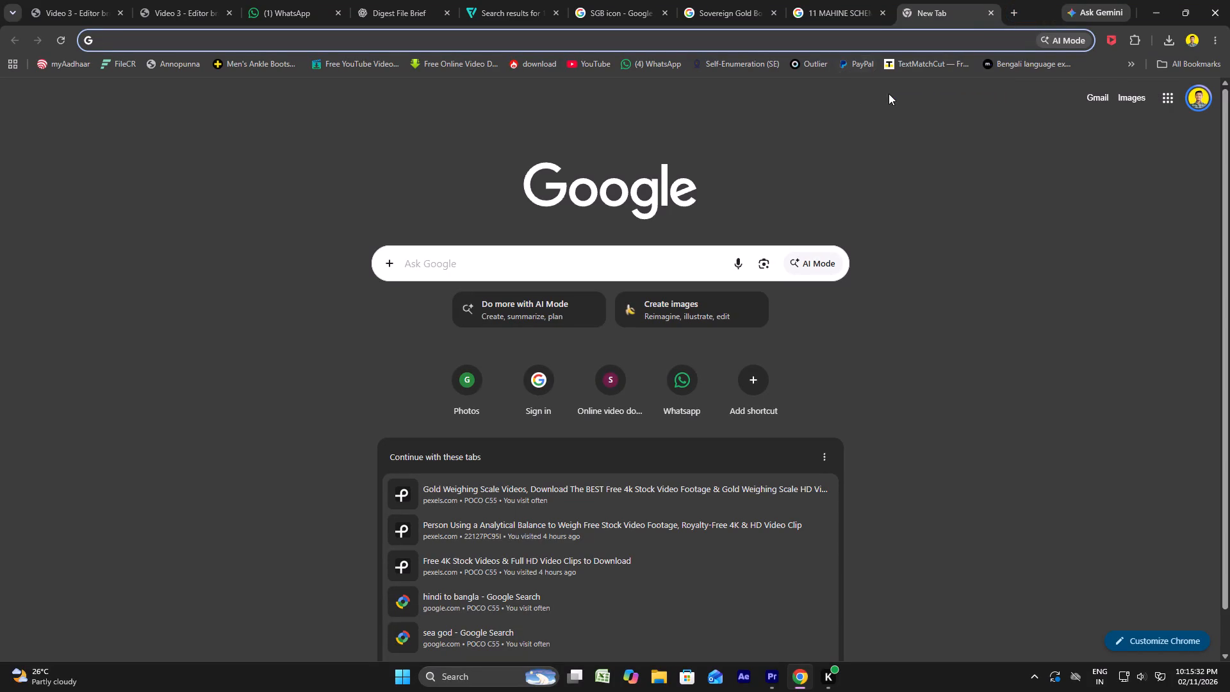
# Open the bookmarked Outlier site in the new tab.
pyautogui.click(811, 54)
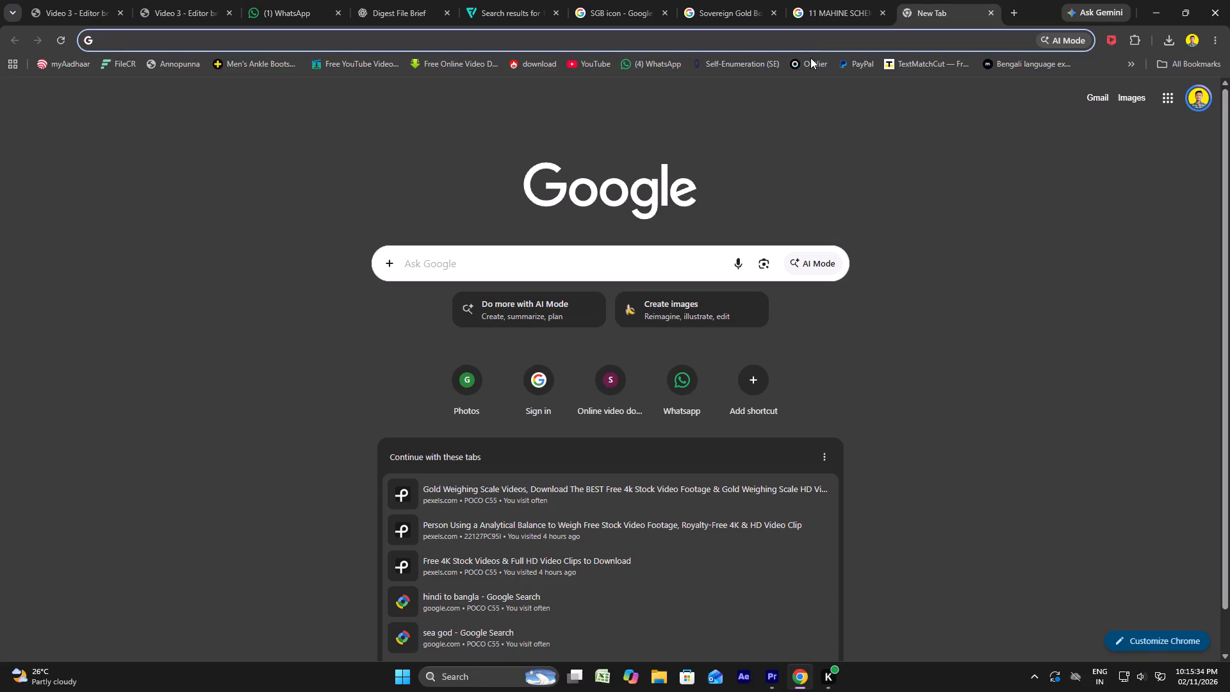
pyautogui.click(810, 61)
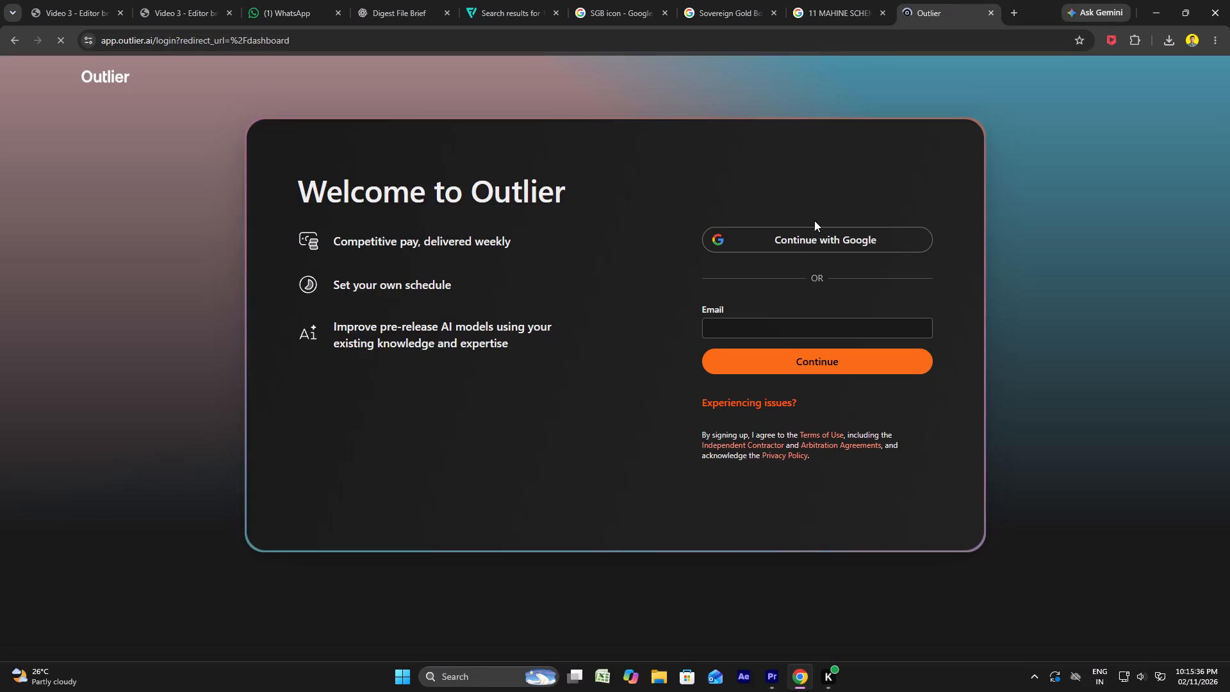
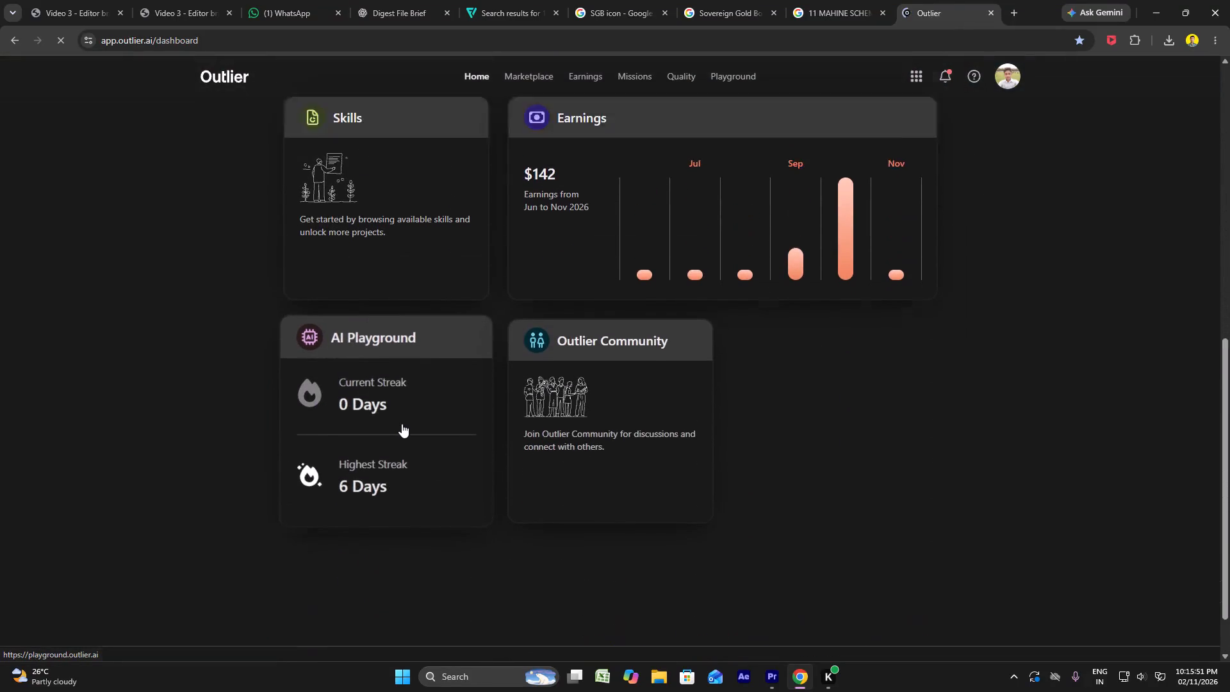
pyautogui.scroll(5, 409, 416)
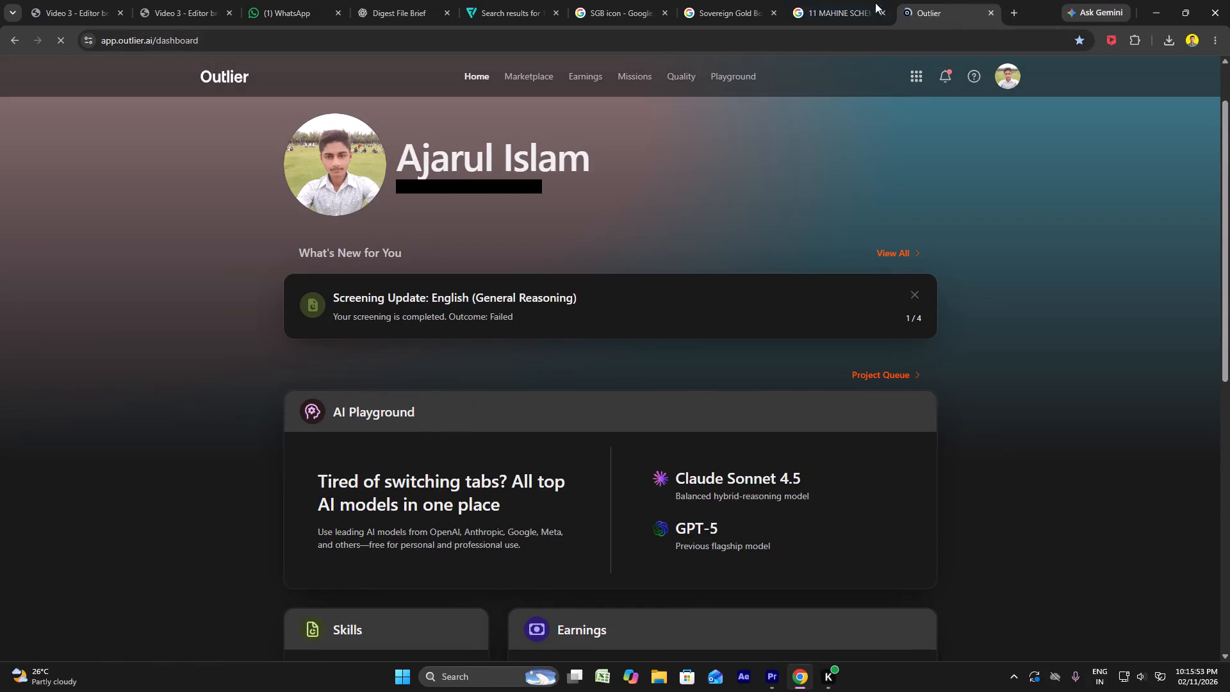
# Return to the 11 MAHINE SCHEME Google results and look through the whole page for material on the gold saving scheme.
pyautogui.click(868, 1)
pyautogui.scroll(-2, 541, 385)
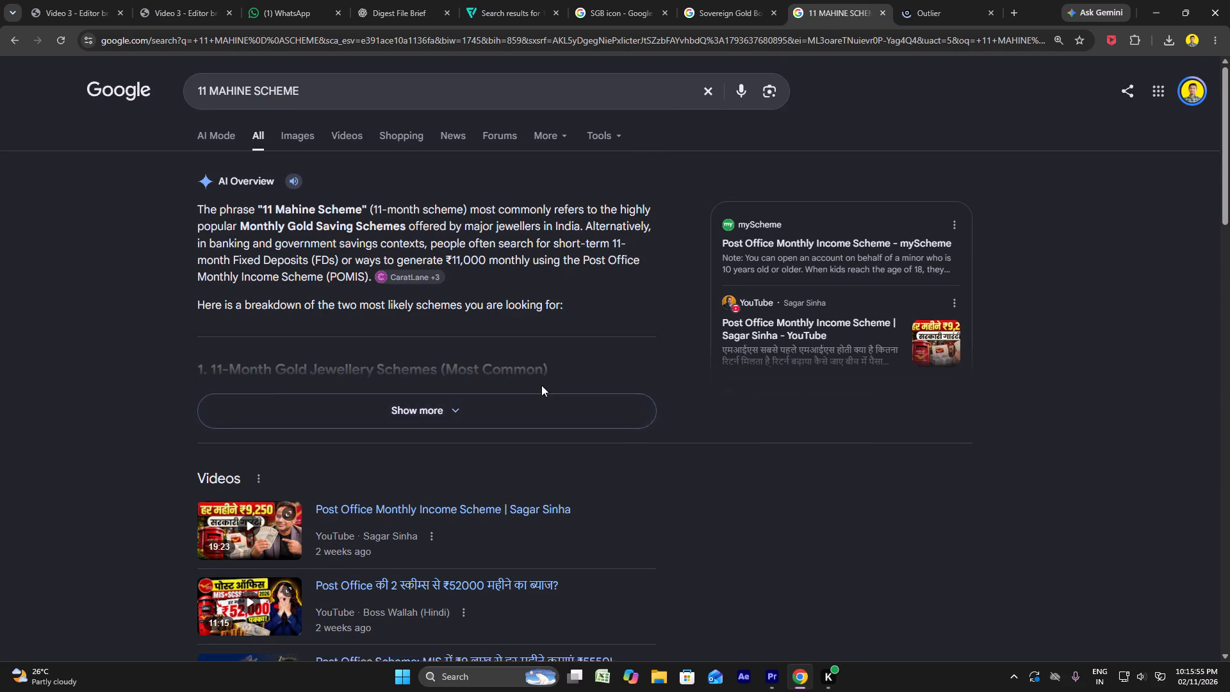
pyautogui.scroll(-20, 541, 385)
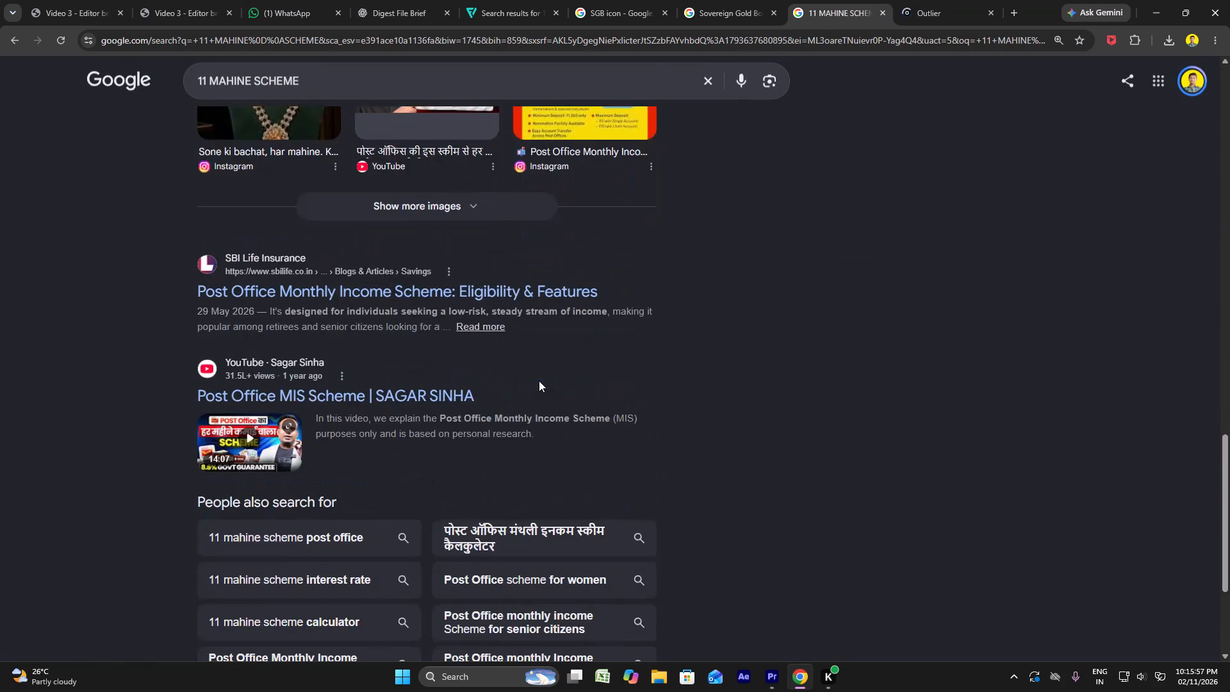
pyautogui.scroll(-4, 539, 381)
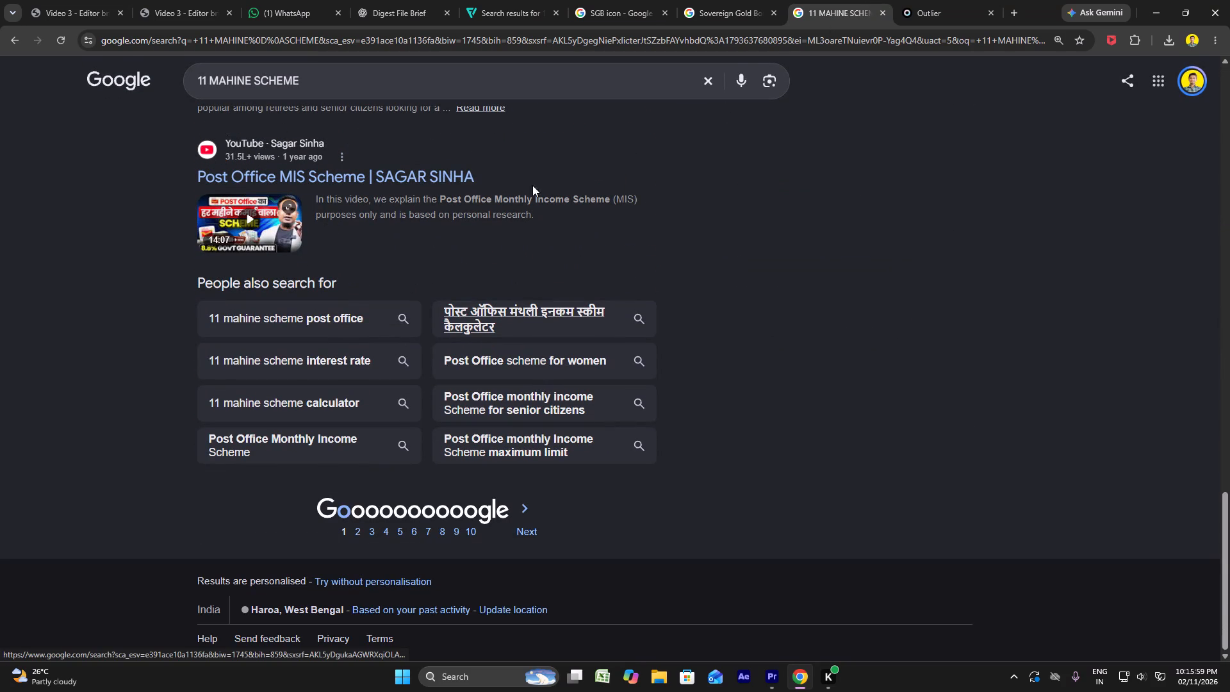